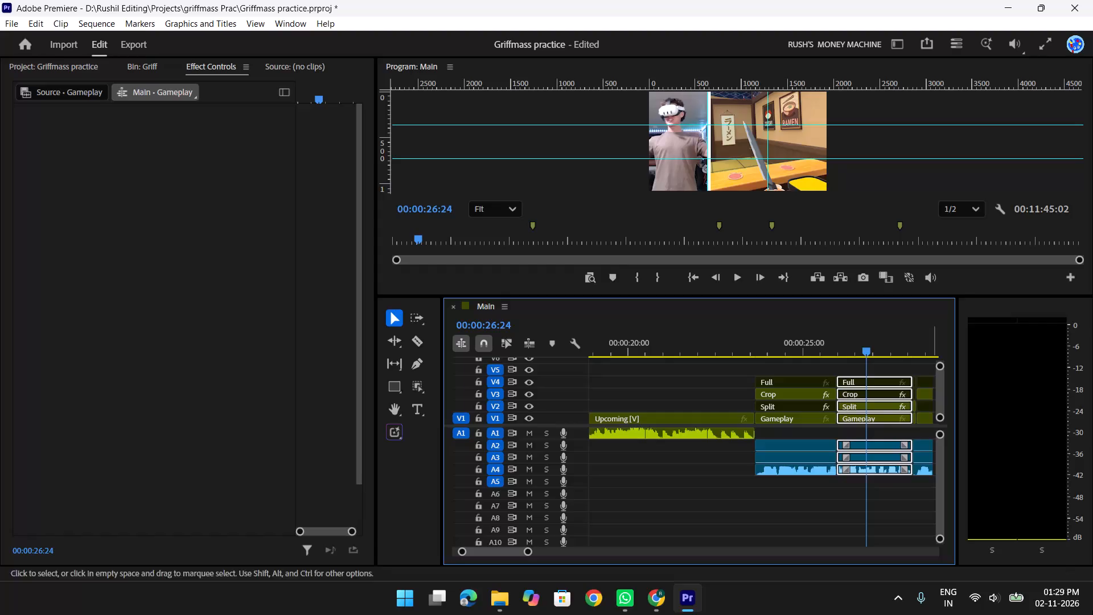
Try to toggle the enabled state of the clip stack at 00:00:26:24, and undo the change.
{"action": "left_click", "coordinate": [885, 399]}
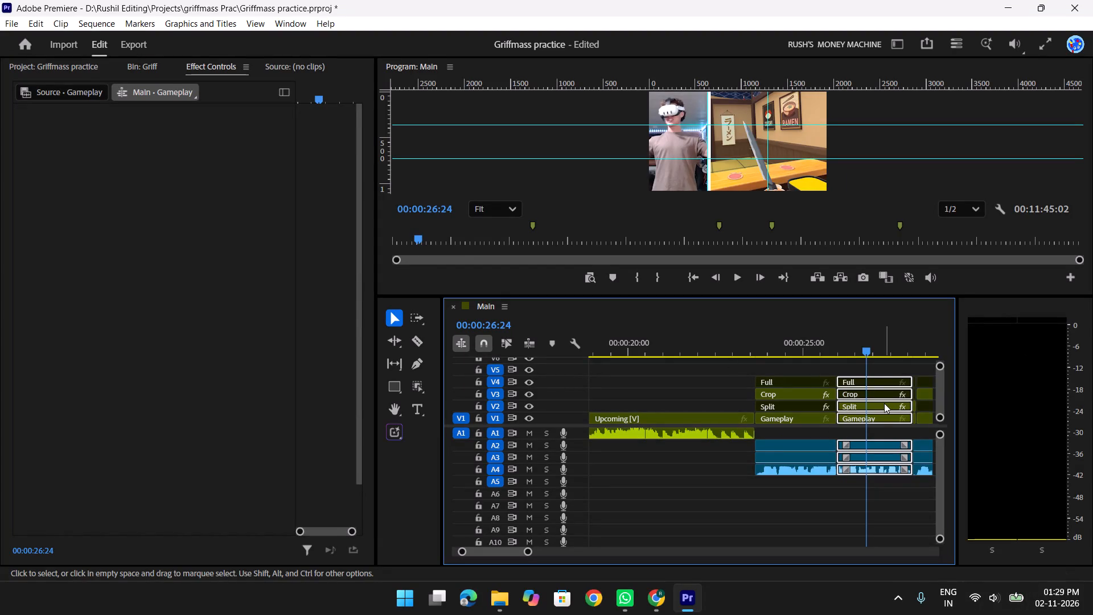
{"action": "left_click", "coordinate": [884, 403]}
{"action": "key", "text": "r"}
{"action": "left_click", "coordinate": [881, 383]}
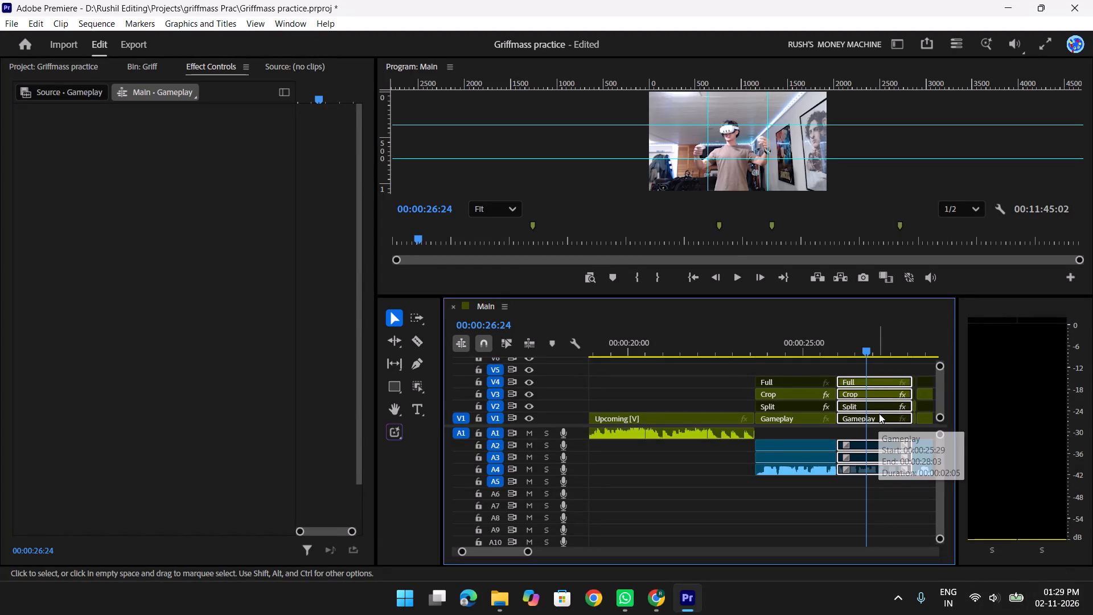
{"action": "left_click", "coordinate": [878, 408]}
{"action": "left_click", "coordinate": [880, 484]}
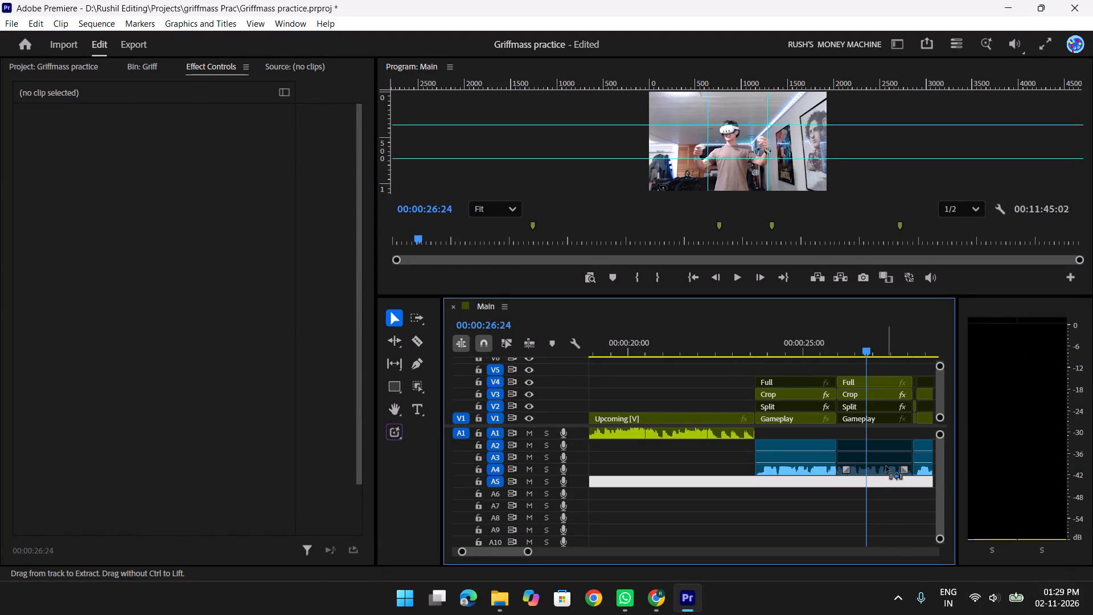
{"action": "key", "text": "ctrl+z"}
Disable the Split clip and enable the Full clip at 00:00:26:24 in the Main sequence.
{"action": "left_click", "coordinate": [874, 410]}
{"action": "key", "text": "r"}
{"action": "left_click", "coordinate": [886, 380]}
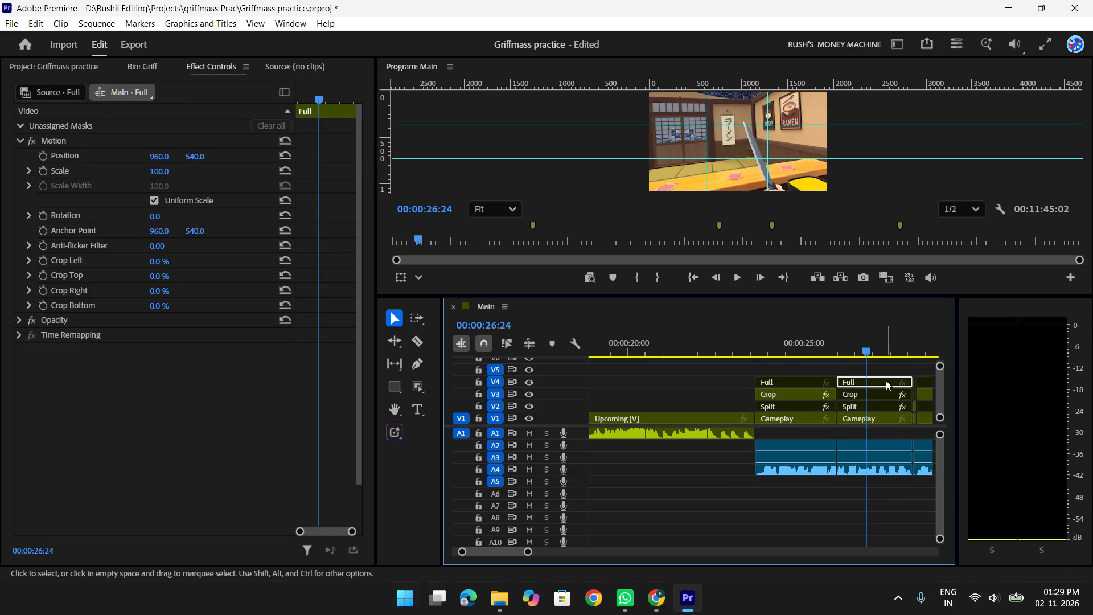
{"action": "key", "text": "r"}
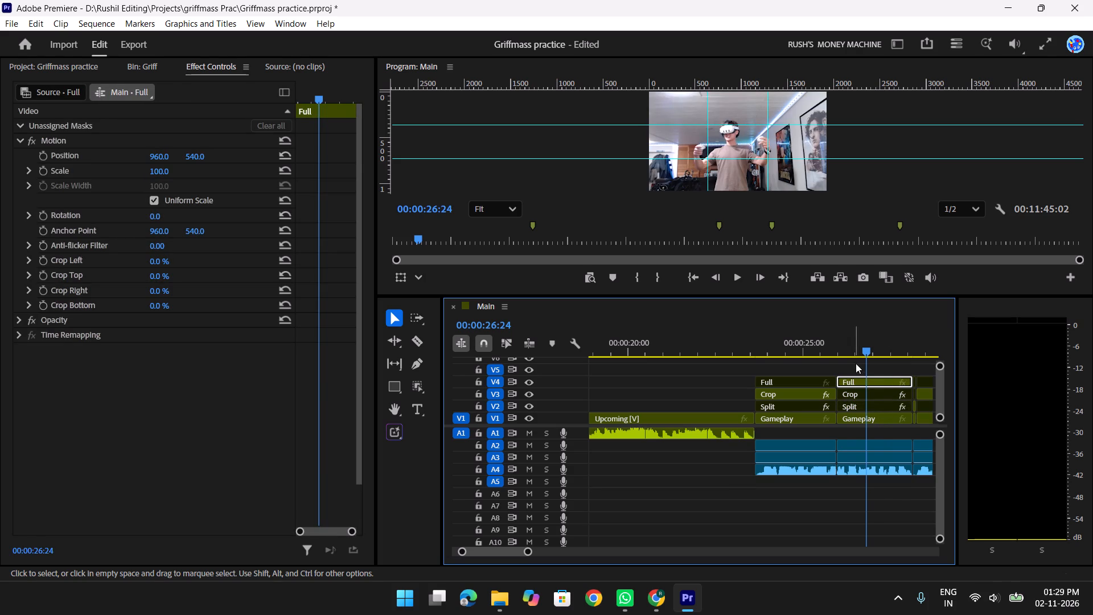
Copy the whole clip stack that starts at 00:00:26:00, from Full down to Gameplay, together with its audio.
{"action": "left_click_drag", "start_coordinate": [865, 346], "coordinate": [840, 347]}
{"action": "left_click_drag", "start_coordinate": [860, 366], "coordinate": [874, 483]}
{"action": "key", "text": "ctrl+c"}
{"action": "key", "text": "ctrl+c"}
{"action": "key", "text": "ctrl+c"}
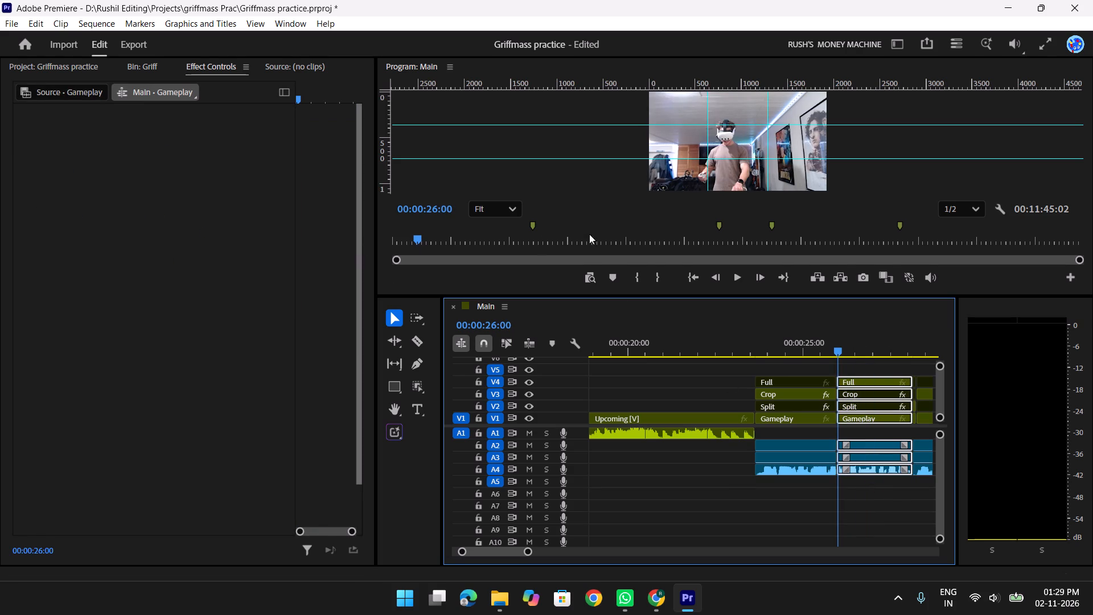
Create a new HD 1080p 29.97 fps sequence named Hibachi Chef Intro.
{"action": "left_click", "coordinate": [174, 319]}
{"action": "left_click", "coordinate": [25, 67]}
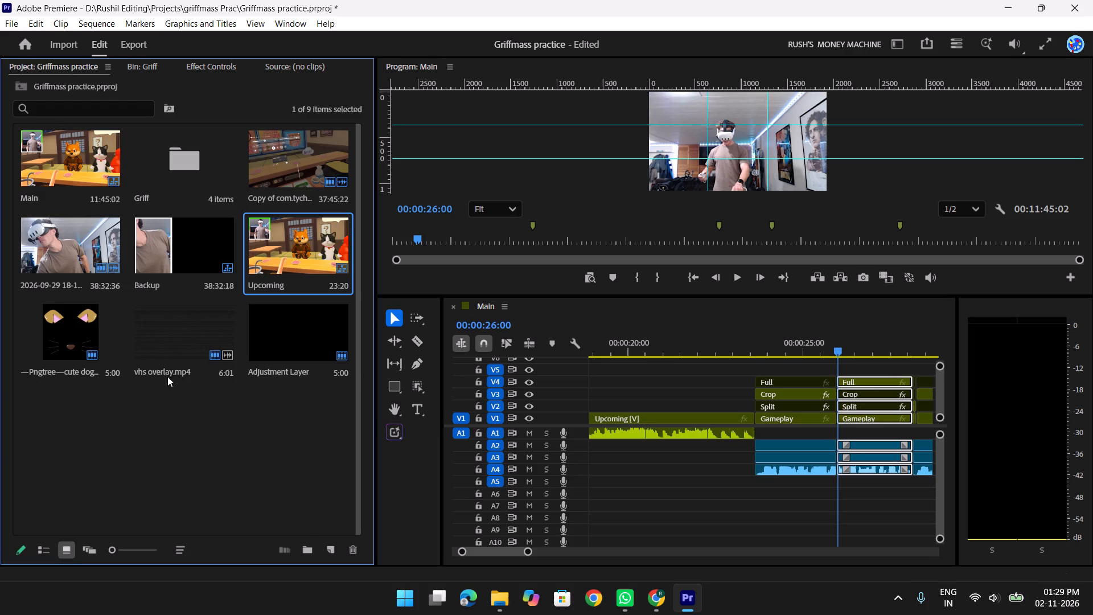
{"action": "right_click", "coordinate": [179, 411]}
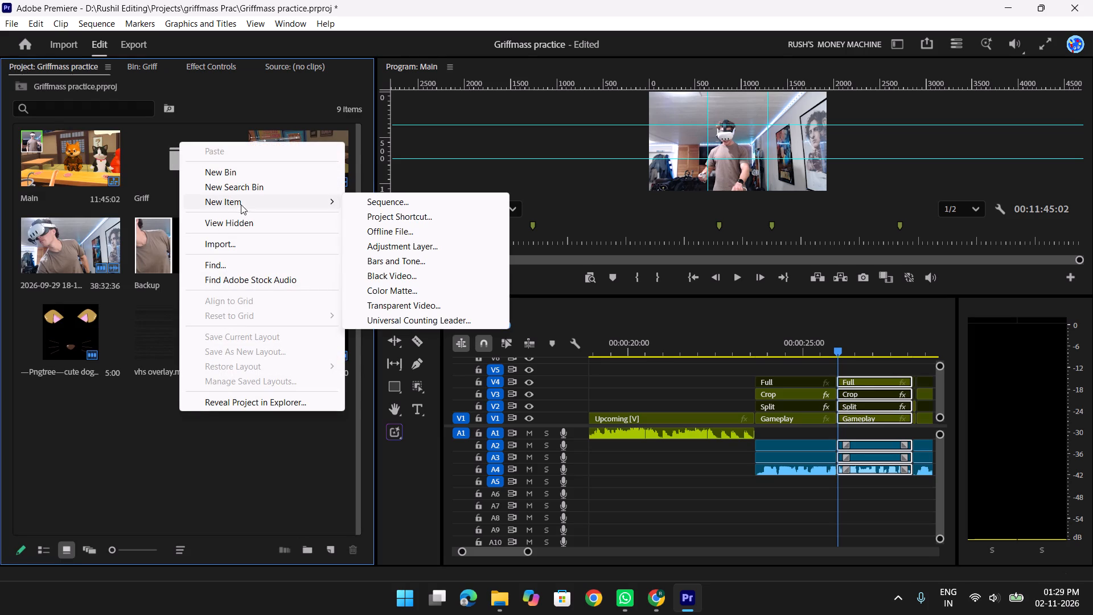
{"action": "left_click", "coordinate": [381, 208]}
{"action": "scroll", "coordinate": [593, 390], "scroll_direction": "down", "scroll_amount": 4}
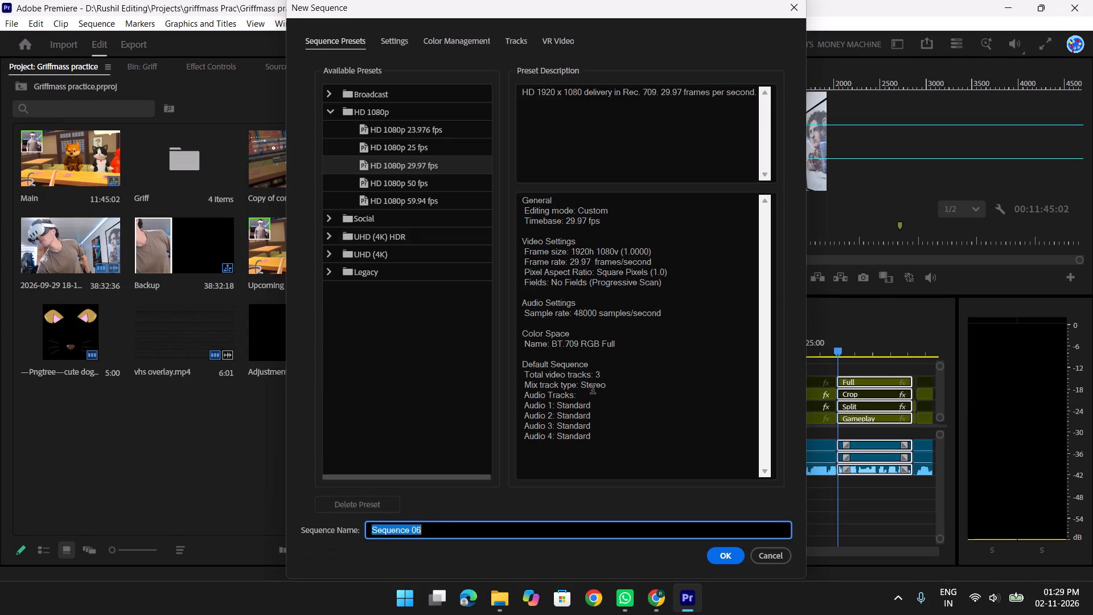
{"action": "key", "text": "BackSpace"}
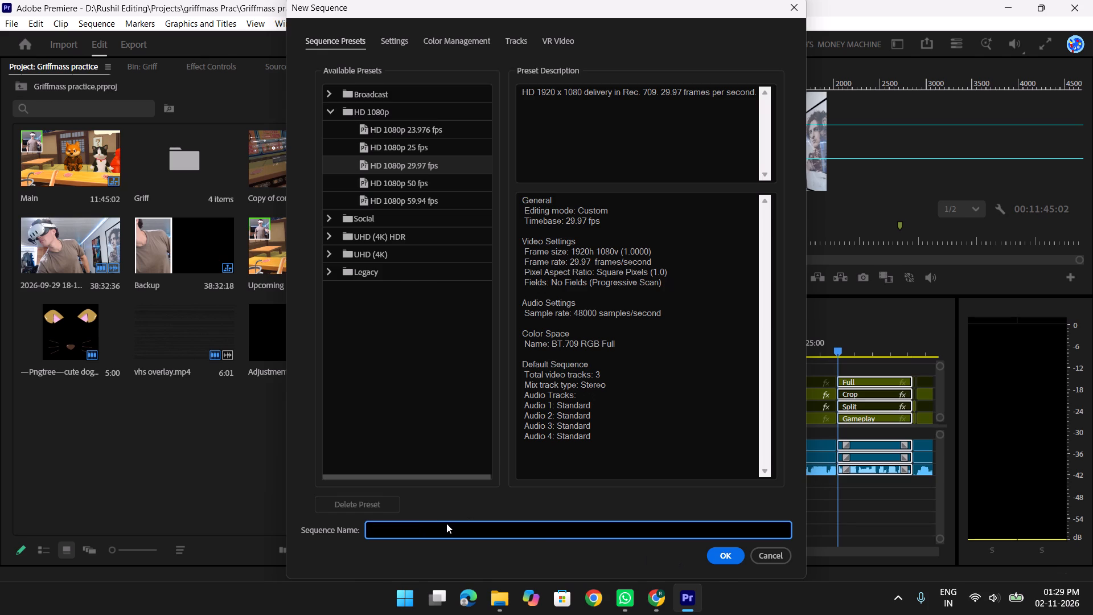
{"action": "type", "text": "Hibachi Chef Intr"}
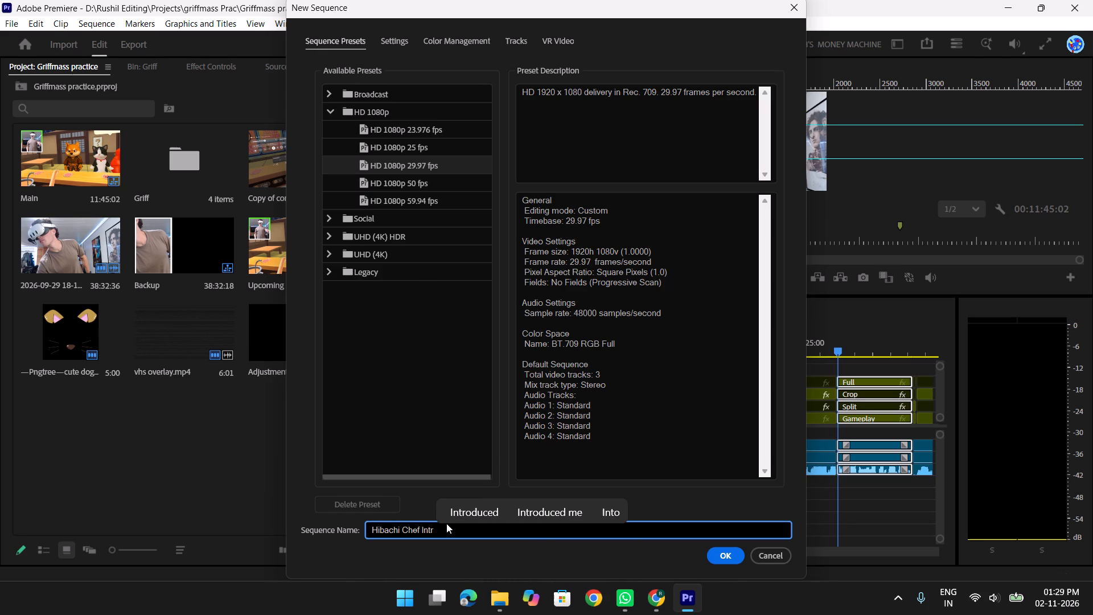
{"action": "key", "text": "o"}
{"action": "key", "text": "Return"}
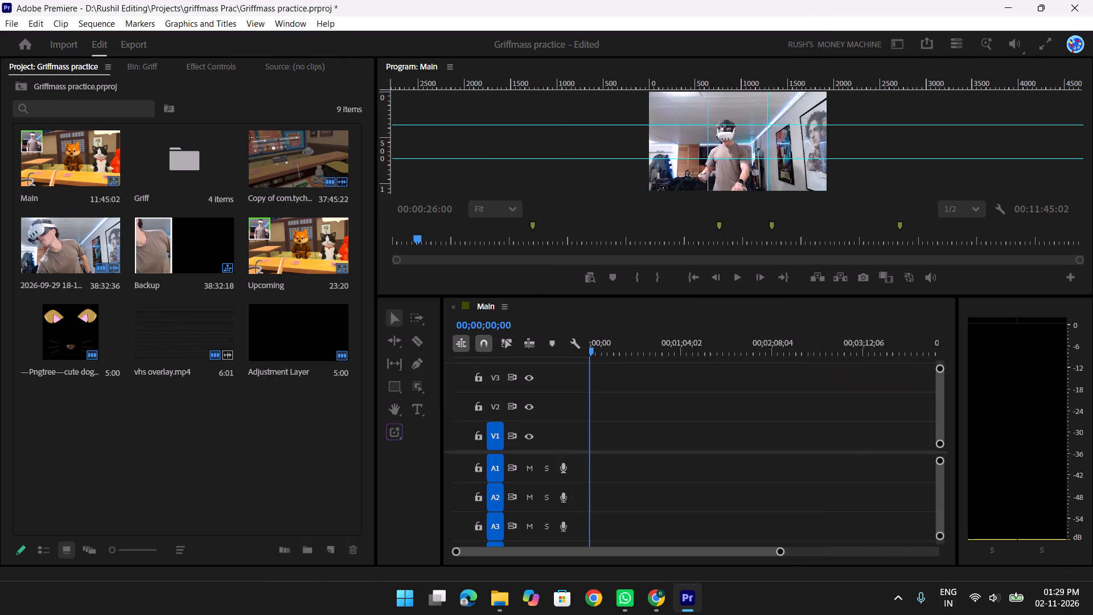
Paste the copied clip stack at the start of the Hibachi Chef Intro sequence.
{"action": "left_click", "coordinate": [655, 445]}
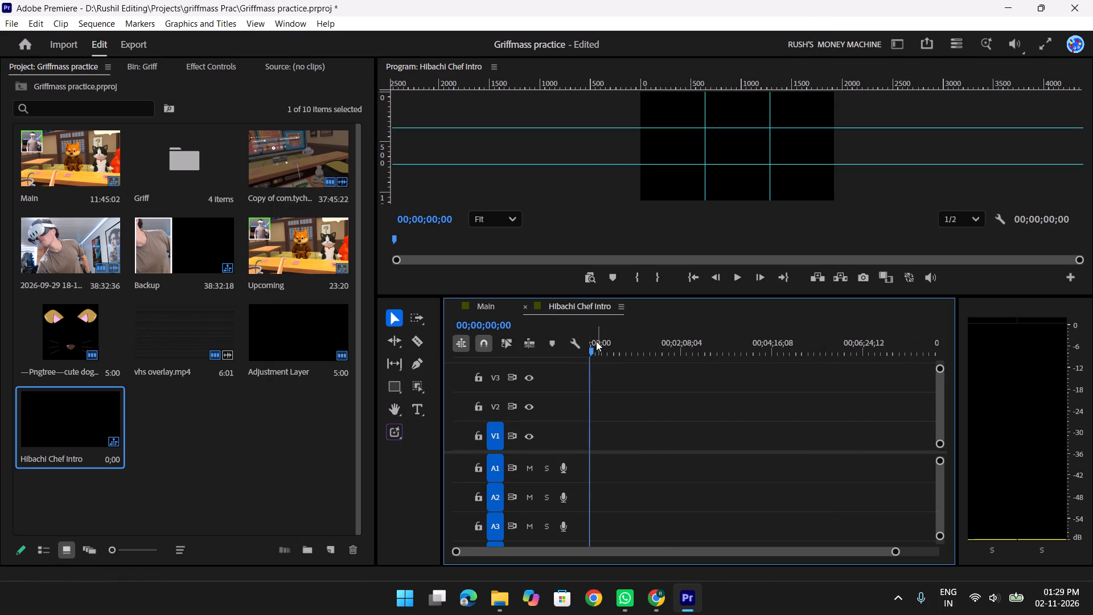
{"action": "left_click_drag", "start_coordinate": [590, 348], "coordinate": [567, 360]}
{"action": "key", "text": "alt+Tab"}
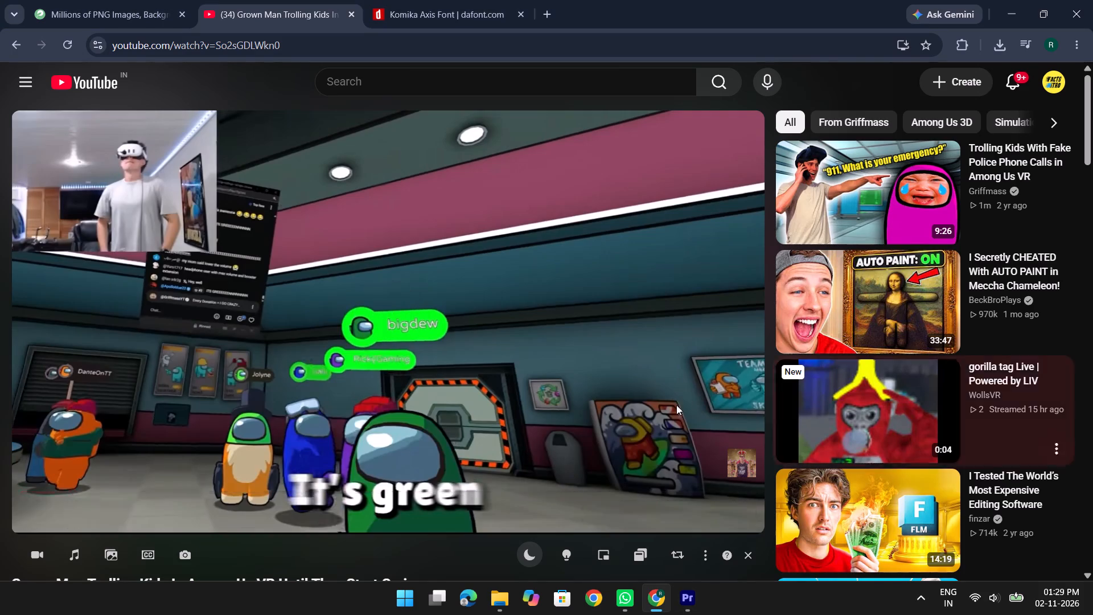
{"action": "key", "text": "alt+Tab"}
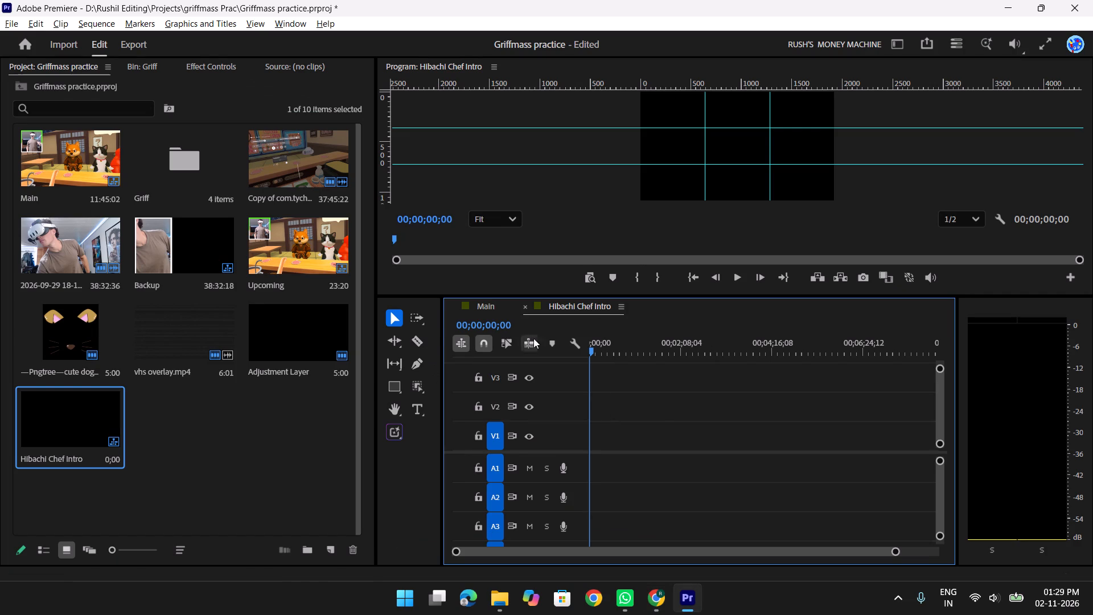
{"action": "key", "text": "ctrl+v"}
Play back the opening of the pasted clips in the Hibachi Chef Intro sequence.
{"action": "type", "text": "tt"}
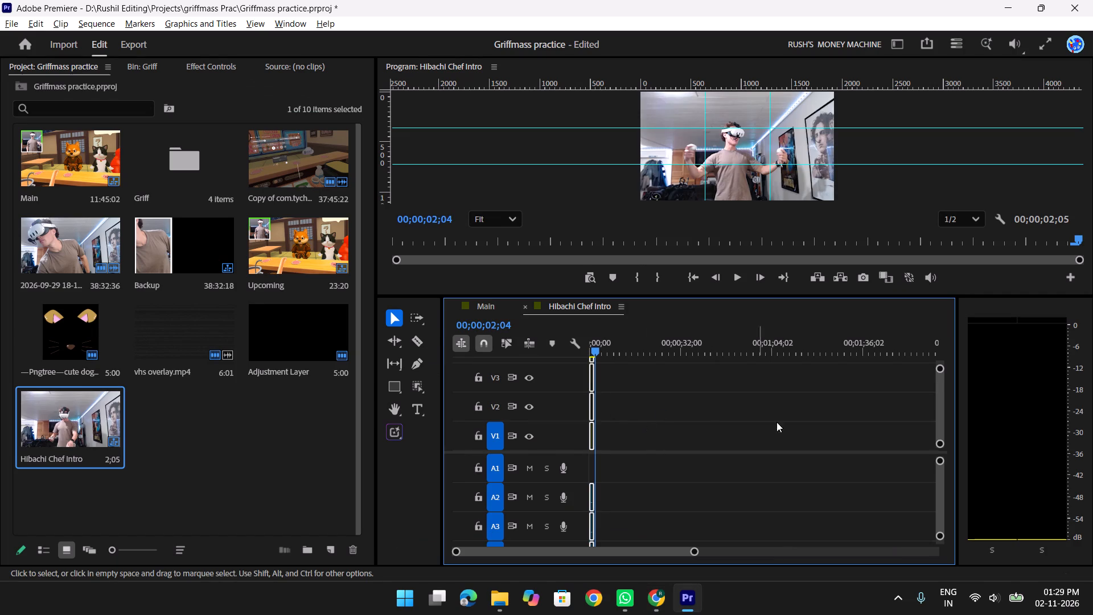
{"action": "left_click_drag", "start_coordinate": [940, 369], "coordinate": [944, 342]}
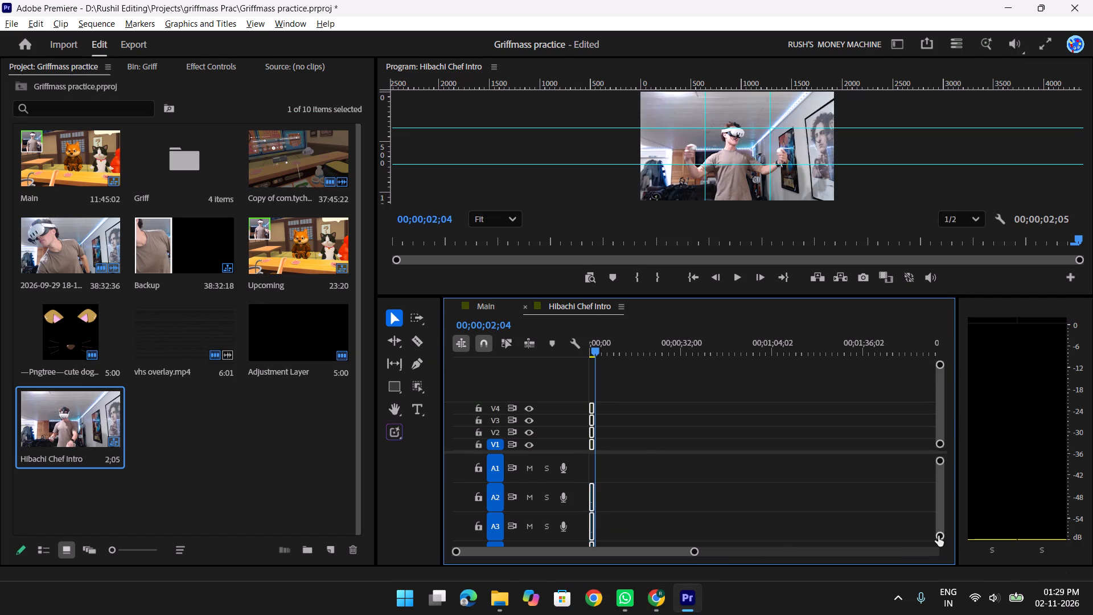
{"action": "left_click_drag", "start_coordinate": [939, 536], "coordinate": [931, 589]}
{"action": "type", "text": "ttttt"}
{"action": "left_click_drag", "start_coordinate": [762, 330], "coordinate": [479, 336]}
{"action": "key", "text": "space"}
{"action": "key", "text": "space"}
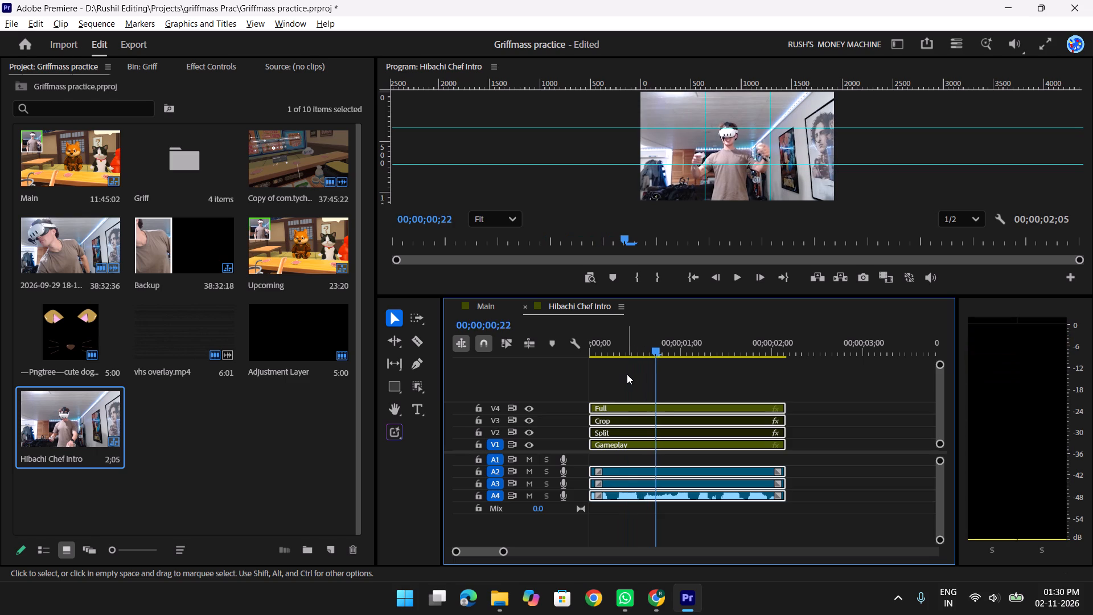
{"action": "key", "text": "alt+Tab"}
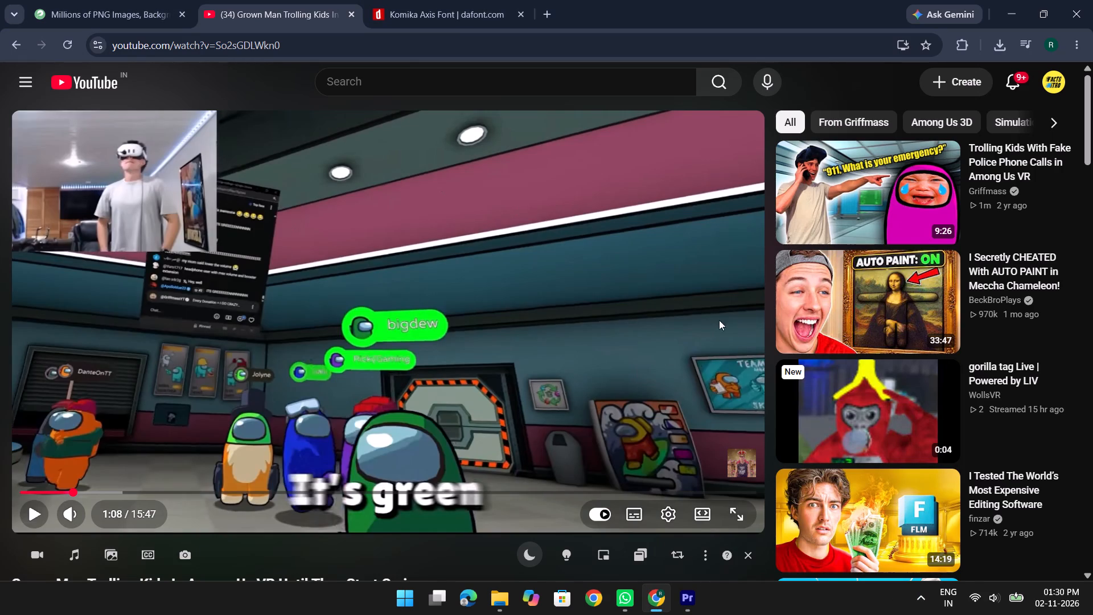
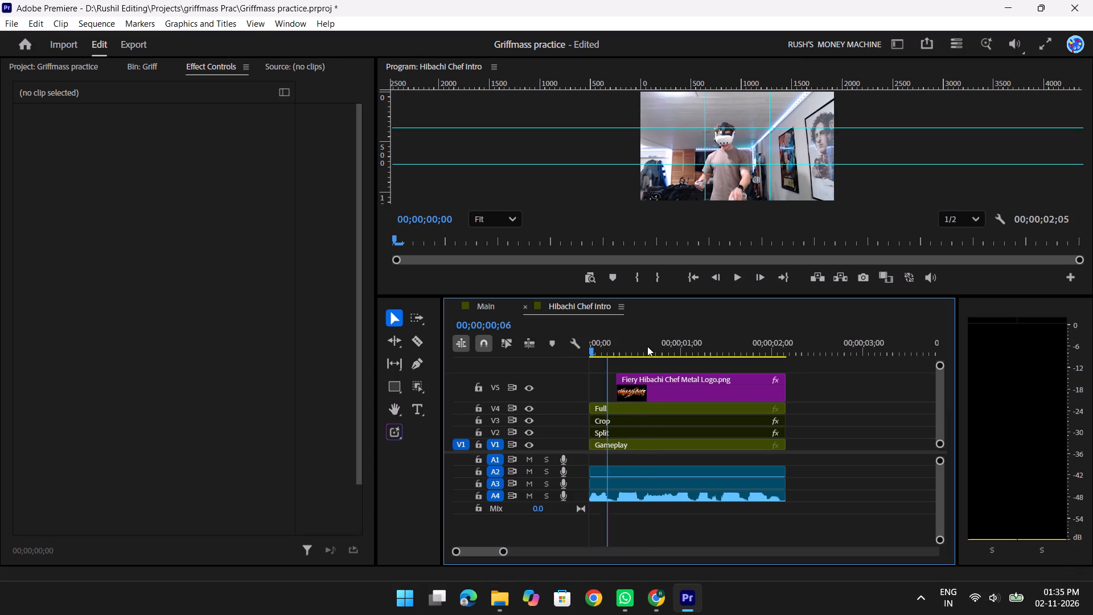
{"action": "left_click_drag", "start_coordinate": [647, 346], "coordinate": [660, 351]}
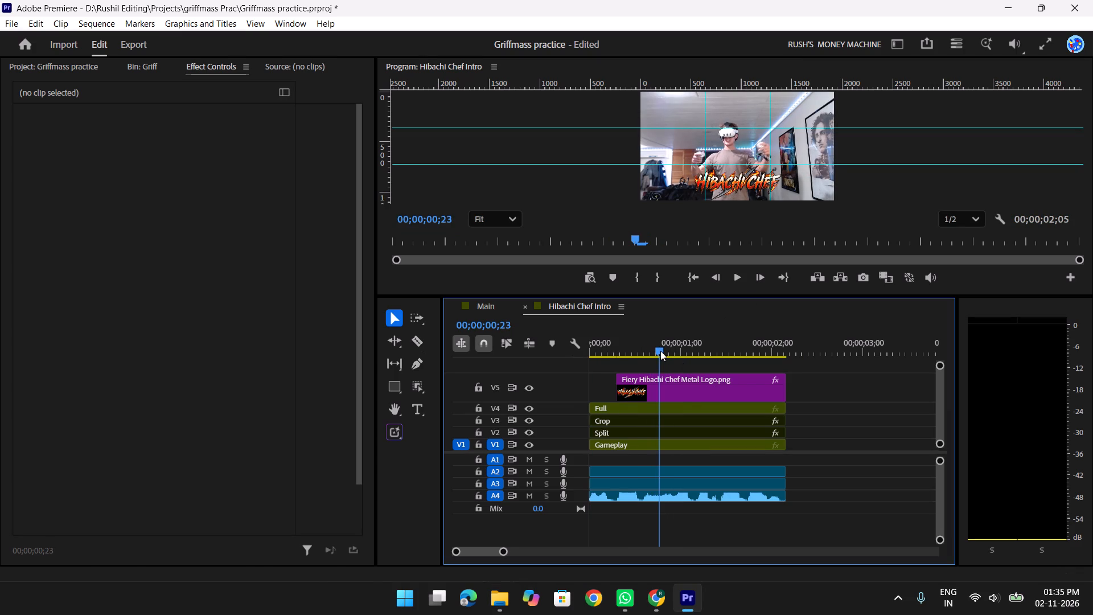
{"action": "left_click_drag", "start_coordinate": [660, 351], "coordinate": [660, 350]}
{"action": "left_click", "coordinate": [691, 388]}
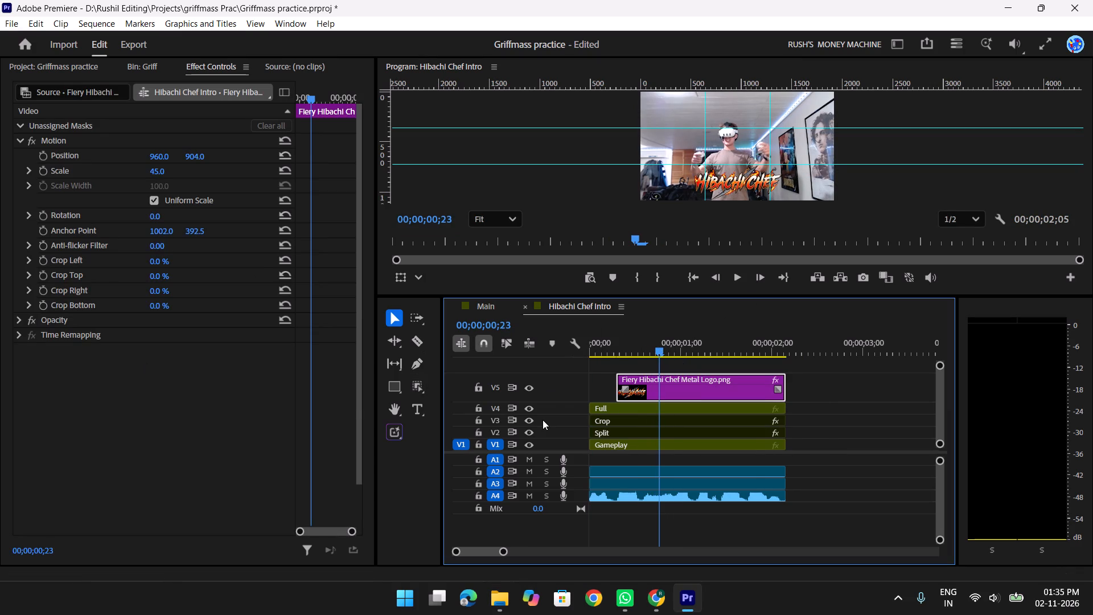
{"action": "key", "text": "shift+z"}
{"action": "left_click", "coordinate": [342, 182]}
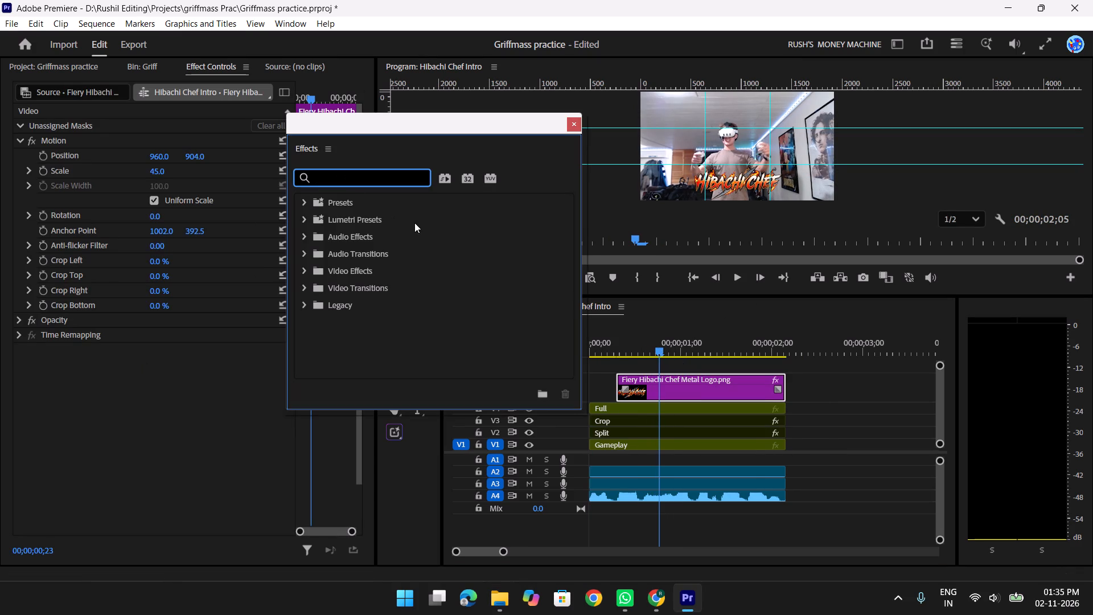
{"action": "type", "text": "ligh"}
{"action": "left_click_drag", "start_coordinate": [404, 339], "coordinate": [725, 408]}
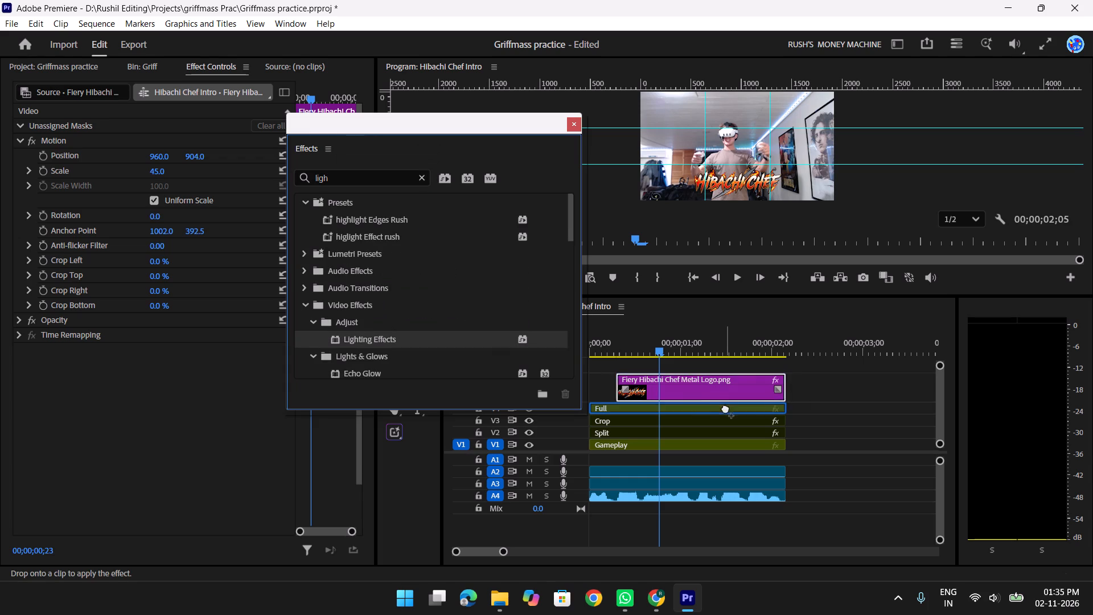
{"action": "left_click_drag", "start_coordinate": [725, 408], "coordinate": [669, 381]}
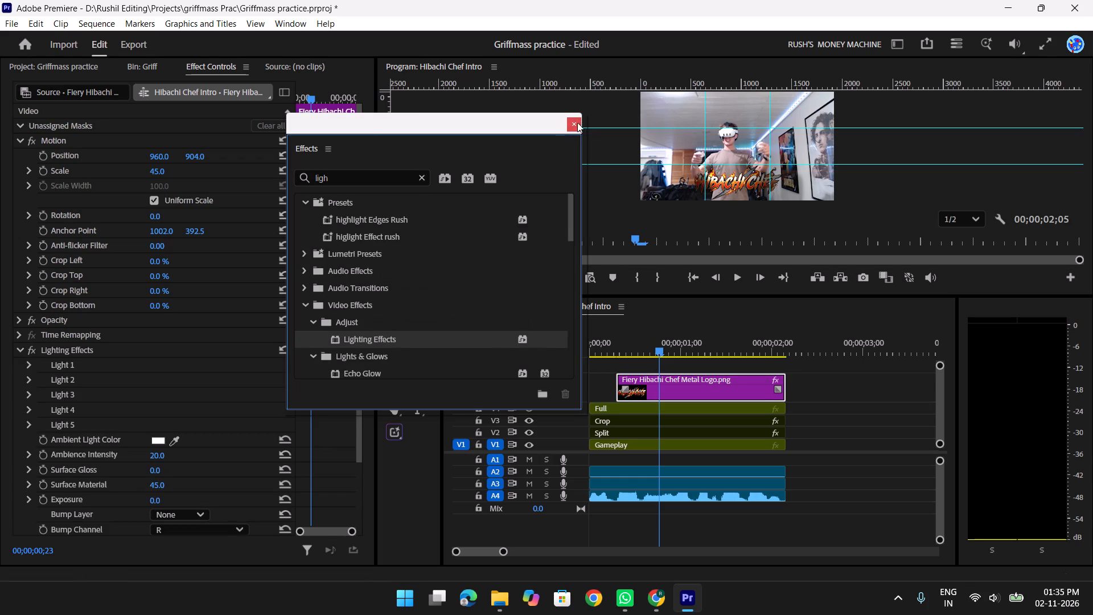
{"action": "left_click", "coordinate": [575, 122]}
Set the Ambience Intensity of the logo clip's Lighting Effects to 100.
{"action": "scroll", "coordinate": [153, 413], "scroll_direction": "down", "scroll_amount": 4}
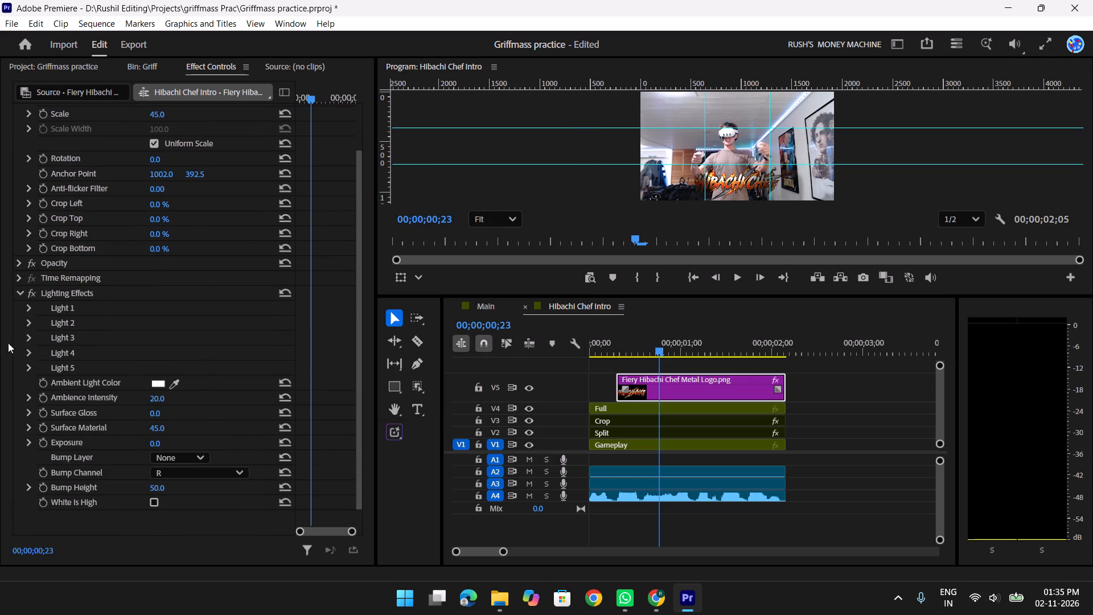
{"action": "scroll", "coordinate": [80, 297], "scroll_direction": "up", "scroll_amount": 4}
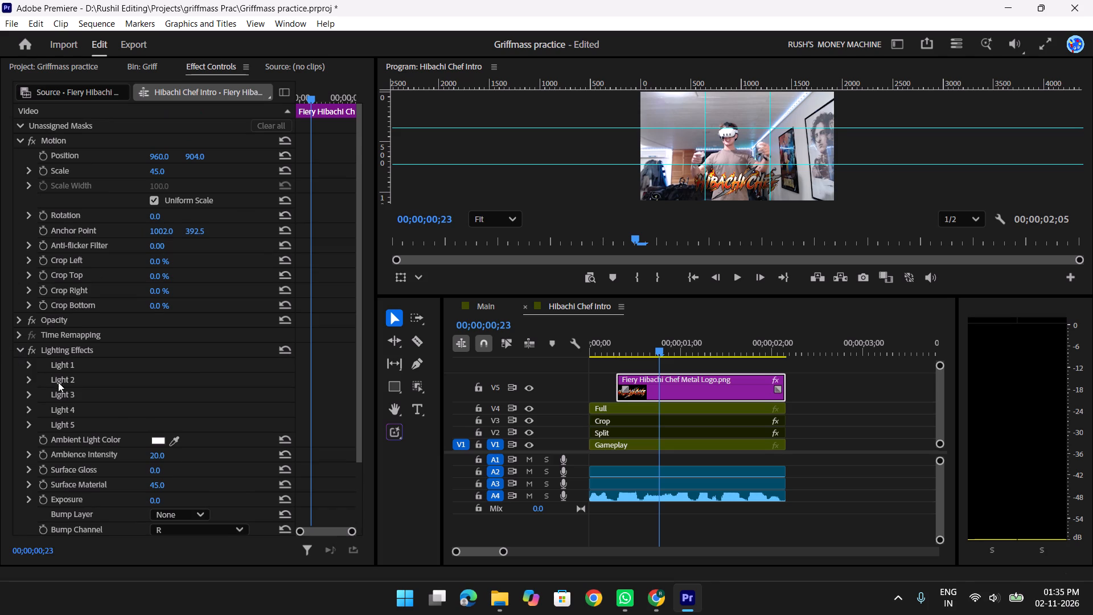
{"action": "scroll", "coordinate": [115, 406], "scroll_direction": "down", "scroll_amount": 6}
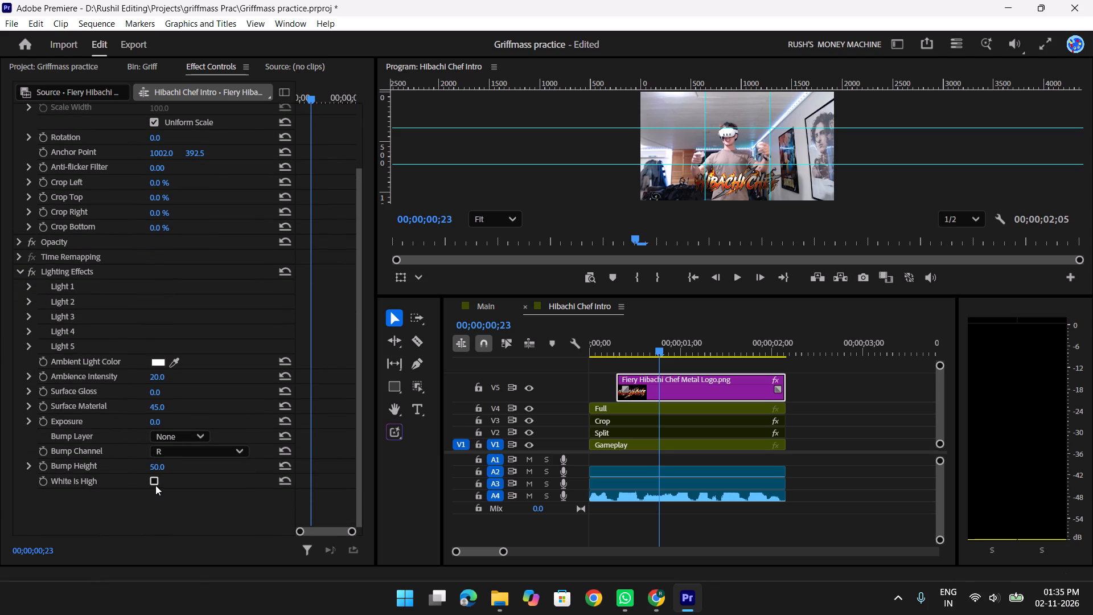
{"action": "left_click", "coordinate": [158, 378]}
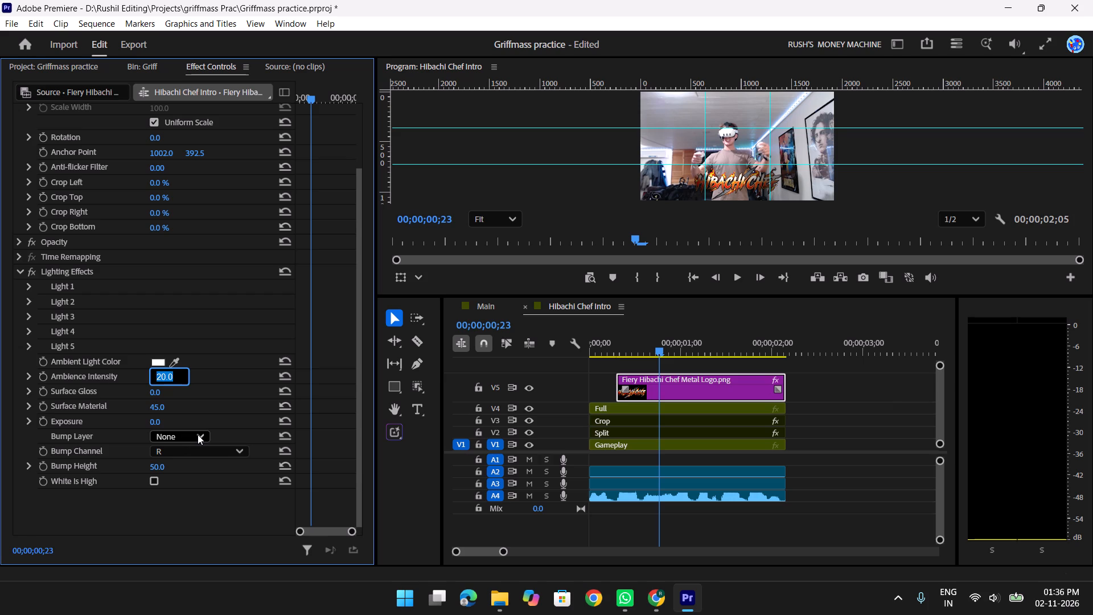
{"action": "type", "text": "100"}
{"action": "key", "text": "Return"}
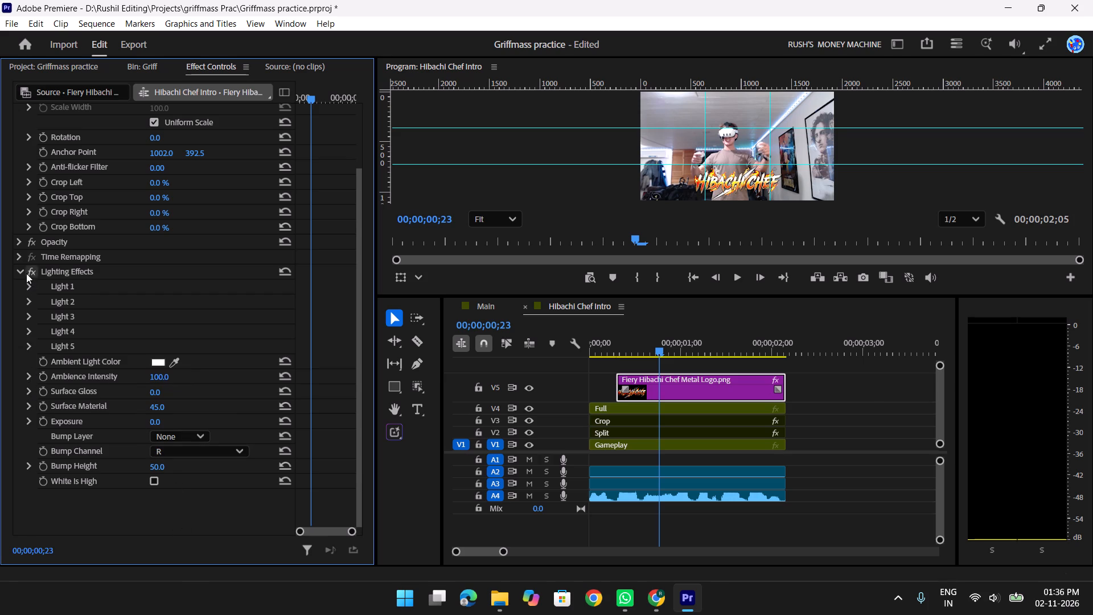
Examine the logo clip's Lighting Effects and Unassigned Masks settings for a way to mask the effect.
{"action": "scroll", "coordinate": [204, 370], "scroll_direction": "up", "scroll_amount": 10}
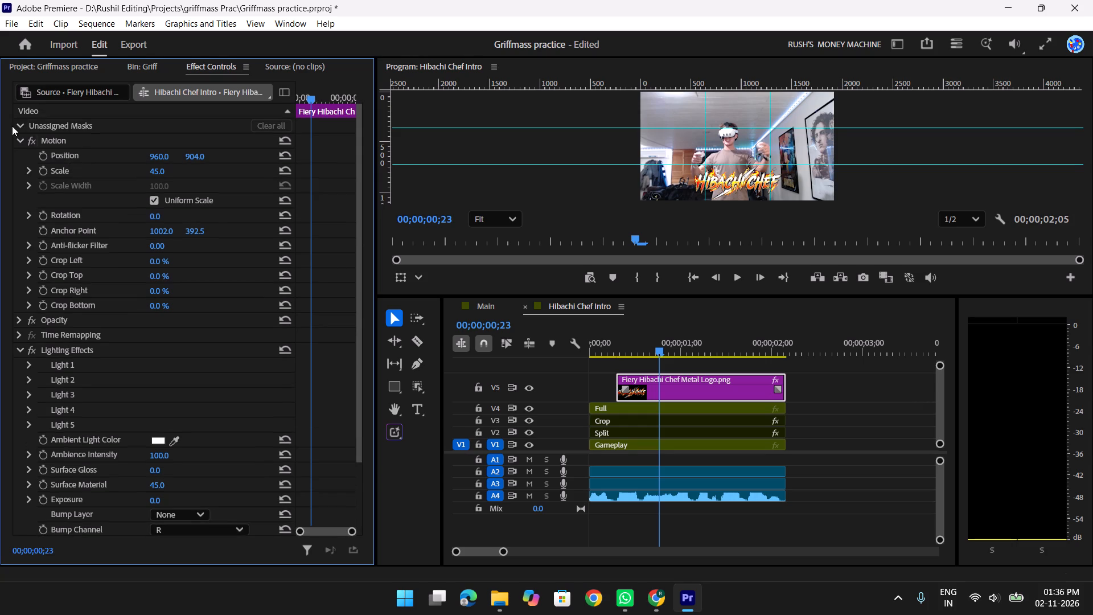
{"action": "left_click", "coordinate": [20, 124]}
{"action": "left_click", "coordinate": [19, 124]}
{"action": "scroll", "coordinate": [55, 391], "scroll_direction": "down", "scroll_amount": 3}
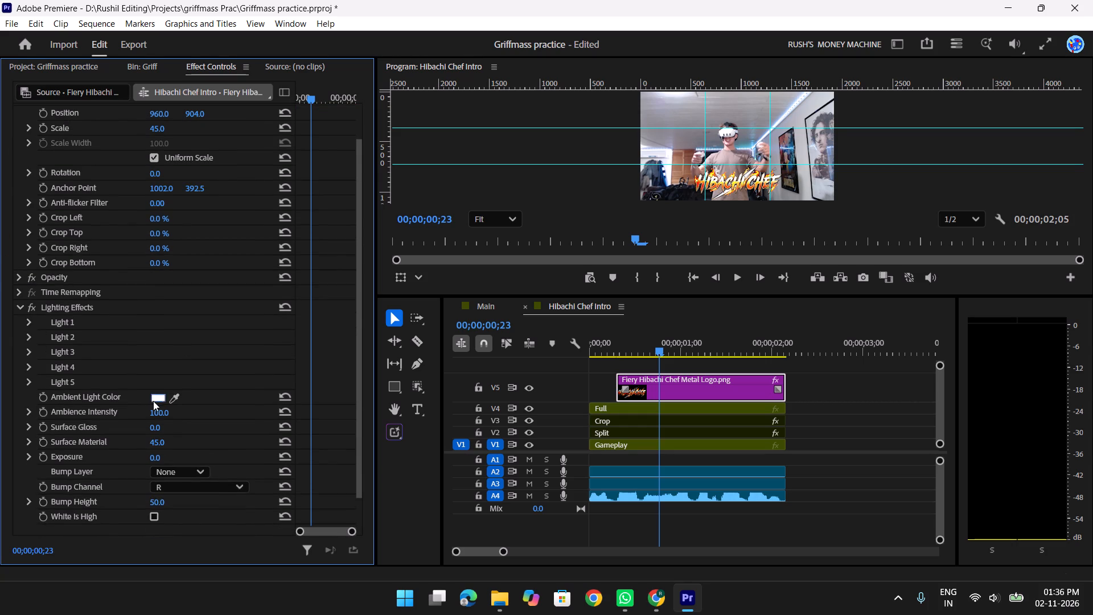
{"action": "scroll", "coordinate": [158, 501], "scroll_direction": "down", "scroll_amount": 3}
{"action": "left_click", "coordinate": [200, 497]}
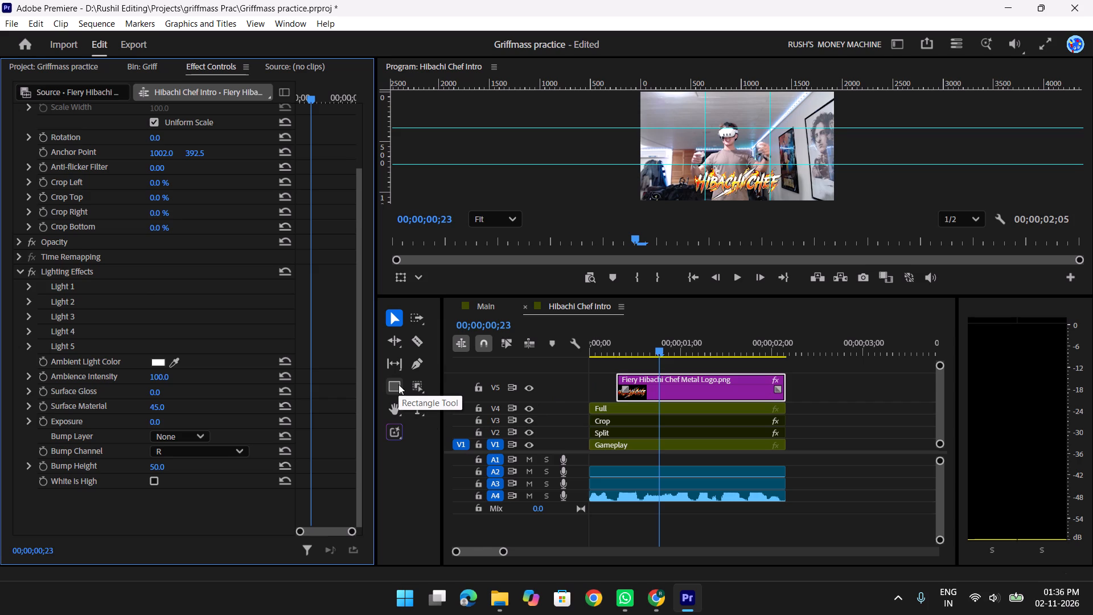
{"action": "scroll", "coordinate": [158, 285], "scroll_direction": "up", "scroll_amount": 7}
{"action": "scroll", "coordinate": [142, 273], "scroll_direction": "down", "scroll_amount": 3}
{"action": "scroll", "coordinate": [128, 286], "scroll_direction": "up", "scroll_amount": 3}
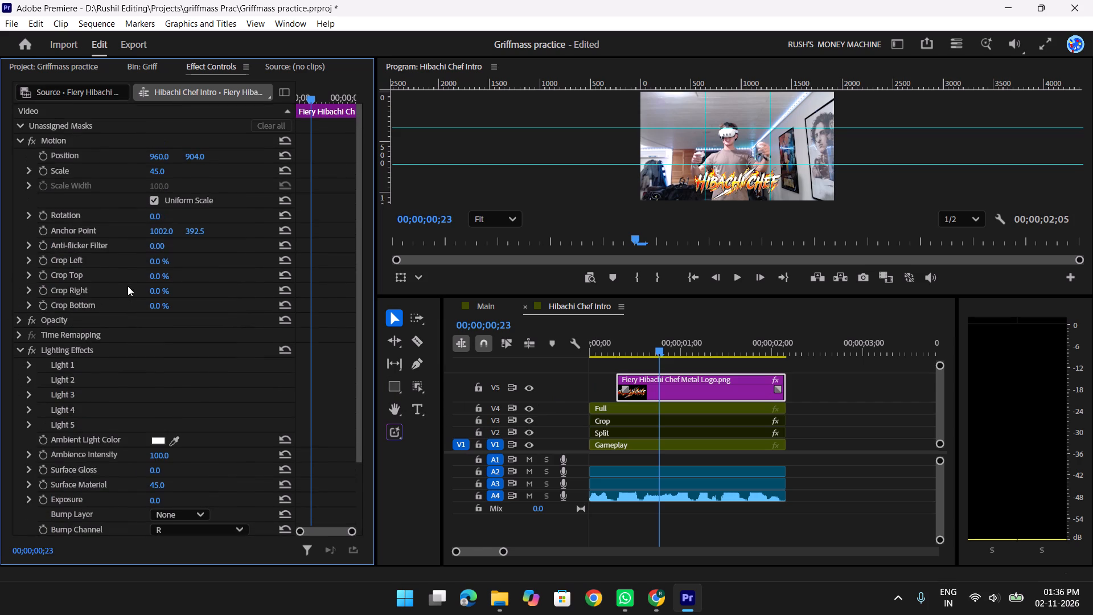
{"action": "scroll", "coordinate": [128, 286], "scroll_direction": "up", "scroll_amount": 1}
{"action": "left_click", "coordinate": [96, 125]}
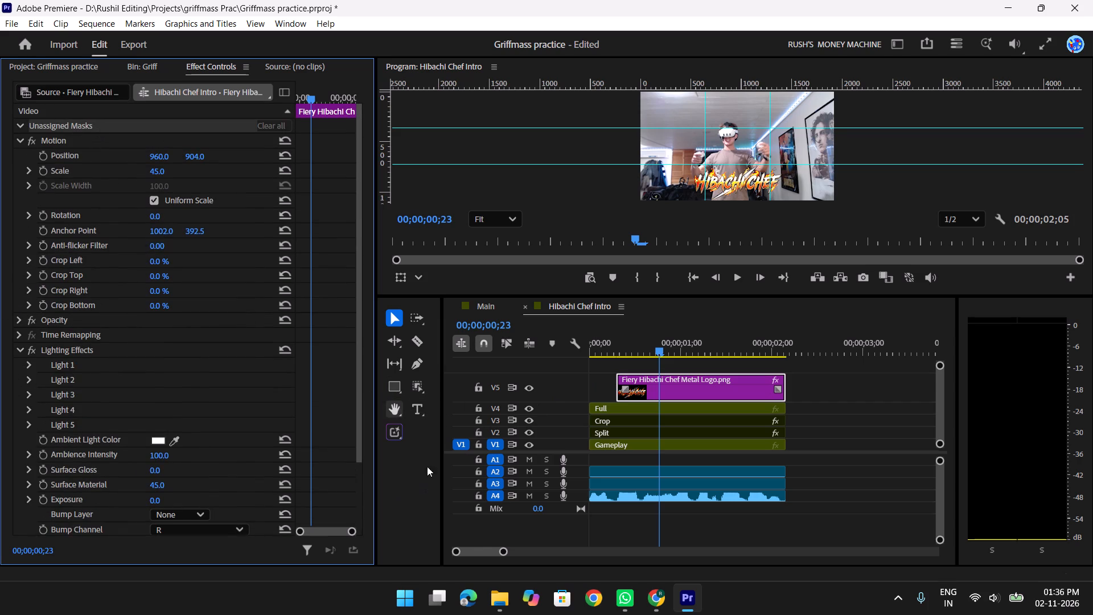
Draw a tall, narrow rectangle mask on the logo clip, in the frame area above and beside the start of the logo.
{"action": "left_click", "coordinate": [396, 386]}
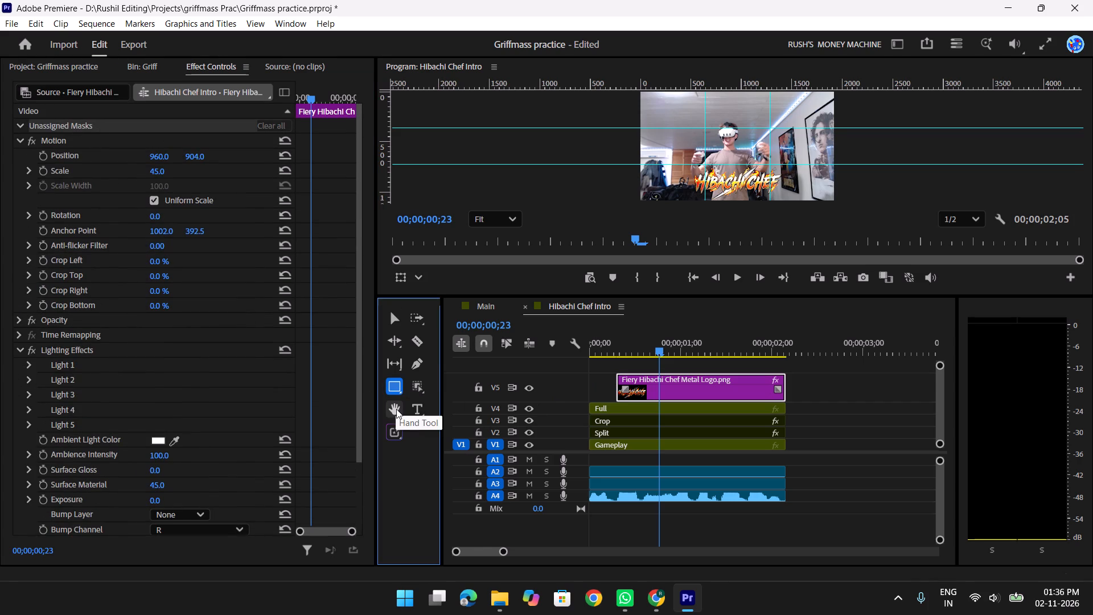
{"action": "left_click_drag", "start_coordinate": [421, 387], "coordinate": [480, 413]}
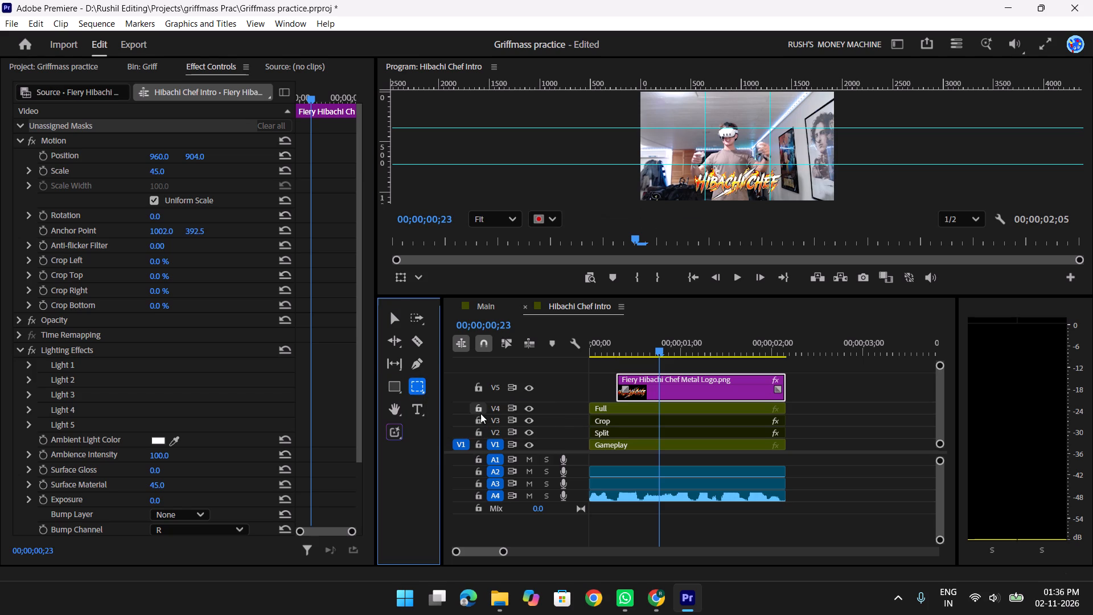
{"action": "left_click", "coordinate": [679, 126]}
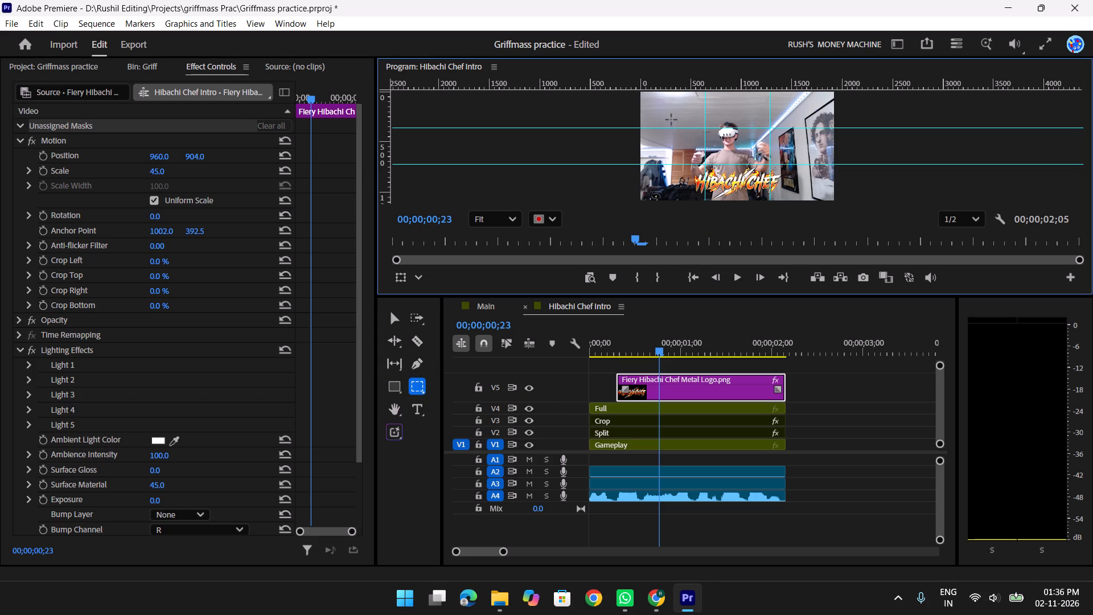
{"action": "left_click_drag", "start_coordinate": [669, 122], "coordinate": [681, 163]}
{"action": "left_click_drag", "start_coordinate": [681, 163], "coordinate": [673, 165]}
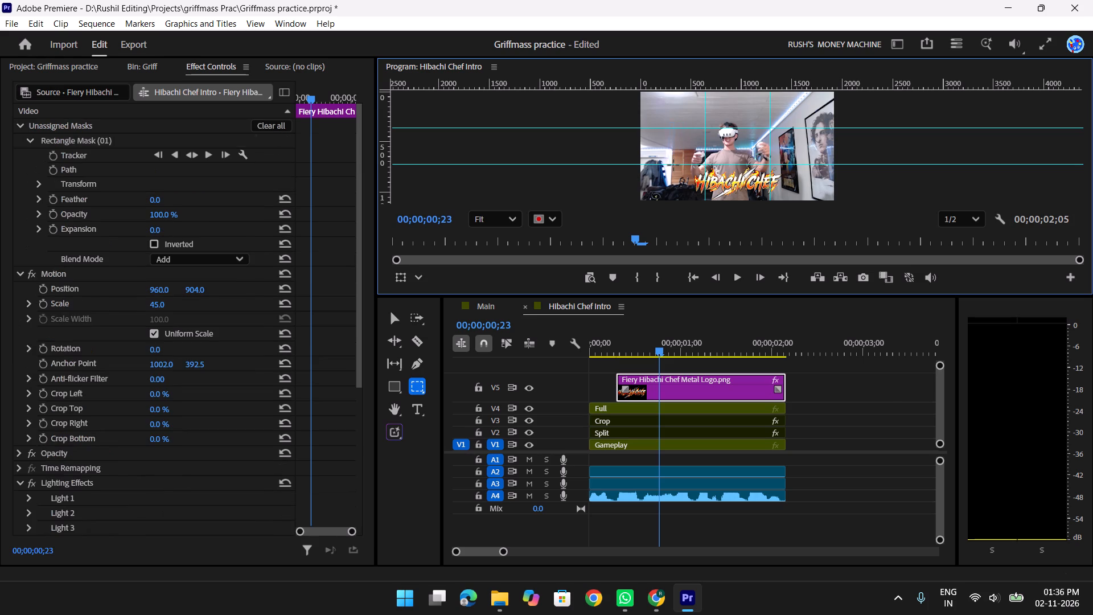
Assign the unassigned rectangle mask to the logo clip's Lighting Effects.
{"action": "scroll", "coordinate": [129, 145], "scroll_direction": "down", "scroll_amount": 4}
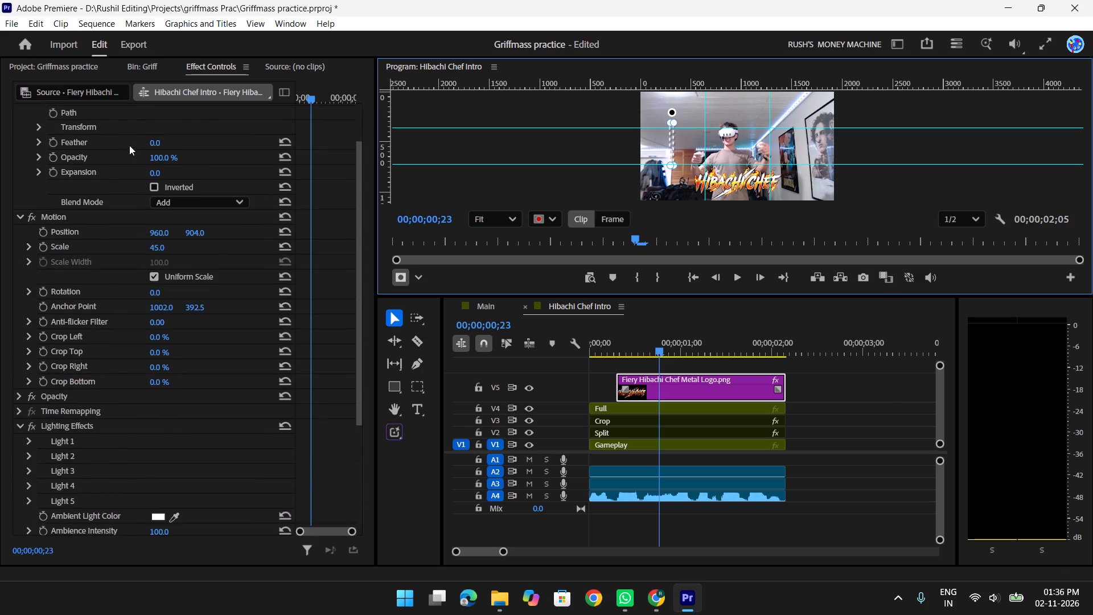
{"action": "scroll", "coordinate": [129, 145], "scroll_direction": "up", "scroll_amount": 2}
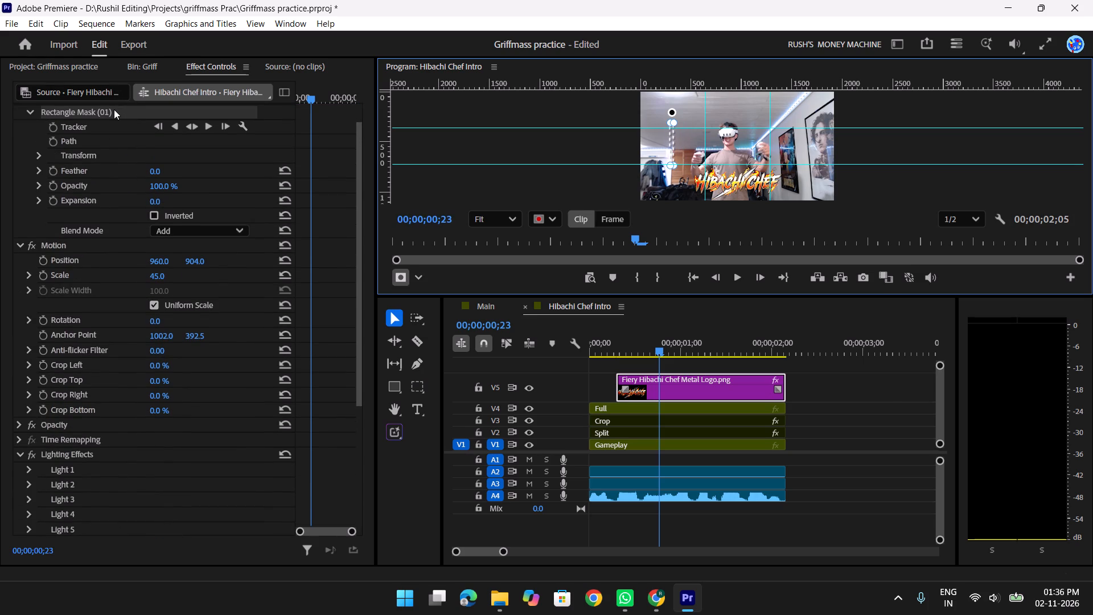
{"action": "left_click_drag", "start_coordinate": [141, 109], "coordinate": [87, 476]}
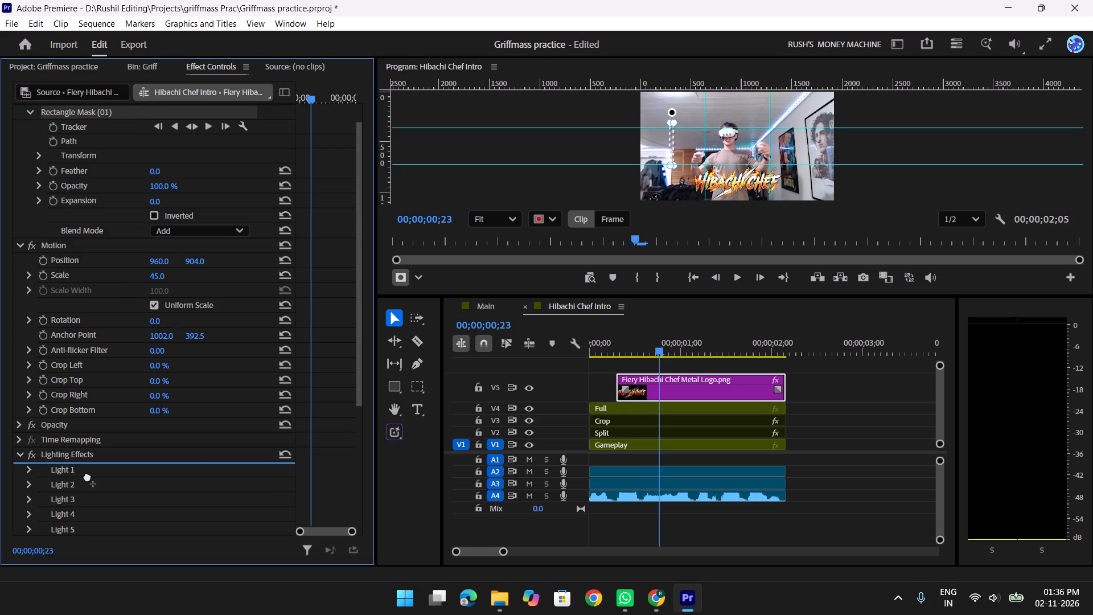
{"action": "left_click_drag", "start_coordinate": [87, 476], "coordinate": [67, 468]}
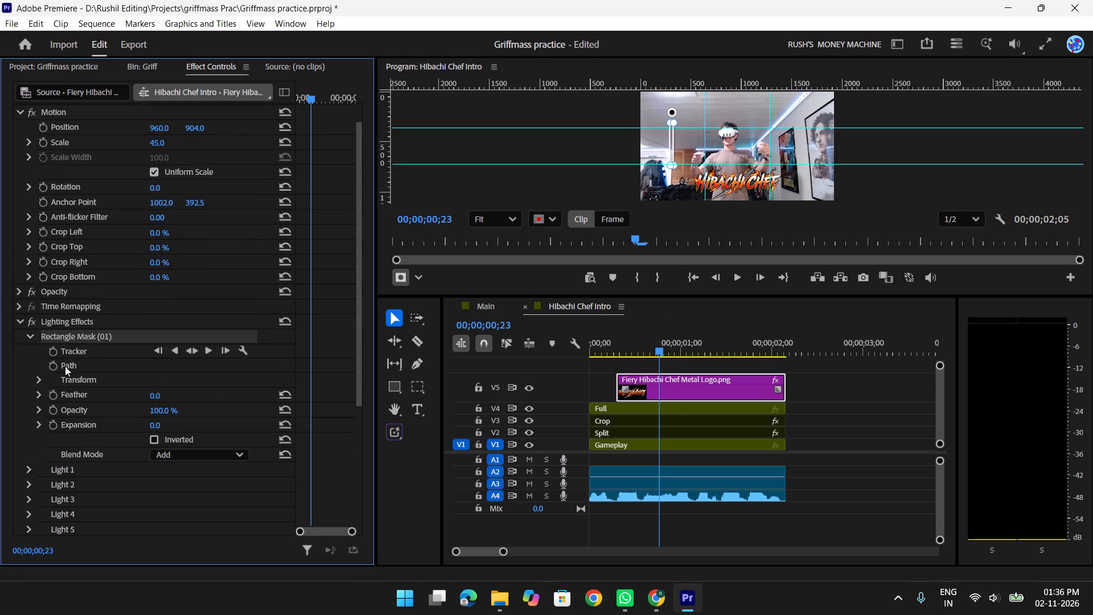
Reposition the rectangle mask of the Lighting Effects over the first letter of the Hibachi Chef logo, at about 194, 93.
{"action": "left_click", "coordinate": [35, 379]}
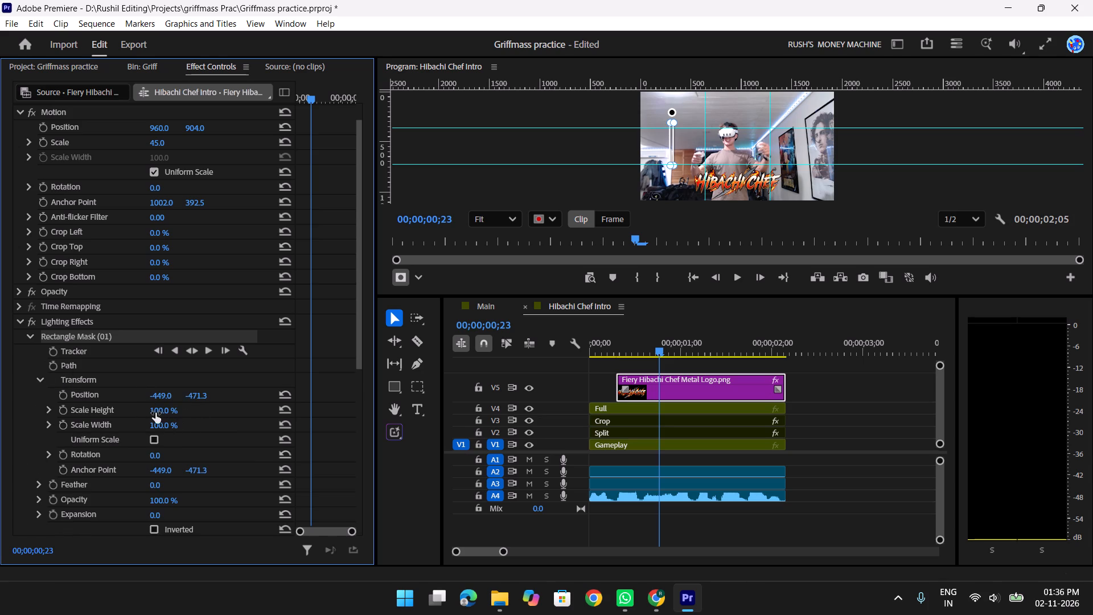
{"action": "left_click", "coordinate": [91, 383]}
{"action": "left_click", "coordinate": [88, 395]}
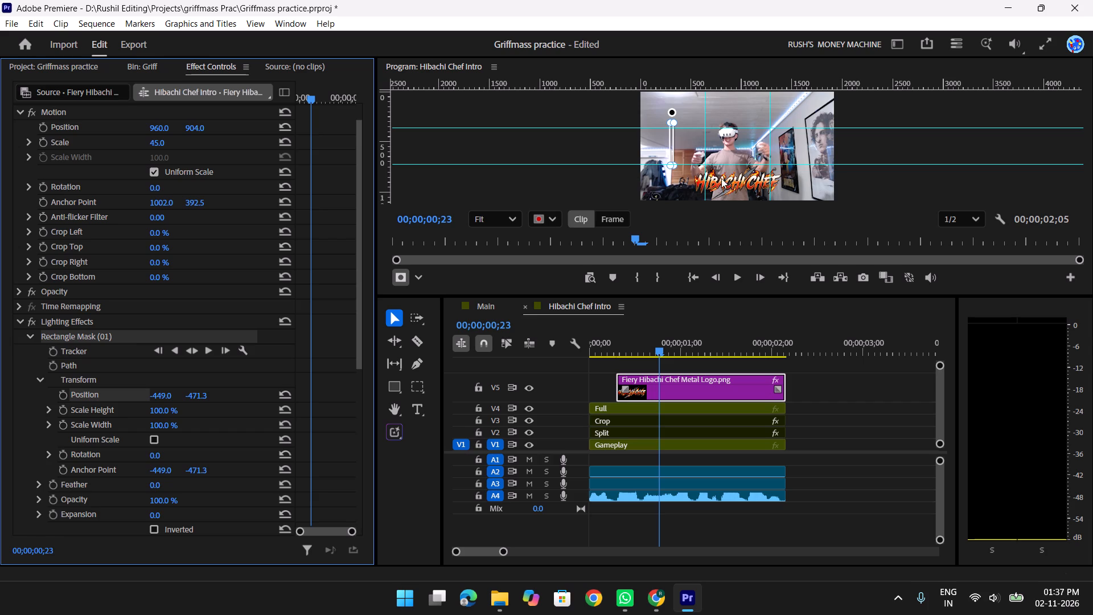
{"action": "left_click", "coordinate": [670, 145]}
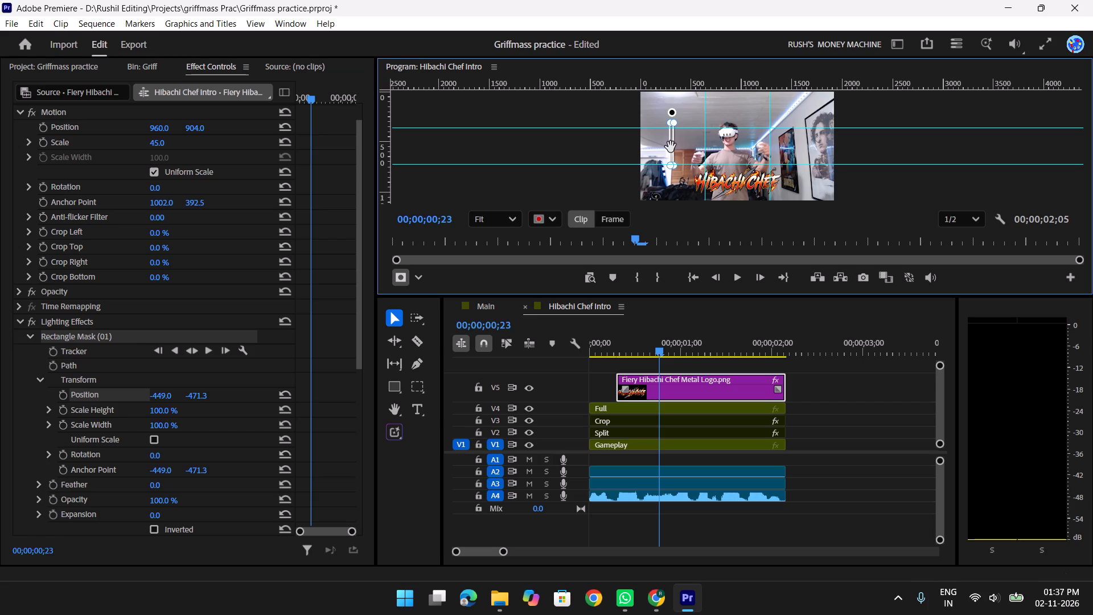
{"action": "left_click_drag", "start_coordinate": [671, 147], "coordinate": [696, 177]}
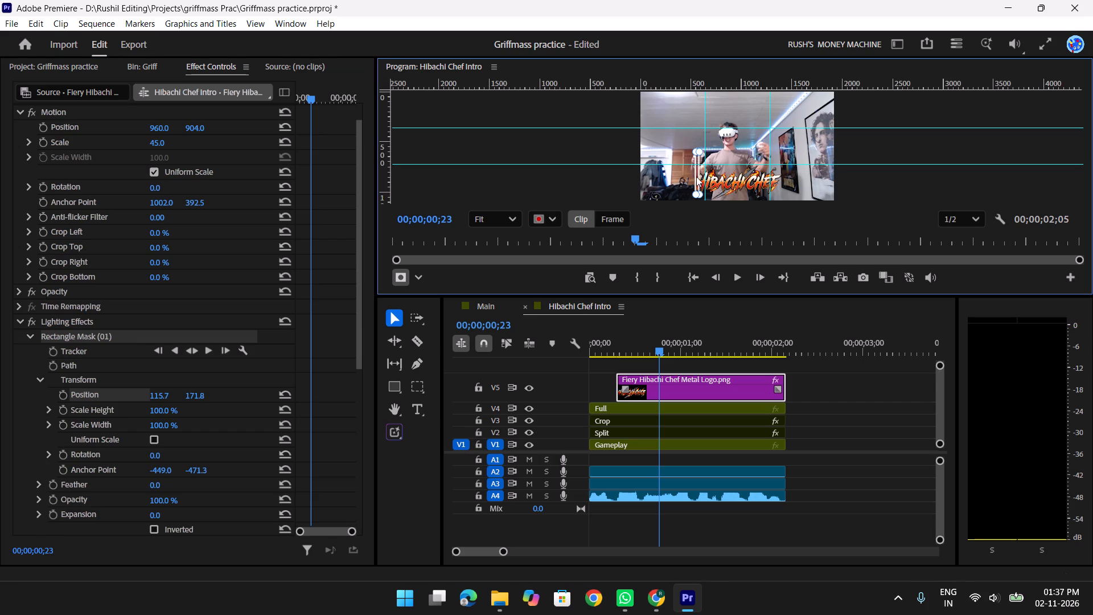
{"action": "left_click_drag", "start_coordinate": [696, 177], "coordinate": [703, 169]}
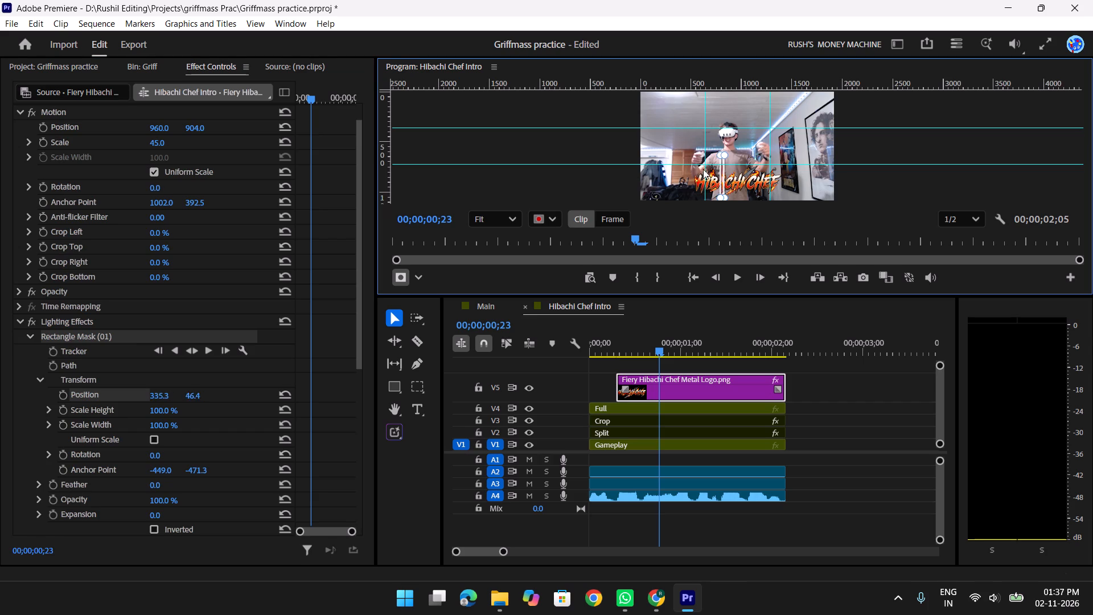
{"action": "left_click_drag", "start_coordinate": [703, 169], "coordinate": [700, 173]}
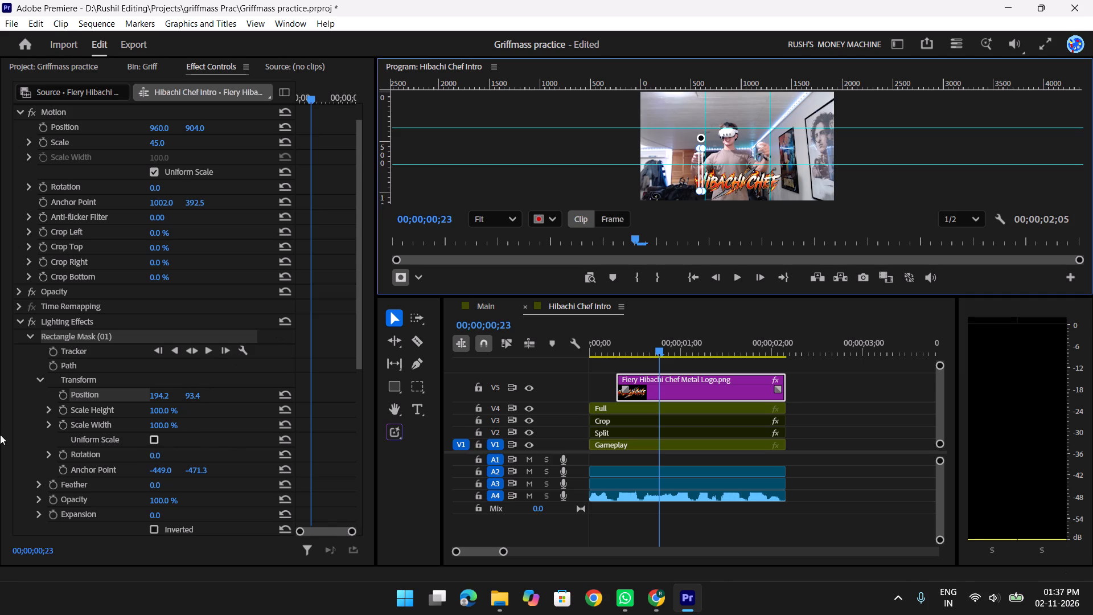
Set the rectangle mask's Rotation to -20°.
{"action": "left_click_drag", "start_coordinate": [154, 457], "coordinate": [133, 456]}
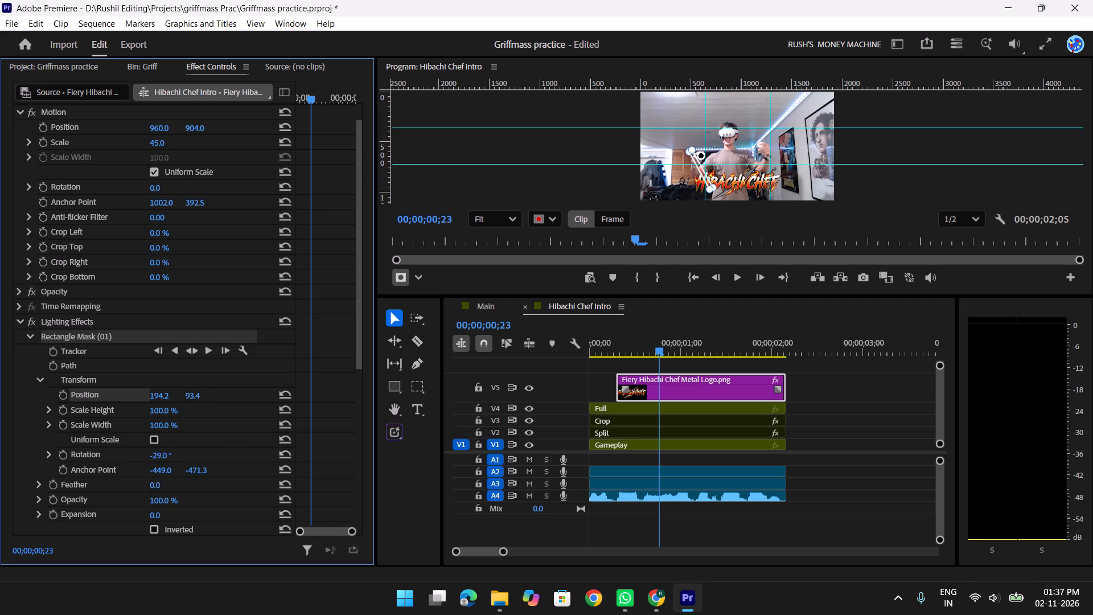
{"action": "left_click_drag", "start_coordinate": [133, 456], "coordinate": [139, 455]}
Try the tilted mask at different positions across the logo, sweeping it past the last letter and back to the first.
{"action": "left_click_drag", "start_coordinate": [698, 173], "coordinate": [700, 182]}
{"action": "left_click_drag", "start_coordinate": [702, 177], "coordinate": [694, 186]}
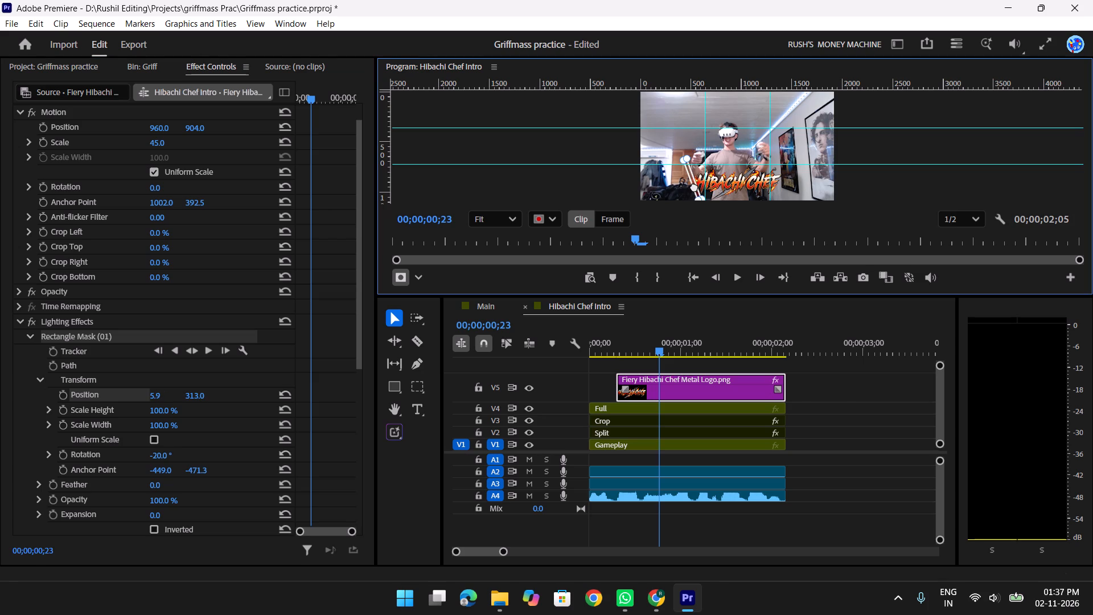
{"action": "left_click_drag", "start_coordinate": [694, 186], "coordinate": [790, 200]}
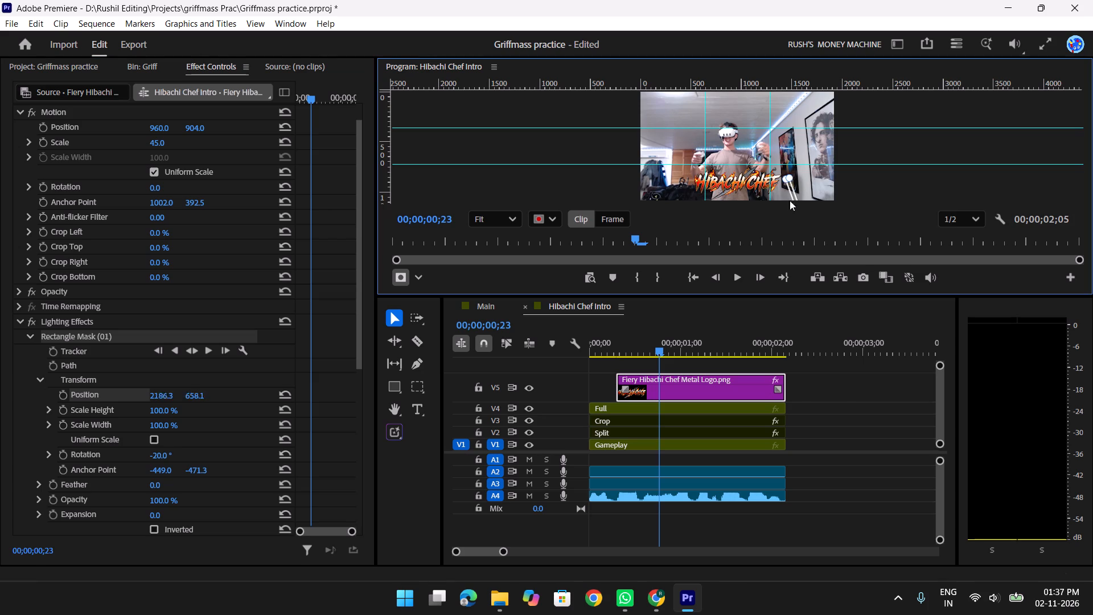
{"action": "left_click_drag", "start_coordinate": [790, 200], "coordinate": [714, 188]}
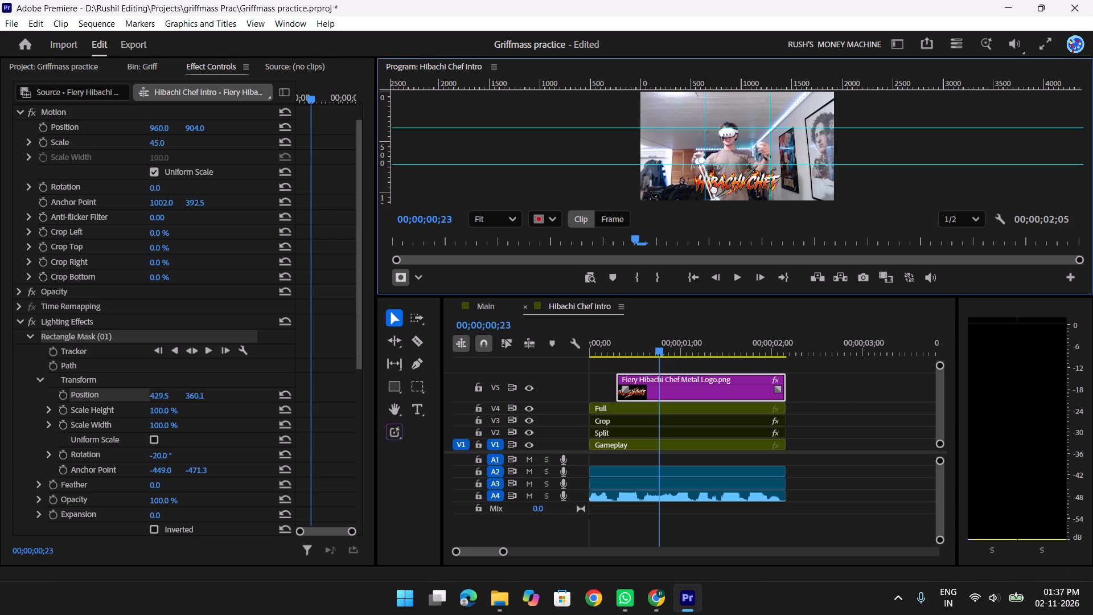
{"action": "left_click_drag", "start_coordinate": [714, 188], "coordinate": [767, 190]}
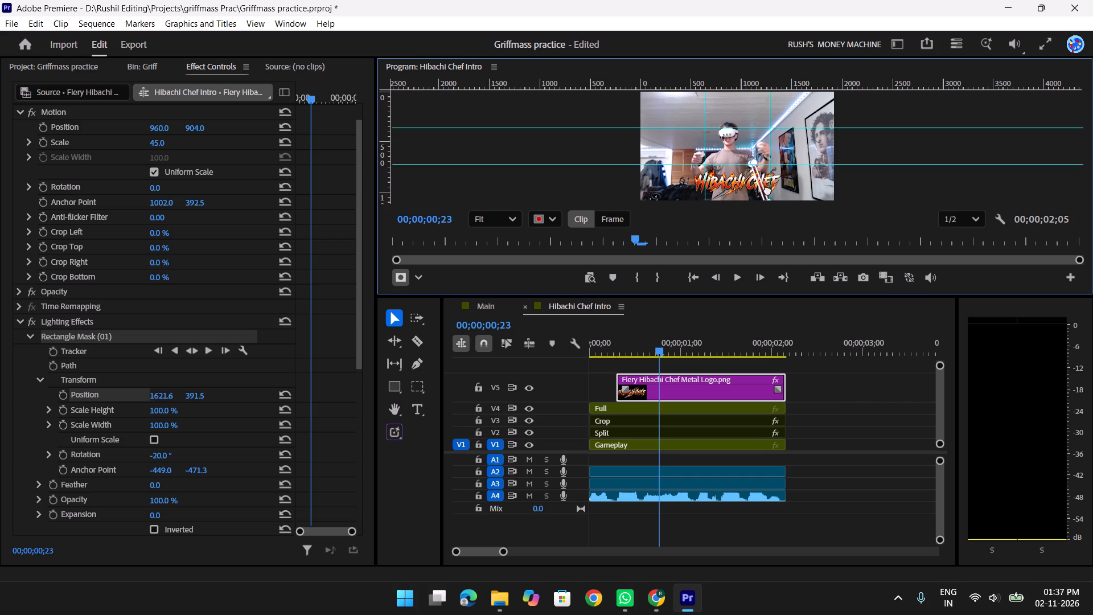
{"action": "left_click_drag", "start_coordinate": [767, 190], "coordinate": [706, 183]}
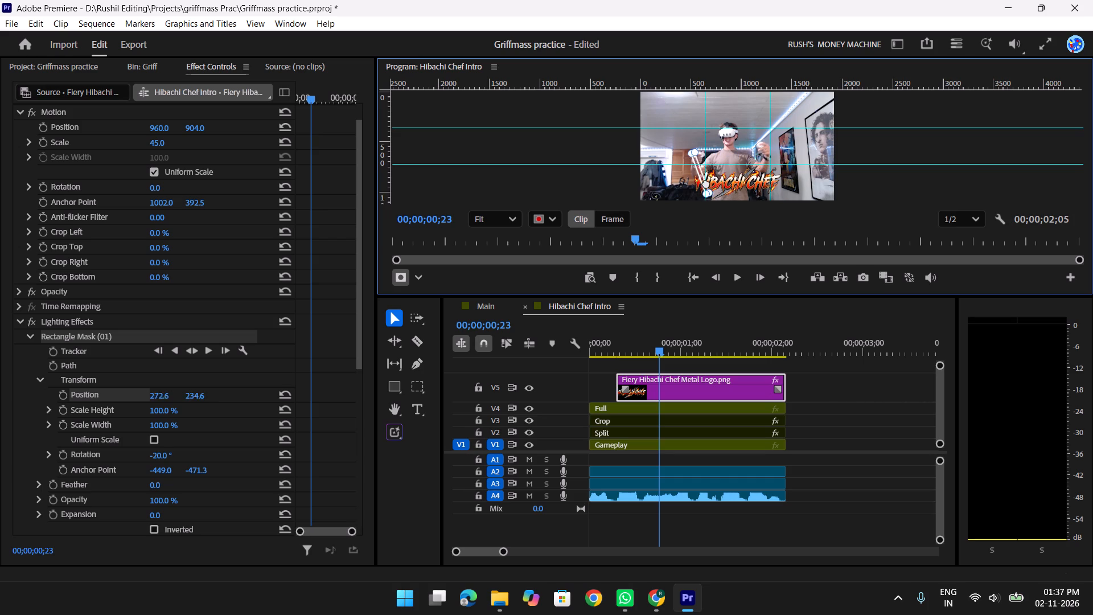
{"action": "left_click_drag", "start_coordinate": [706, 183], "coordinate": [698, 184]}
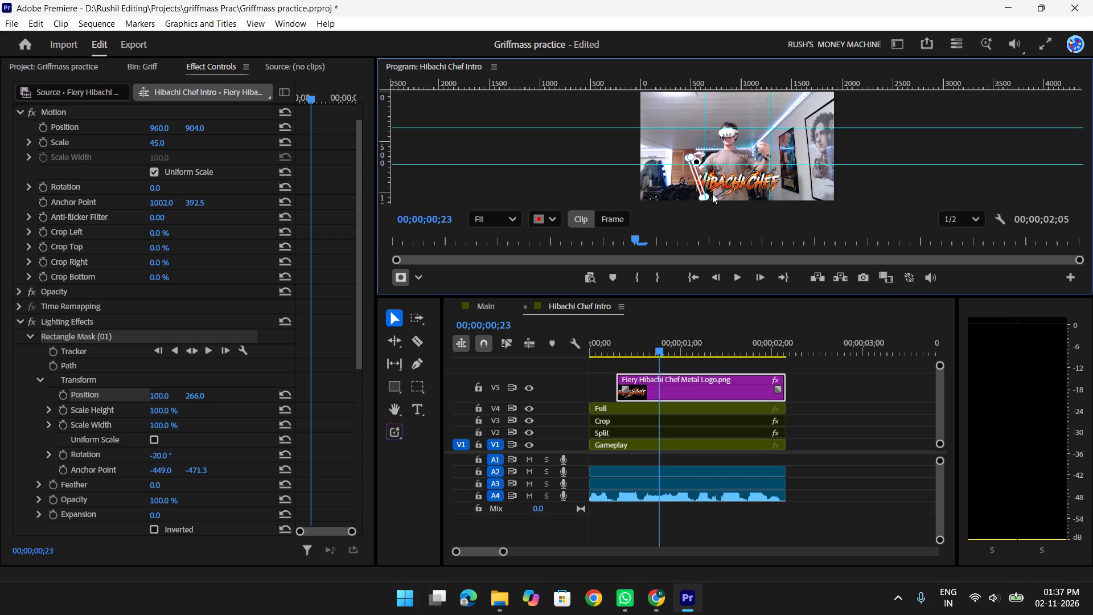
Widen the tilted mask by pulling the corner points of its long side outward.
{"action": "left_click_drag", "start_coordinate": [710, 197], "coordinate": [714, 197]}
{"action": "left_click_drag", "start_coordinate": [714, 197], "coordinate": [715, 198]}
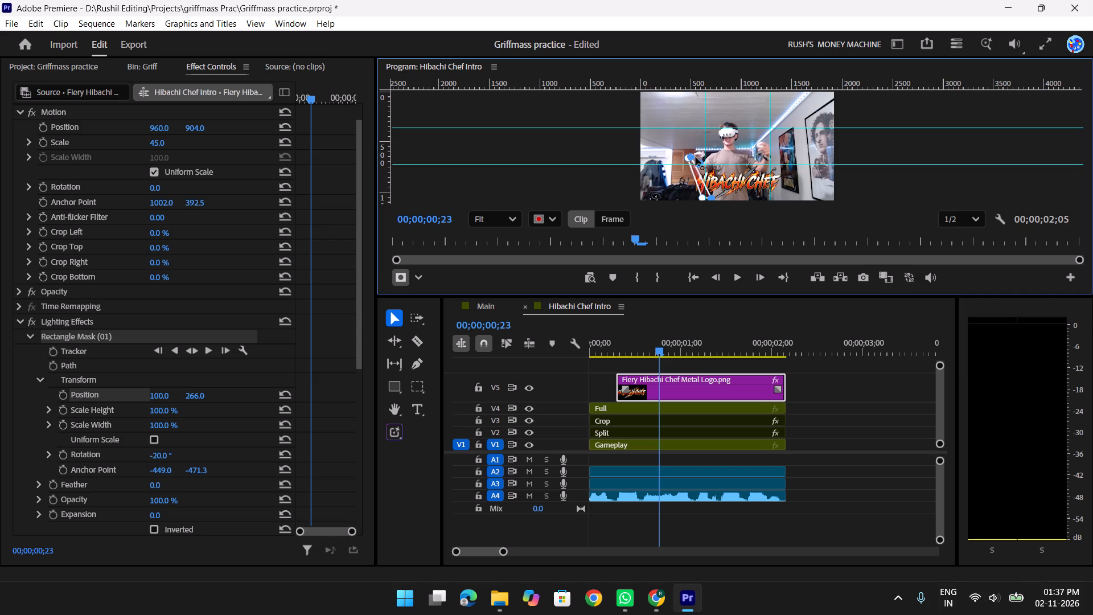
{"action": "left_click", "coordinate": [691, 155]}
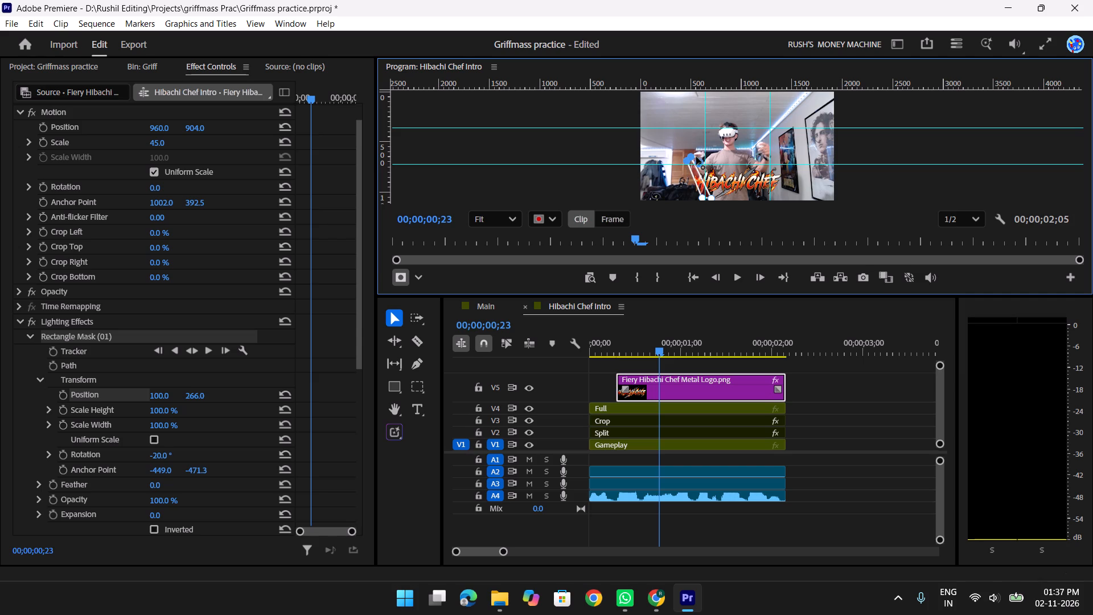
{"action": "left_click", "coordinate": [693, 156]}
Place the mask just before the logo's first letter at about -88, 376, and add a mask Position keyframe at 00;00;00;23.
{"action": "left_click", "coordinate": [700, 184]}
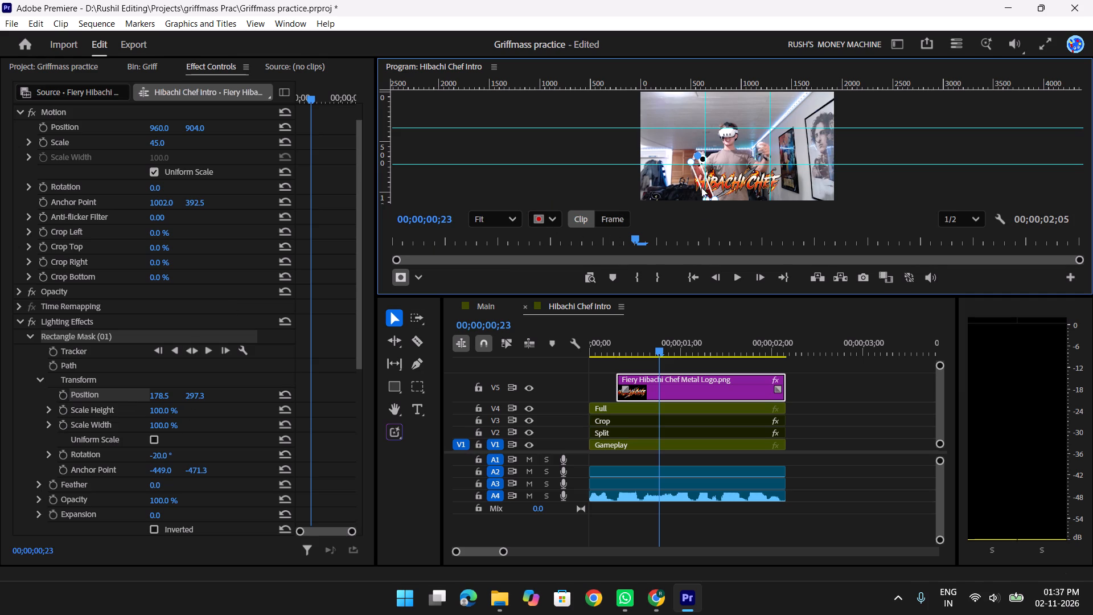
{"action": "left_click_drag", "start_coordinate": [702, 184], "coordinate": [696, 187]}
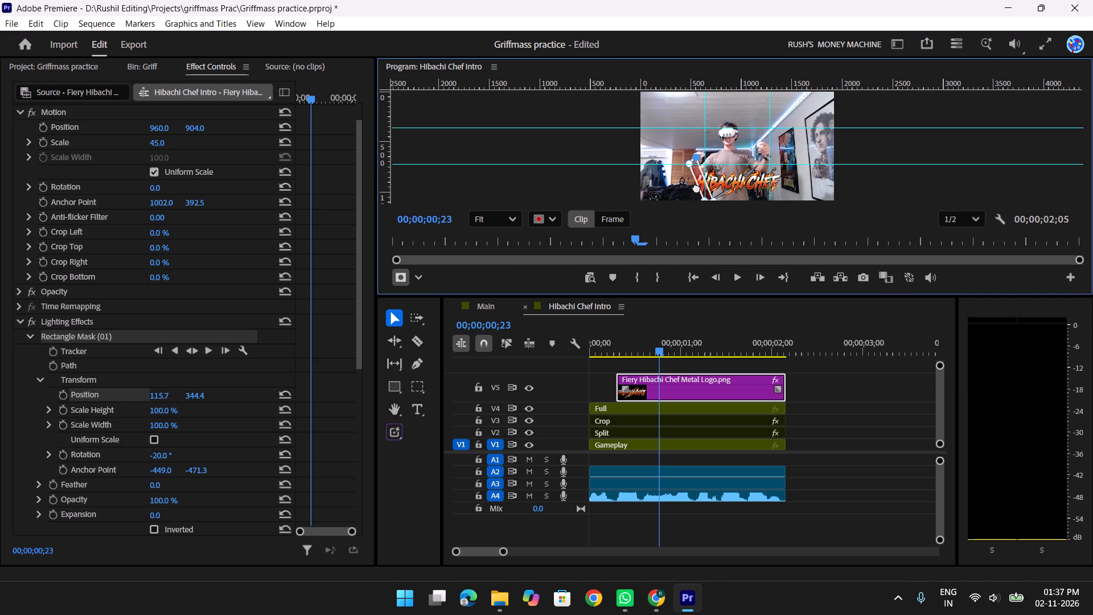
{"action": "left_click_drag", "start_coordinate": [696, 187], "coordinate": [695, 188]}
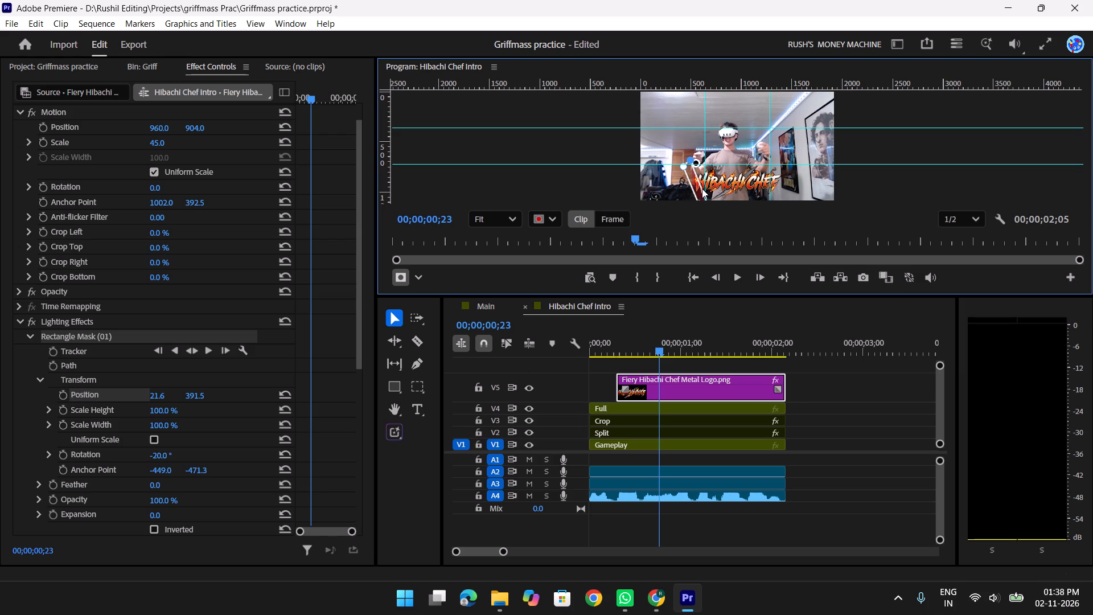
{"action": "left_click_drag", "start_coordinate": [693, 188], "coordinate": [687, 190]}
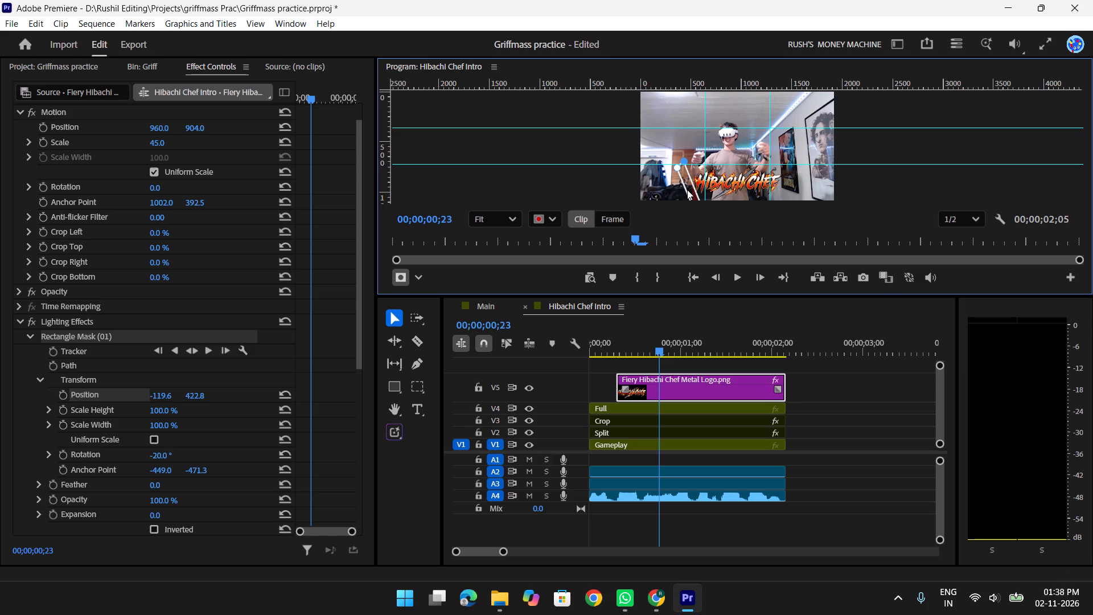
{"action": "left_click_drag", "start_coordinate": [687, 190], "coordinate": [689, 188]}
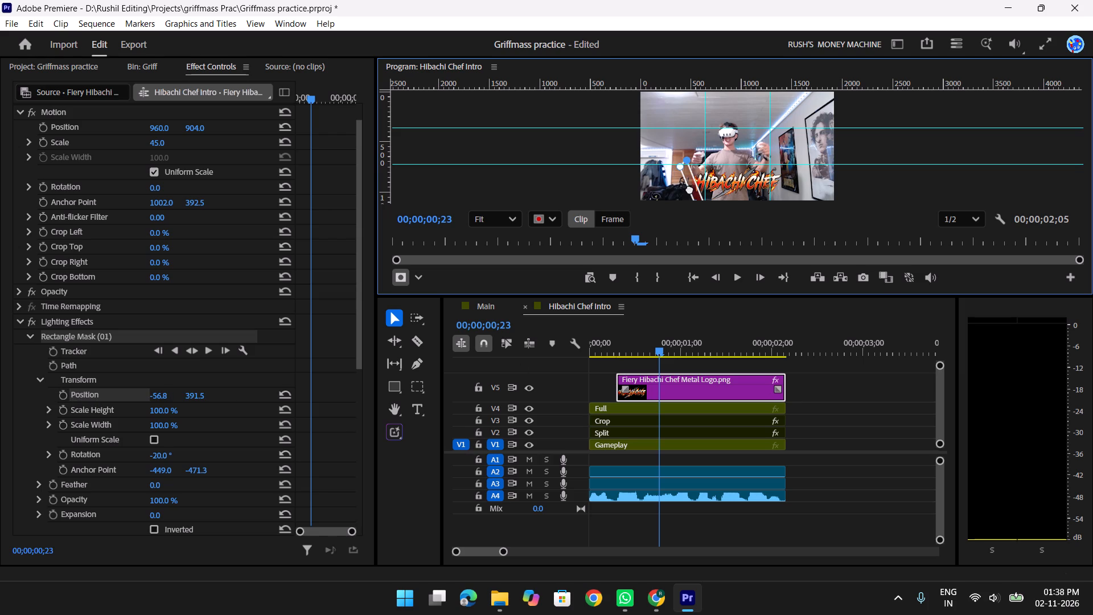
{"action": "left_click_drag", "start_coordinate": [689, 188], "coordinate": [688, 188]}
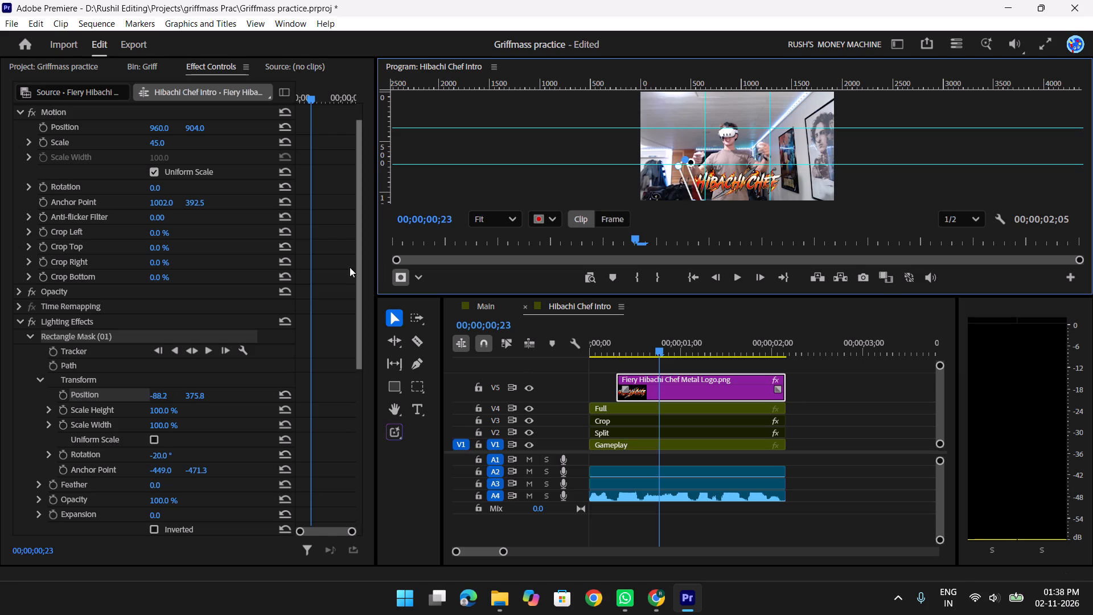
{"action": "left_click", "coordinate": [64, 392]}
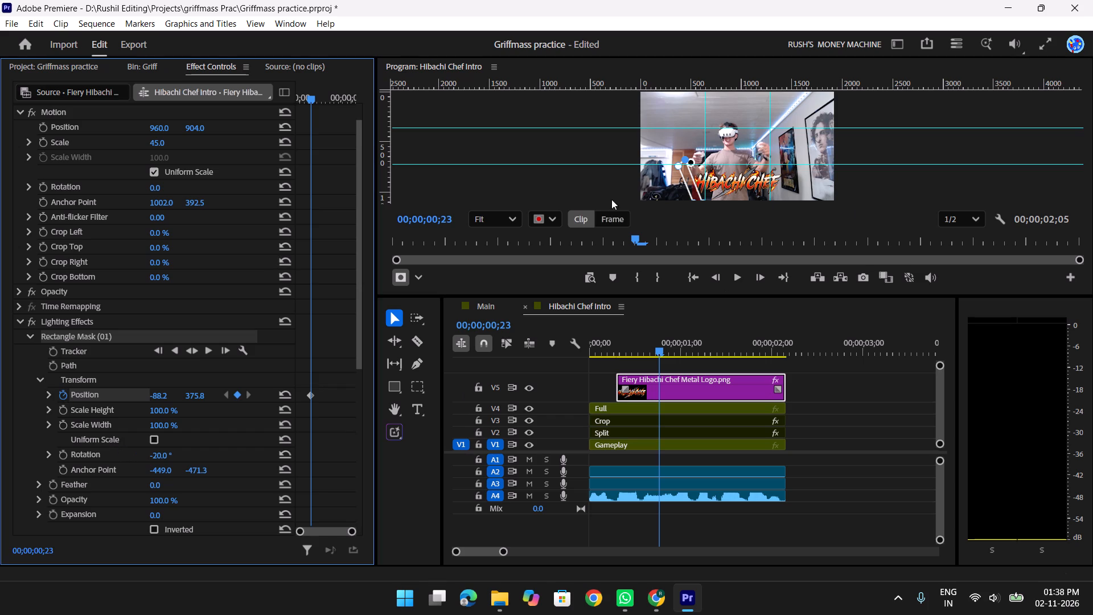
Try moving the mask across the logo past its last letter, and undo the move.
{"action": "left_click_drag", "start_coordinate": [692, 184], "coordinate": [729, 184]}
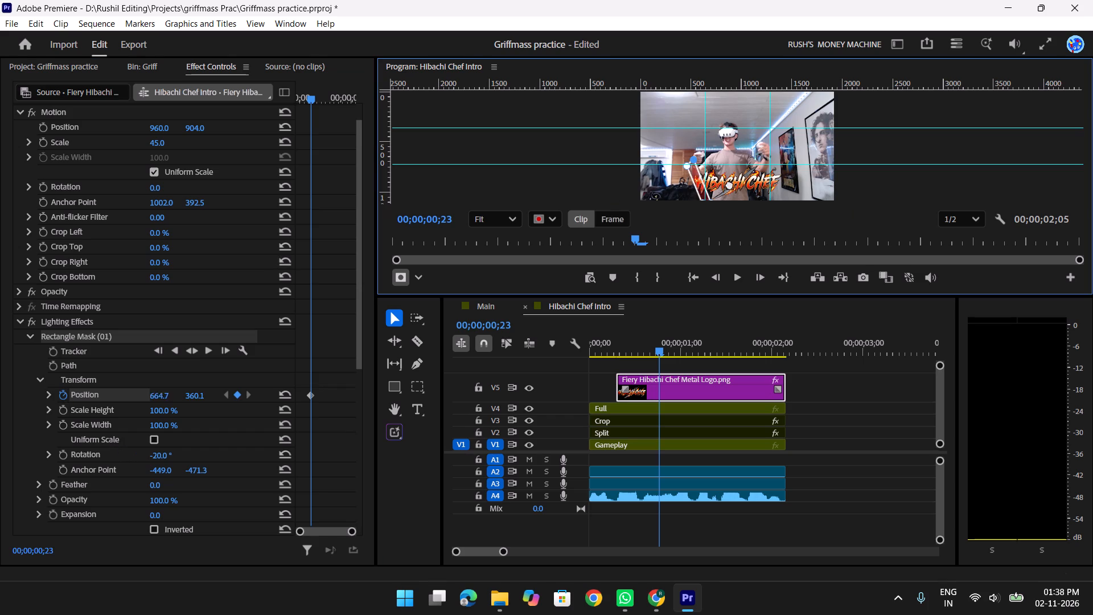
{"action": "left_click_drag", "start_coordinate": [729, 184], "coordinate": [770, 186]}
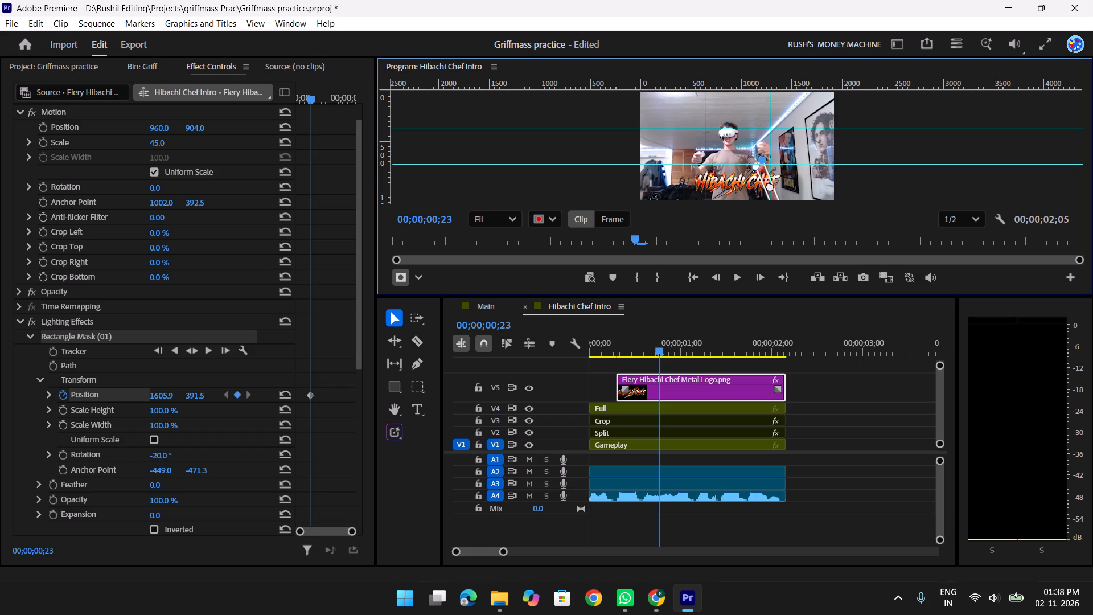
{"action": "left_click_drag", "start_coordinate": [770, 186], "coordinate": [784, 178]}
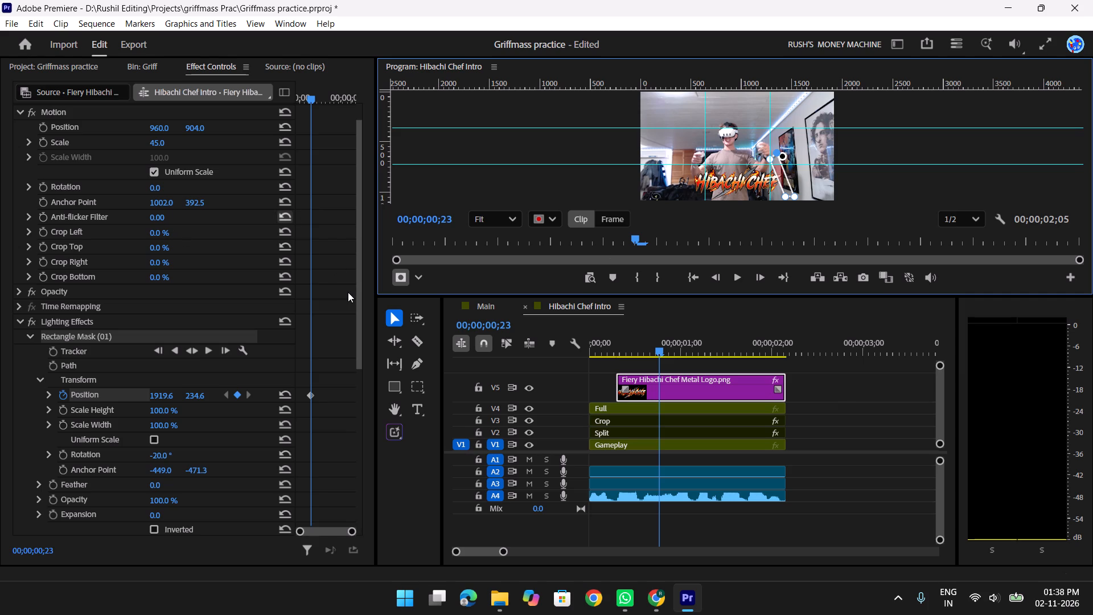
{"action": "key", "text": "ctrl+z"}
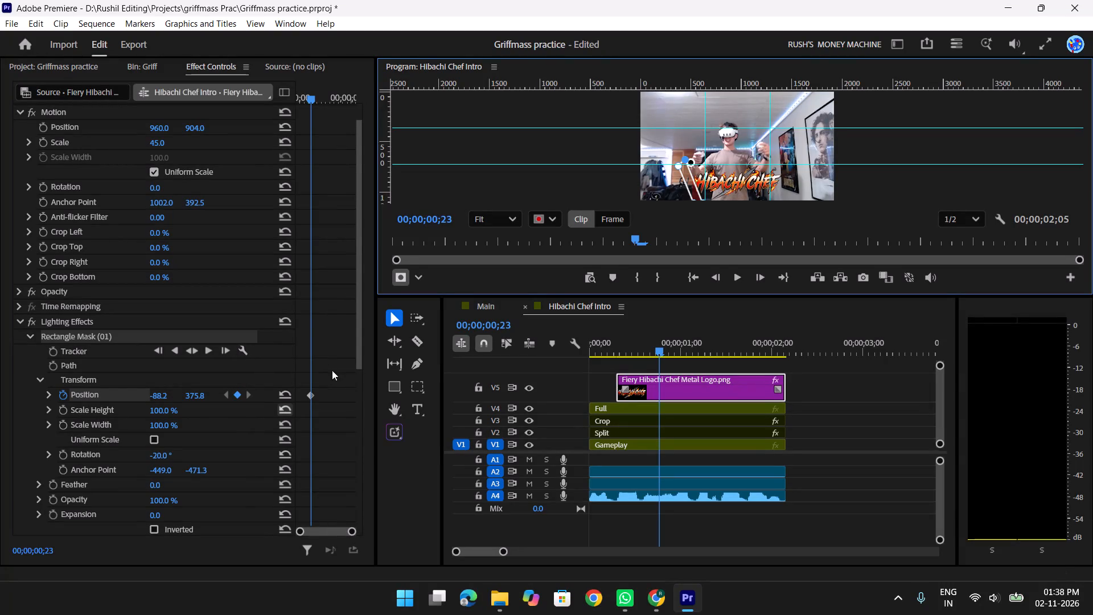
Shift the mask's Position keyframe back to the start of the logo clip.
{"action": "left_click_drag", "start_coordinate": [329, 370], "coordinate": [193, 465]}
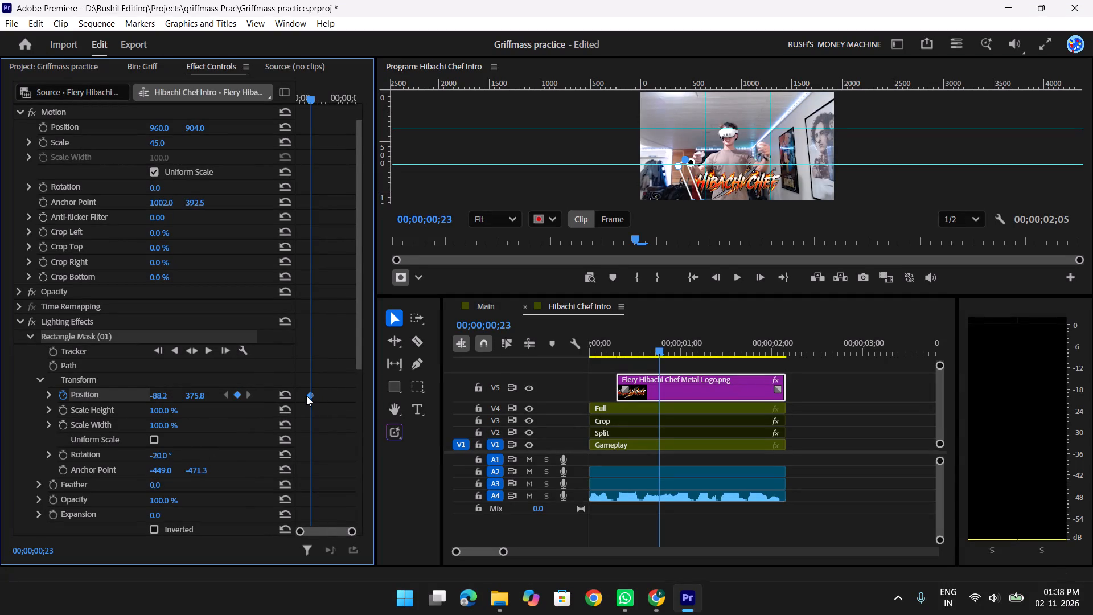
{"action": "left_click_drag", "start_coordinate": [306, 395], "coordinate": [287, 395]}
Move the mask past the logo's last letter to about 2061, 203, and add a Position keyframe at 00;00;00;23.
{"action": "left_click_drag", "start_coordinate": [686, 183], "coordinate": [712, 177]}
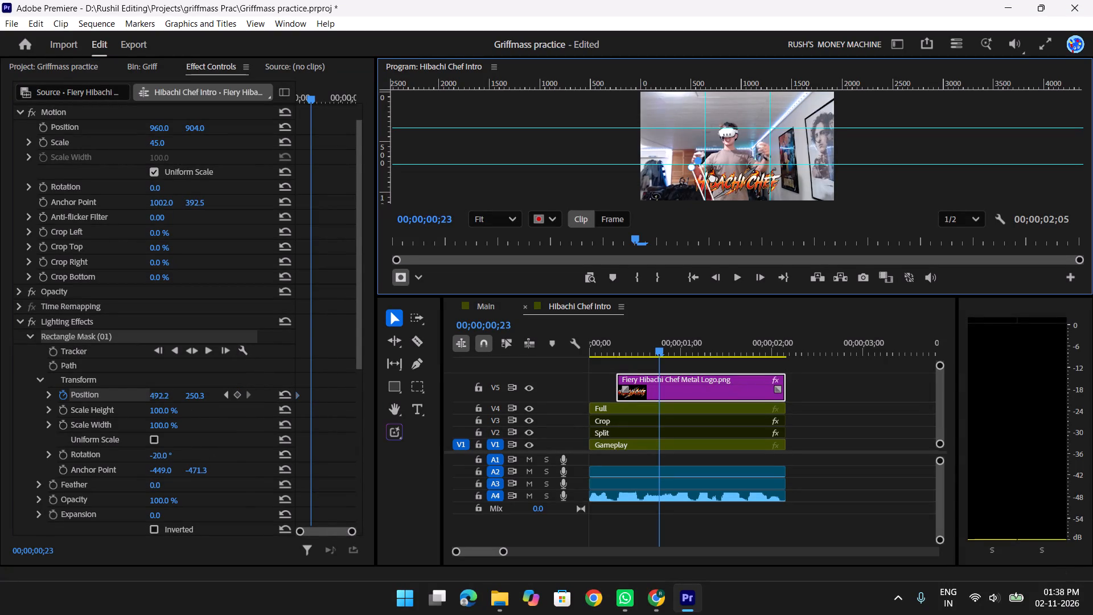
{"action": "left_click_drag", "start_coordinate": [712, 177], "coordinate": [769, 178]}
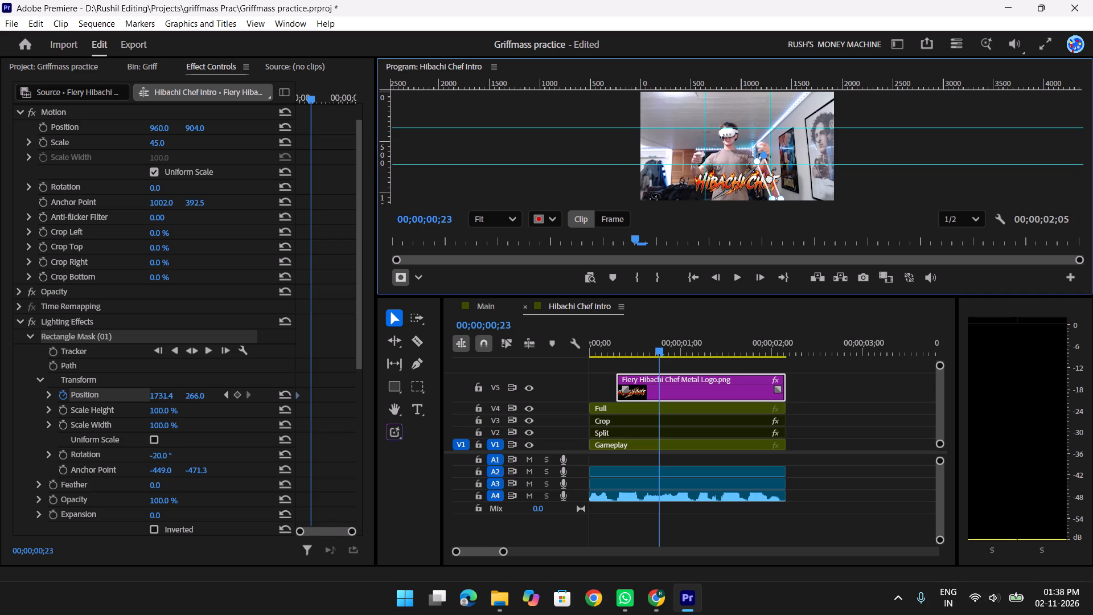
{"action": "left_click_drag", "start_coordinate": [769, 178], "coordinate": [784, 175]}
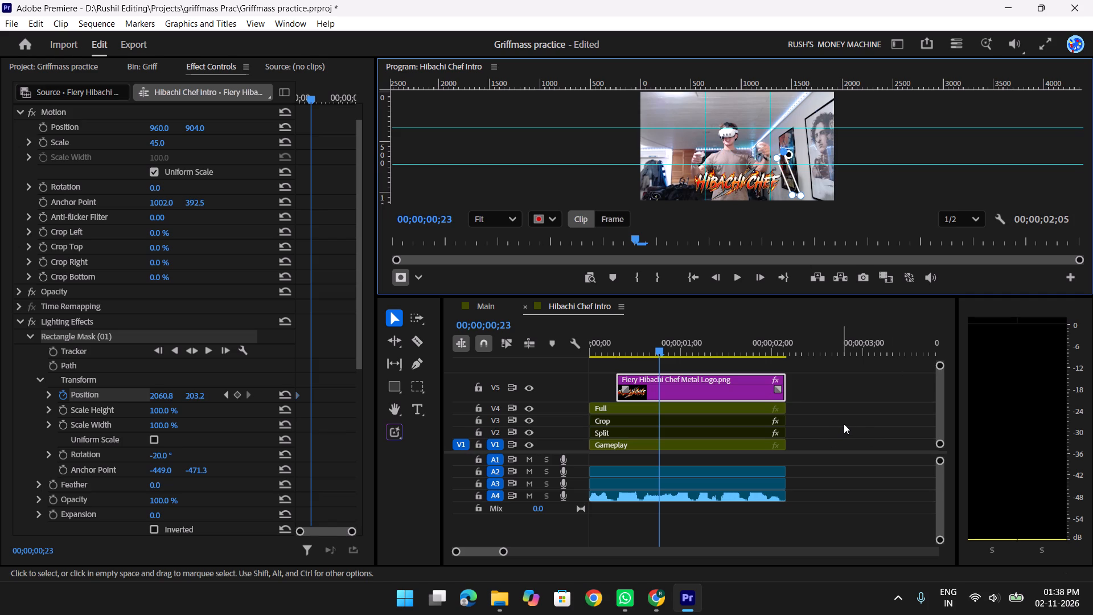
{"action": "left_click", "coordinate": [235, 395]}
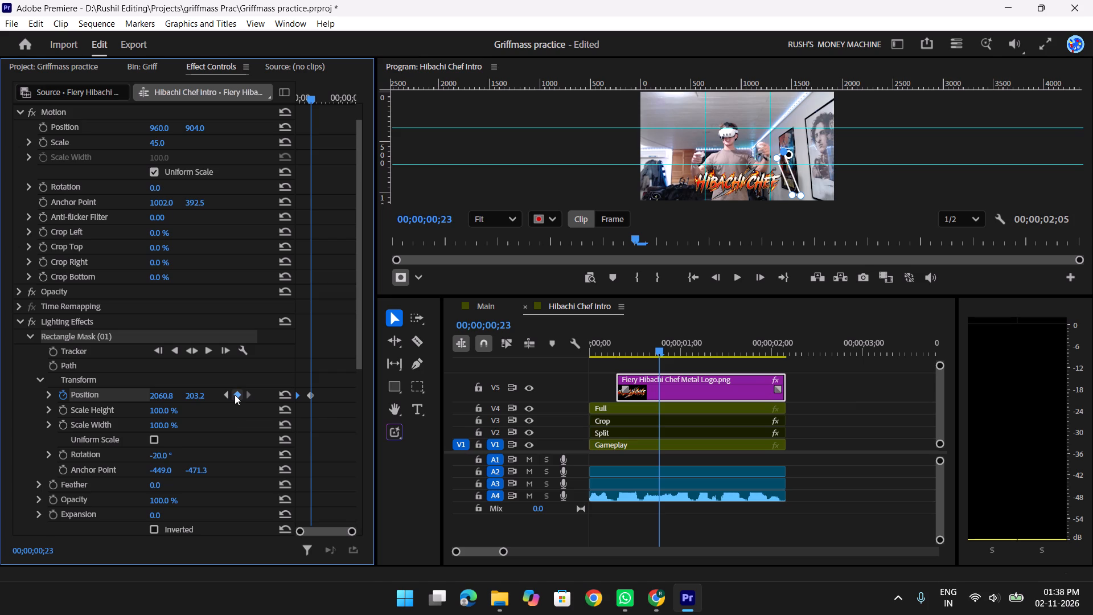
Play the Hibachi Chef Intro sequence full screen from near its start to check the lighting sweep.
{"action": "left_click_drag", "start_coordinate": [659, 344], "coordinate": [634, 345]}
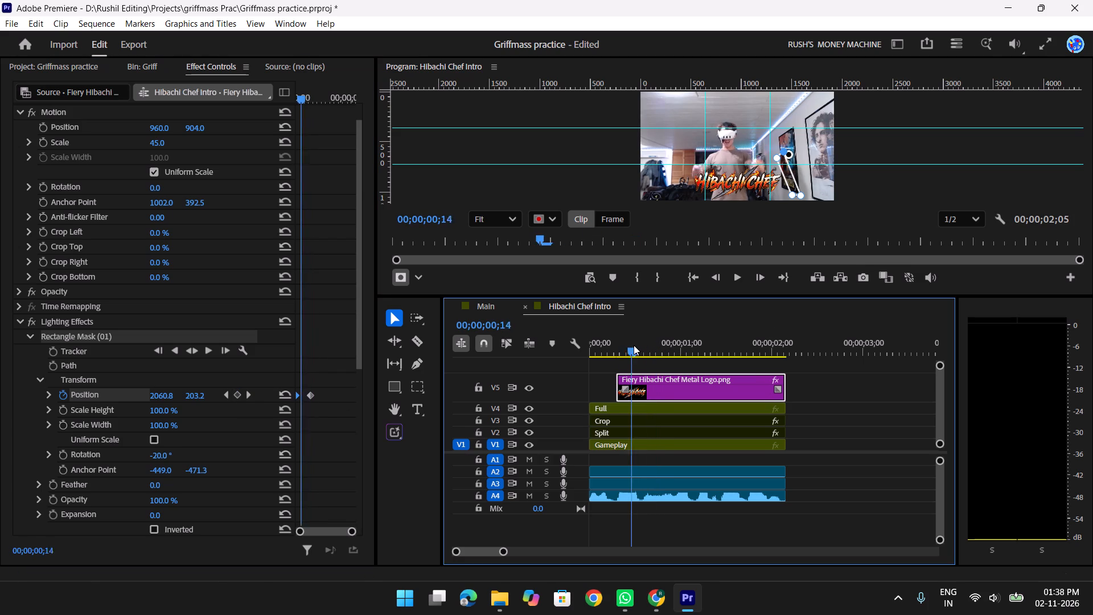
{"action": "left_click_drag", "start_coordinate": [634, 345], "coordinate": [603, 345]}
{"action": "left_click", "coordinate": [865, 438]}
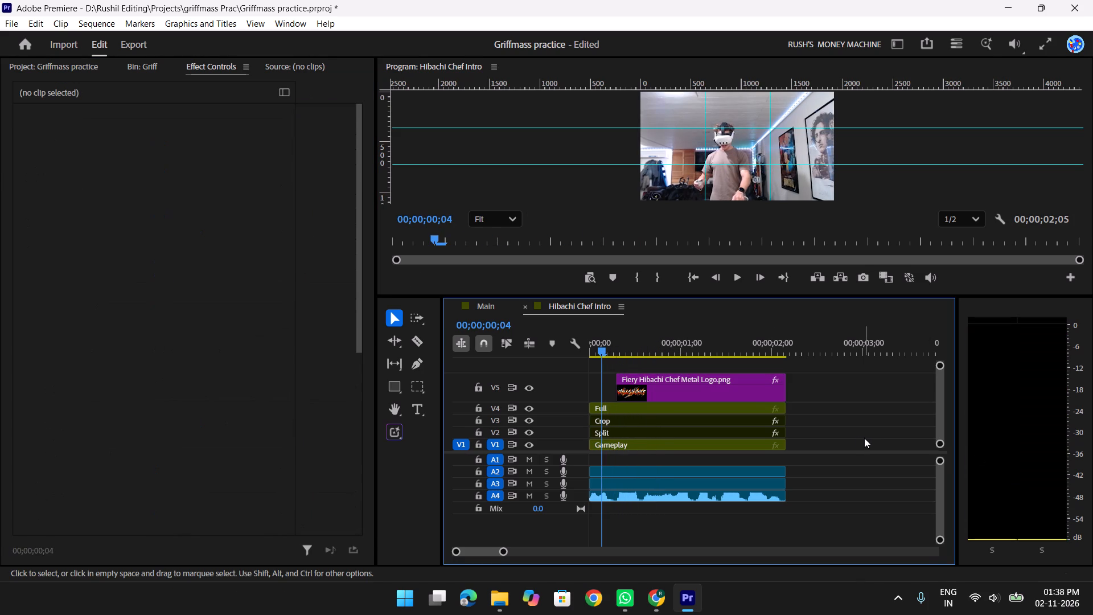
{"action": "type", "text": "f"}
{"action": "key", "text": "space"}
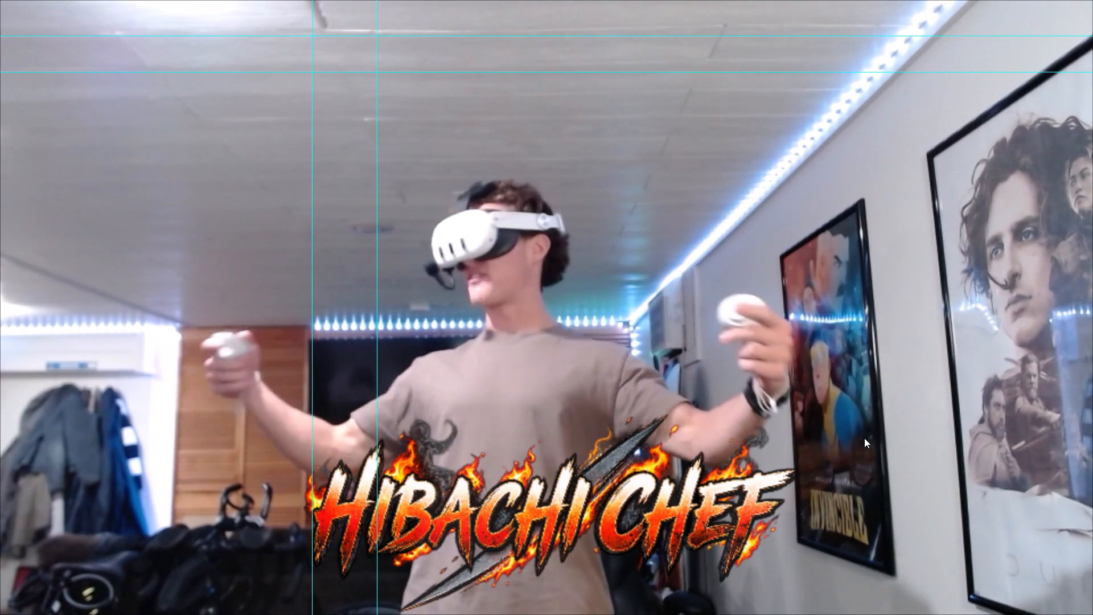
{"action": "key", "text": "space"}
{"action": "key", "text": "f"}
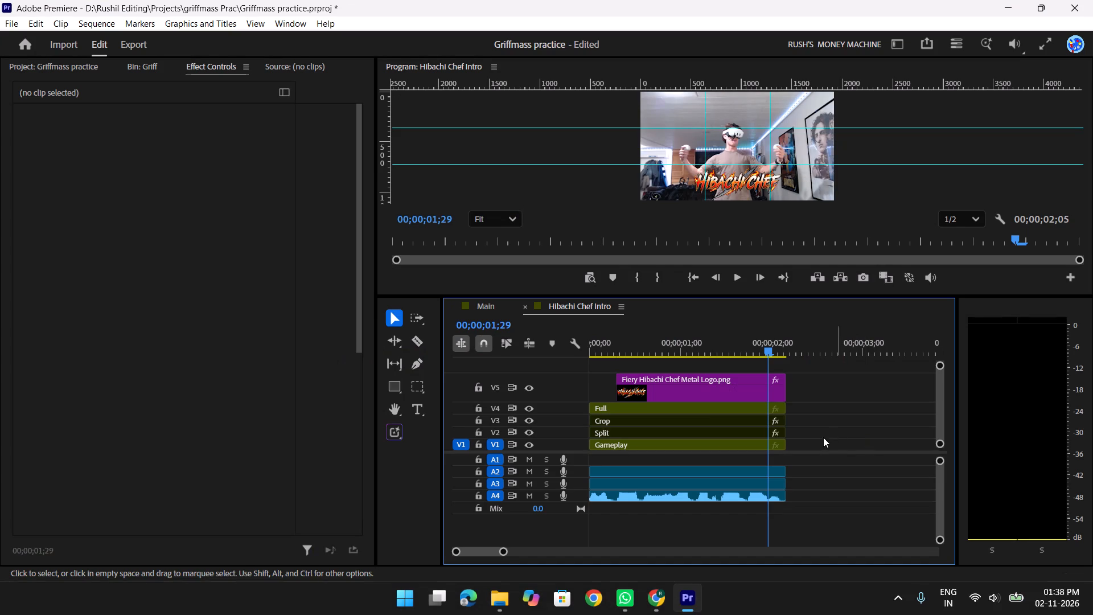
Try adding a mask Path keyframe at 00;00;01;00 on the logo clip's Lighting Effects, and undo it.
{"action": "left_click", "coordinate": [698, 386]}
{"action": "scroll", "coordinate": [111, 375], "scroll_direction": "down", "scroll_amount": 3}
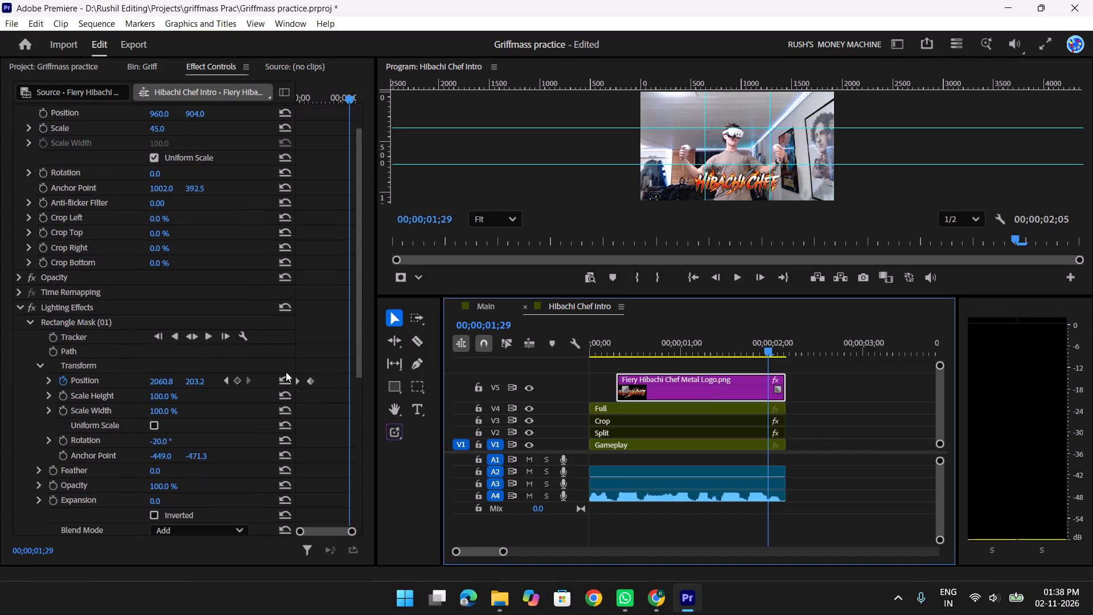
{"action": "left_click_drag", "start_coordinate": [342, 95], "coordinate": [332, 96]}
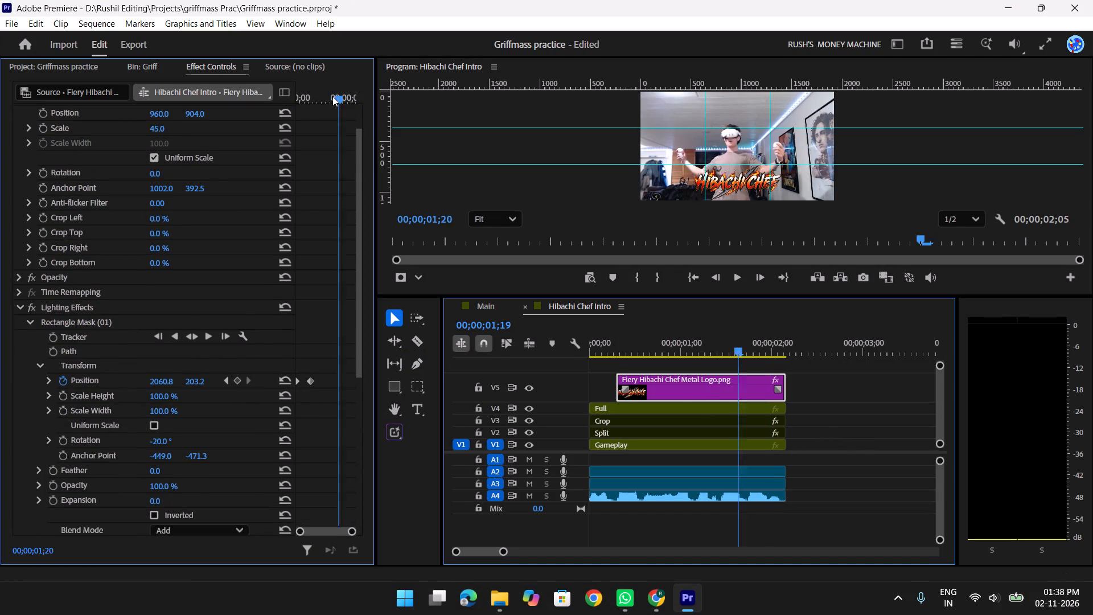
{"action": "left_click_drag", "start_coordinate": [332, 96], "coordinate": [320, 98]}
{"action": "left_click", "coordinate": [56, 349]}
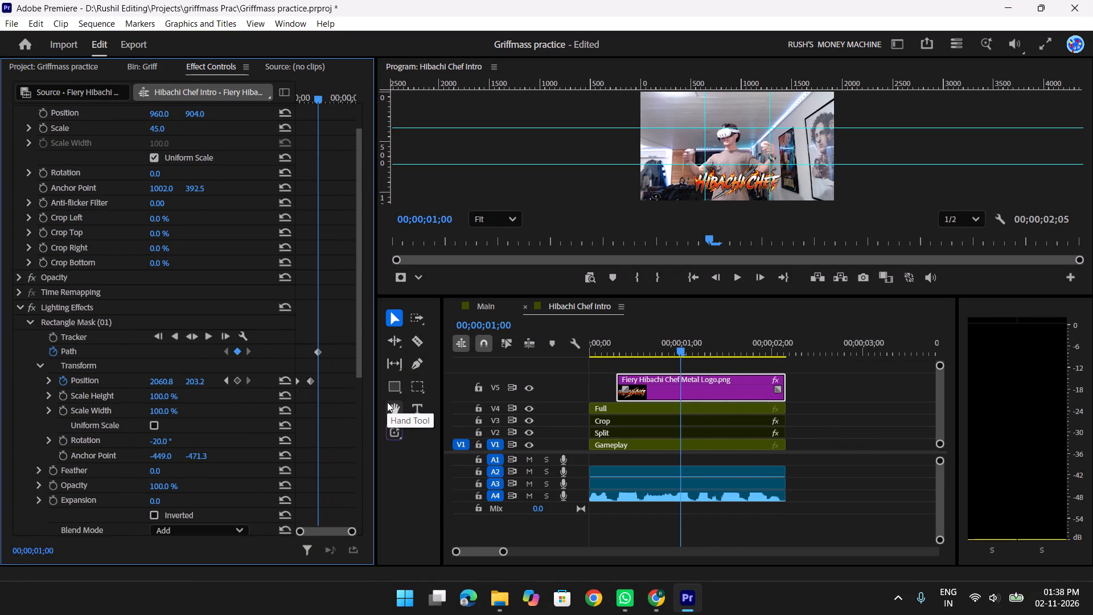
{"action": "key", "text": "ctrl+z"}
Undo the mask's Position keyframes and its move across the logo, back to the unkeyframed mask before the first letter.
{"action": "key", "text": "ctrl+z"}
{"action": "key", "text": "ctrl+z"}
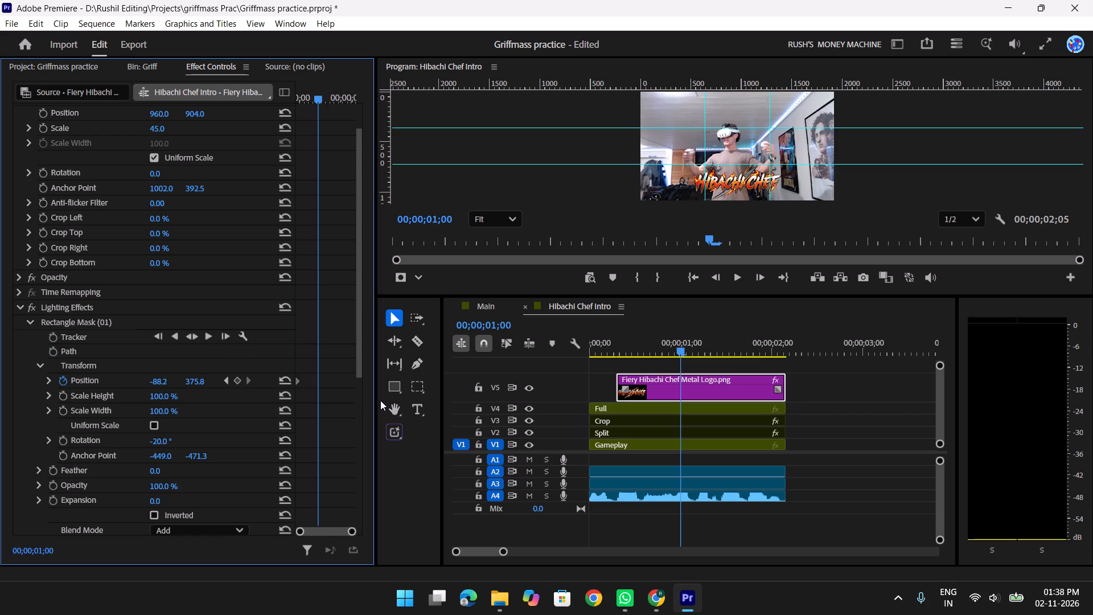
{"action": "key", "text": "ctrl+z"}
{"action": "key", "text": "ctrl+z"}
Enable Path keyframing for the Lighting Effects mask at the start of the logo clip, 00;00;00;09.
{"action": "left_click", "coordinate": [95, 380]}
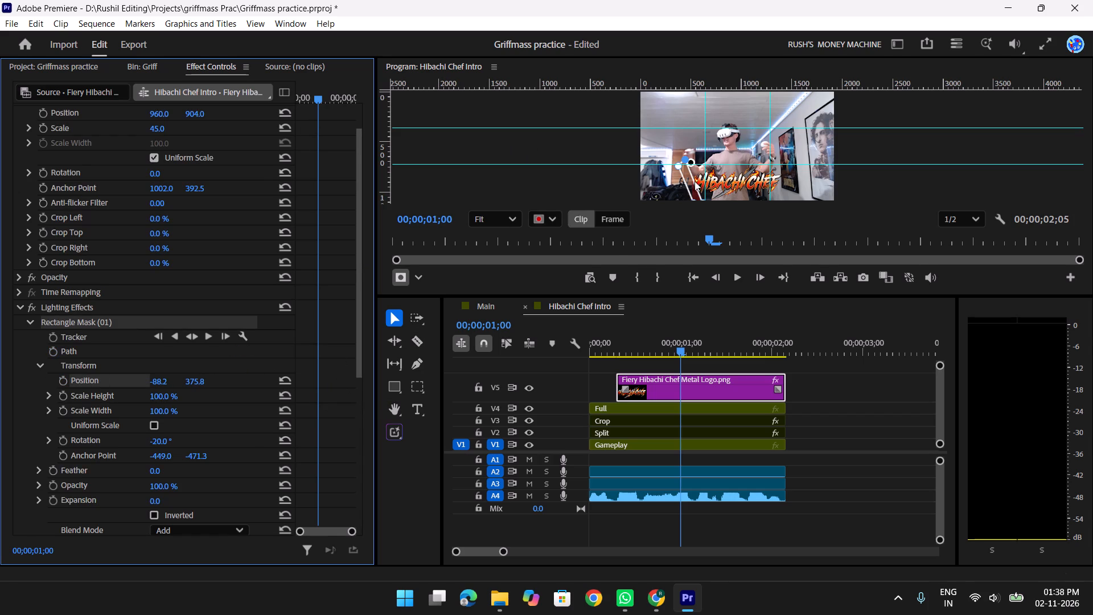
{"action": "left_click", "coordinate": [687, 181]}
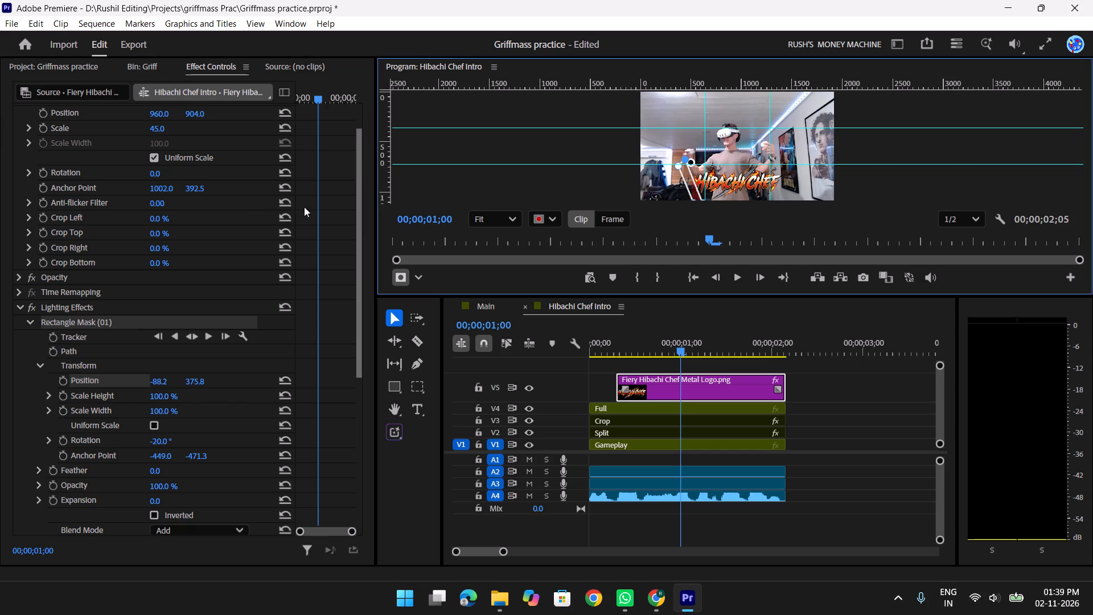
{"action": "left_click_drag", "start_coordinate": [317, 97], "coordinate": [233, 107]}
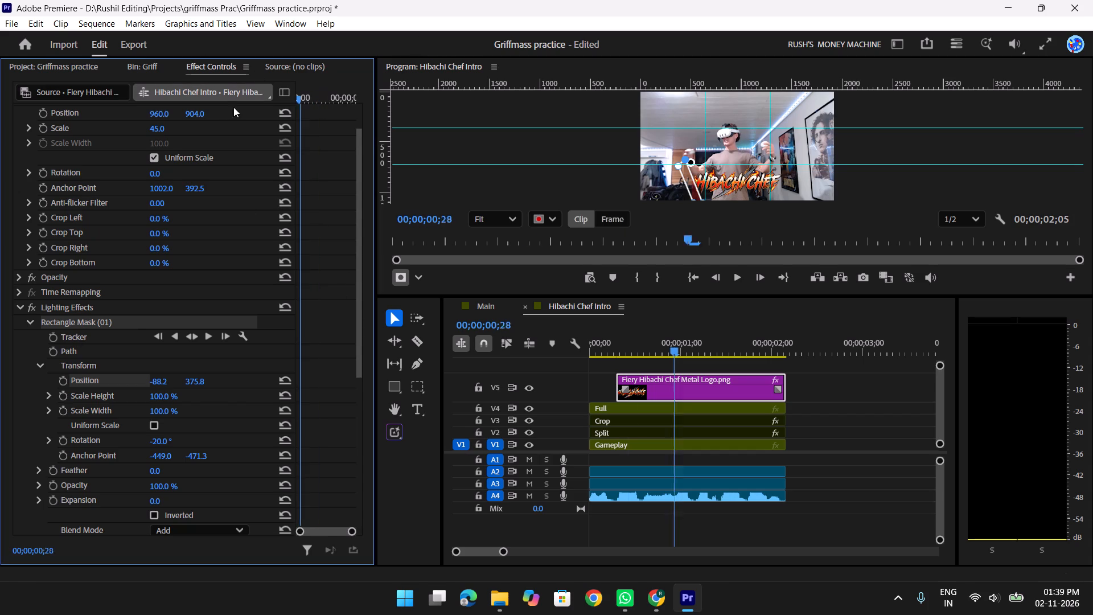
{"action": "left_click_drag", "start_coordinate": [233, 107], "coordinate": [227, 108]}
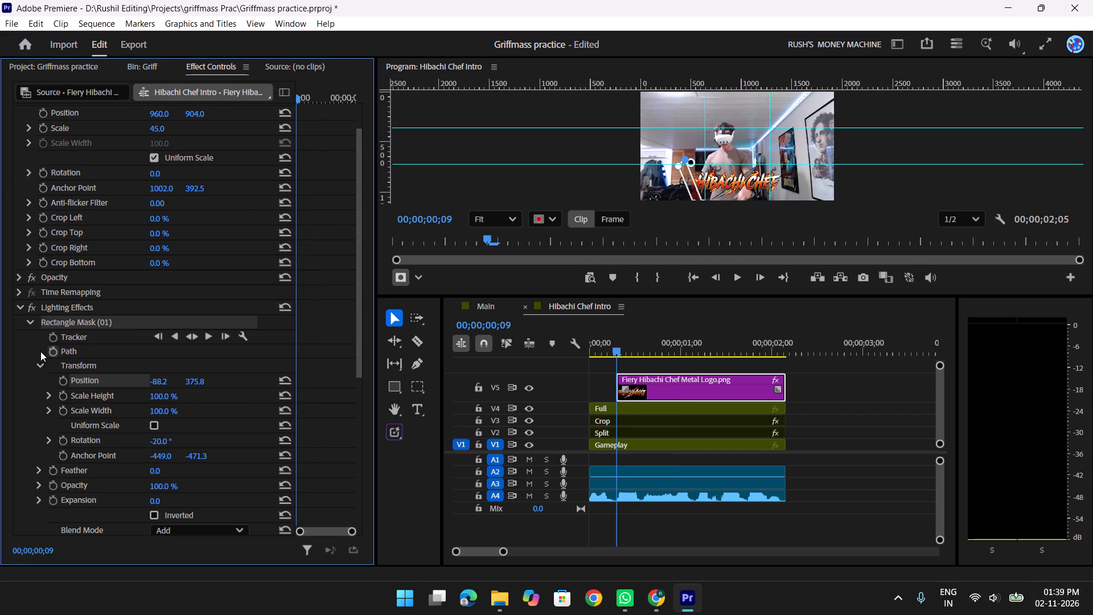
{"action": "left_click", "coordinate": [55, 356]}
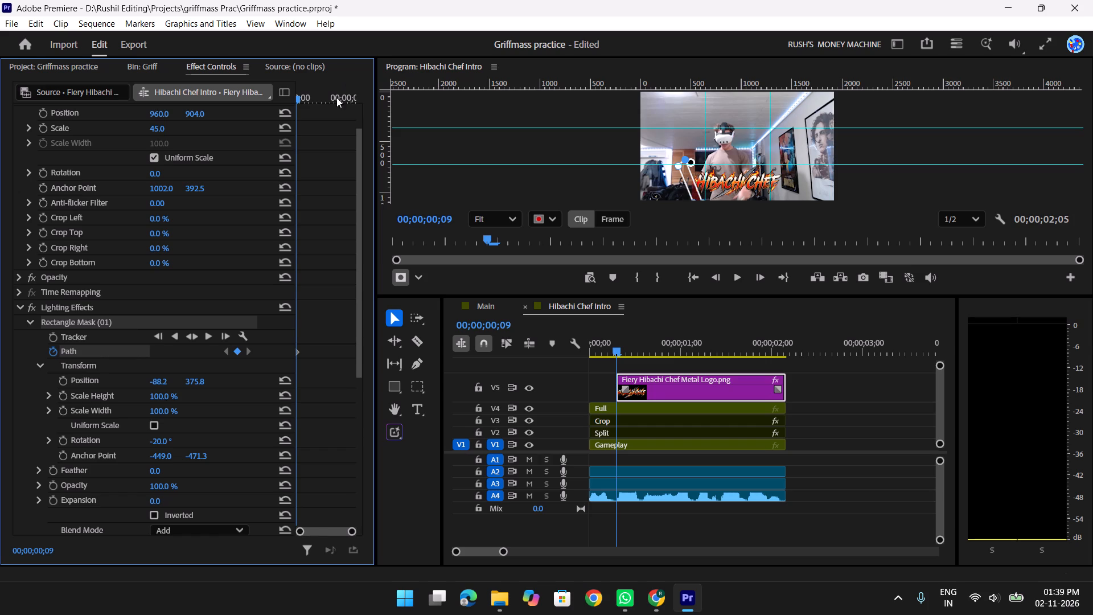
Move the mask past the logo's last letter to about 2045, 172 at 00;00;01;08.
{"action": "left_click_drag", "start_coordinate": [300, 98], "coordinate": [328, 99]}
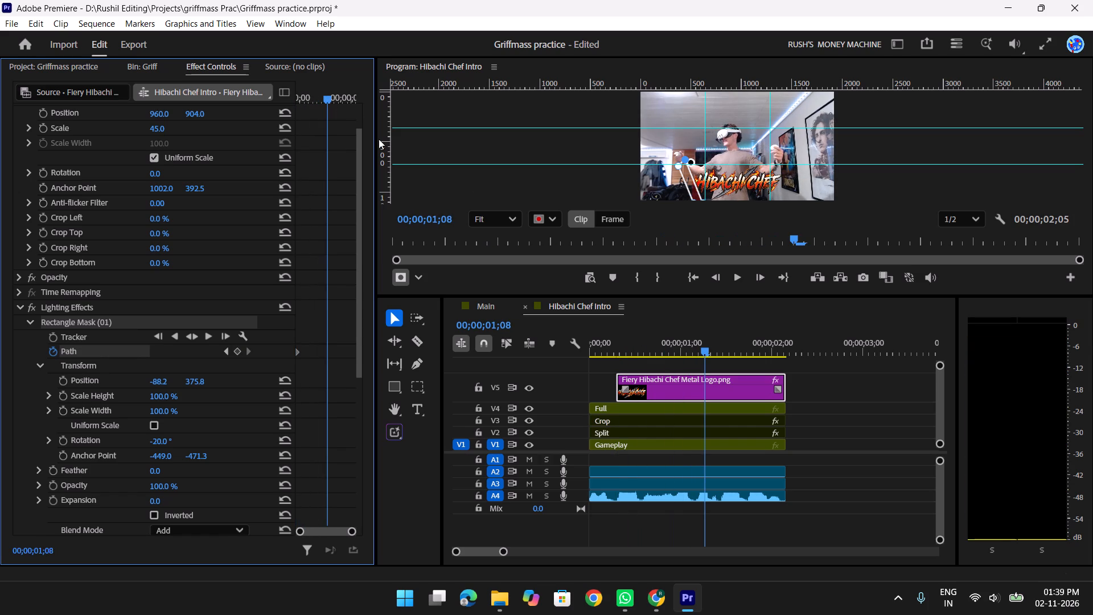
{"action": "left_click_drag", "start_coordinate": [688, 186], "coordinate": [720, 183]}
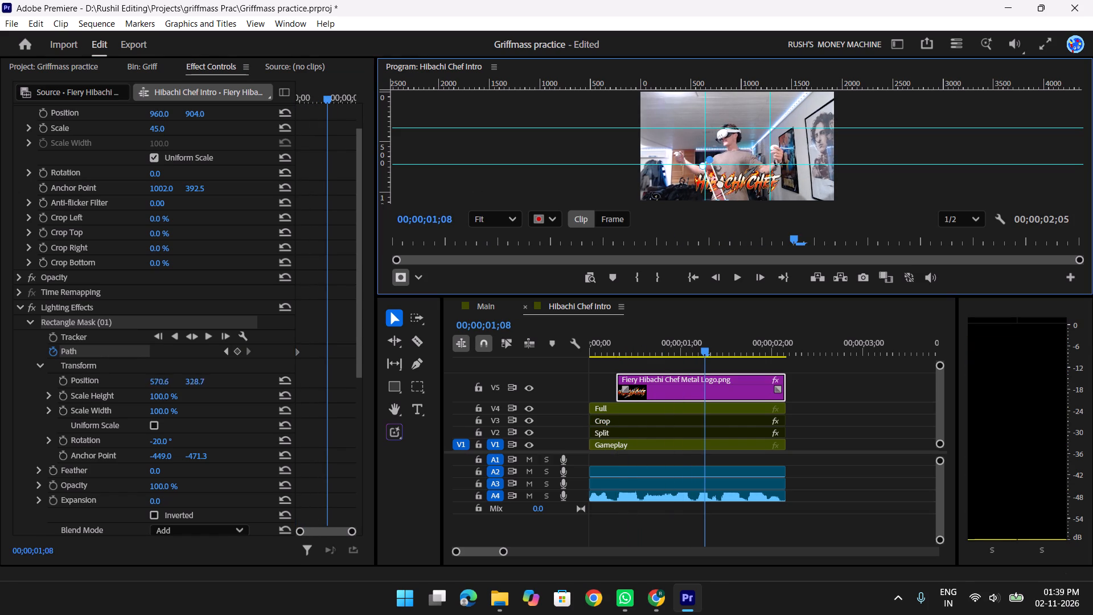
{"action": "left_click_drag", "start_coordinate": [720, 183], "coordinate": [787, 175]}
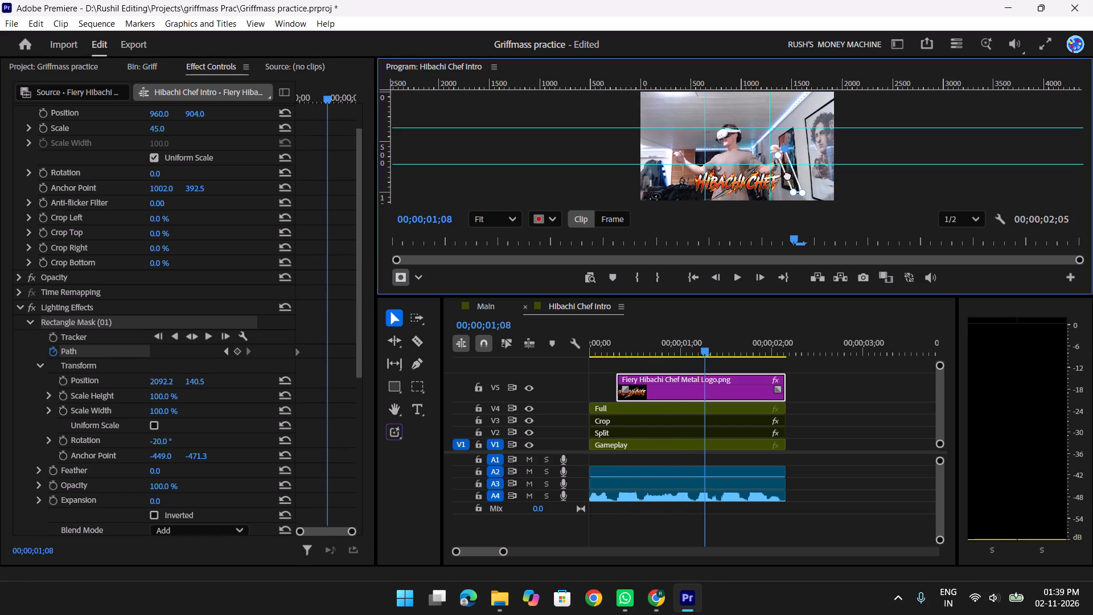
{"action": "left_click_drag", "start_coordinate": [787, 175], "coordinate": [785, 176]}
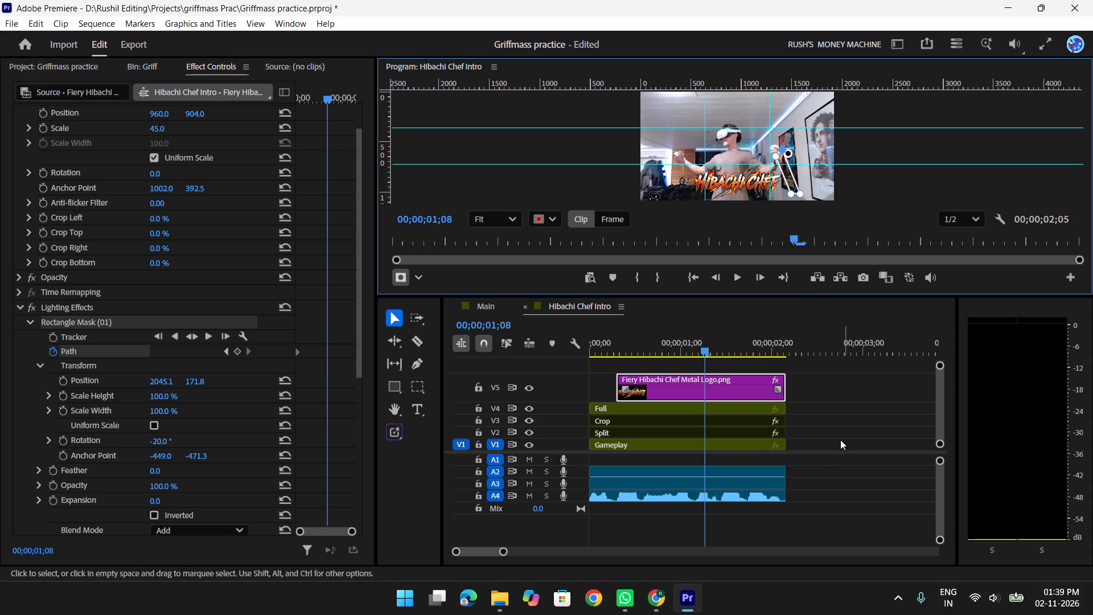
Scrub through the opening of the sequence and play it full screen to check the mask's motion over the logo.
{"action": "left_click", "coordinate": [840, 440]}
{"action": "left_click_drag", "start_coordinate": [701, 342], "coordinate": [594, 346]}
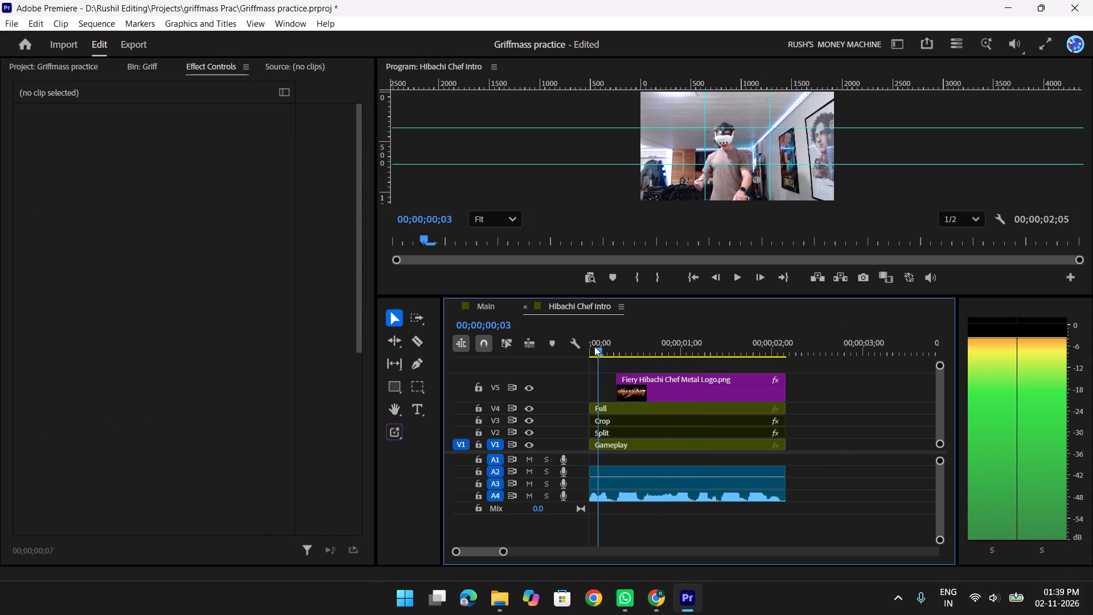
{"action": "left_click_drag", "start_coordinate": [594, 346], "coordinate": [572, 344]}
{"action": "key", "text": "d"}
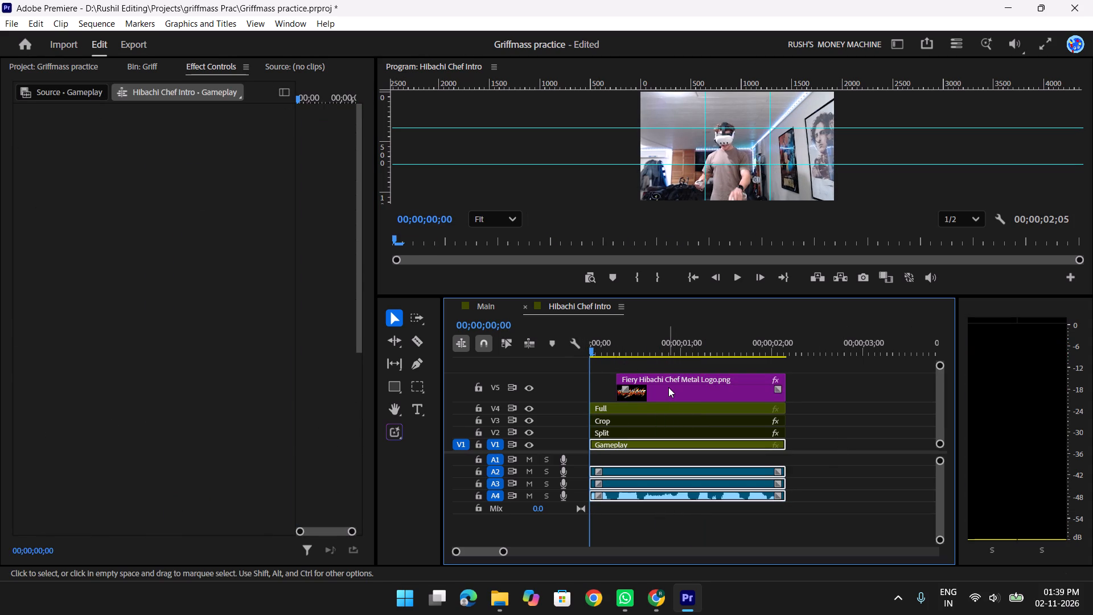
{"action": "left_click", "coordinate": [668, 387]}
{"action": "left_click_drag", "start_coordinate": [593, 350], "coordinate": [638, 358]}
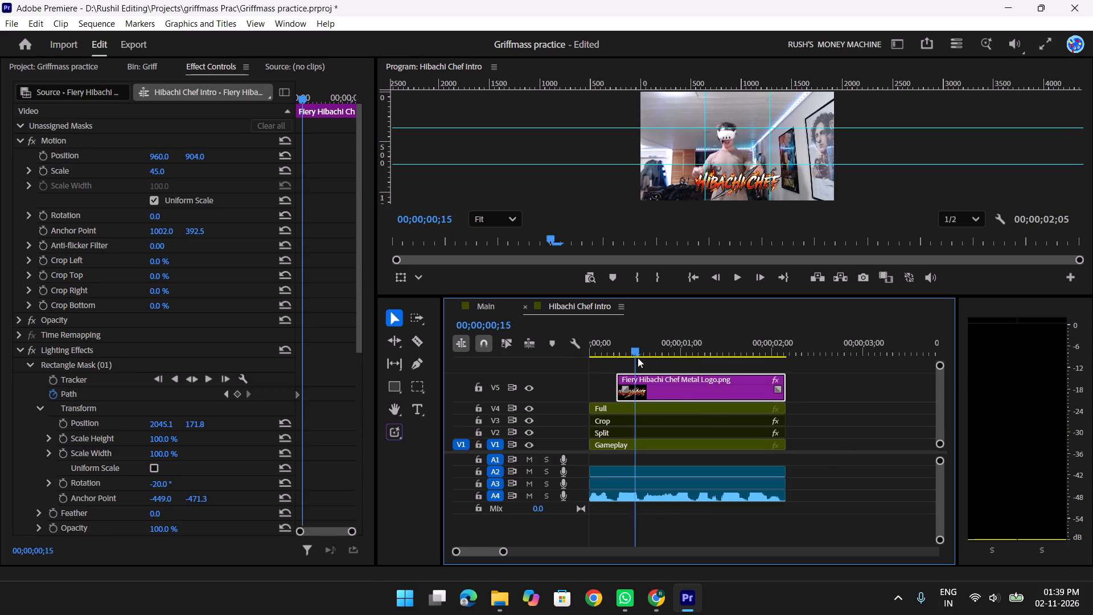
{"action": "left_click_drag", "start_coordinate": [638, 358], "coordinate": [609, 350]}
{"action": "type", "text": "f"}
{"action": "key", "text": "space"}
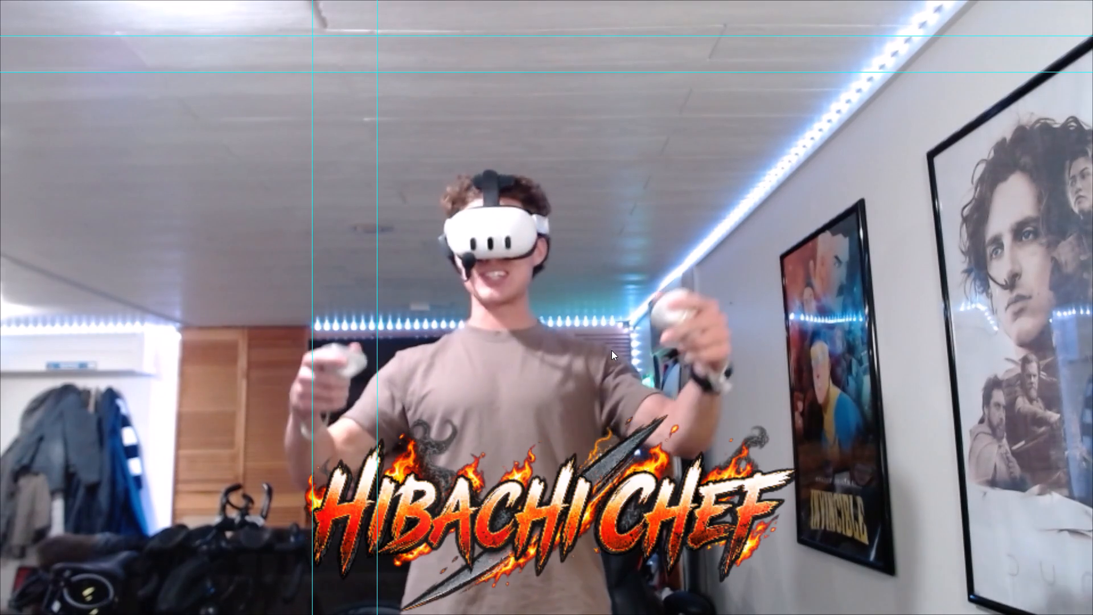
{"action": "key", "text": "space"}
{"action": "type", "text": "f"}
{"action": "key", "text": "space"}
At the Path keyframe at 00;00;00;09, move the mask back before the logo's first letter to about -72, 344.
{"action": "left_click", "coordinate": [681, 387]}
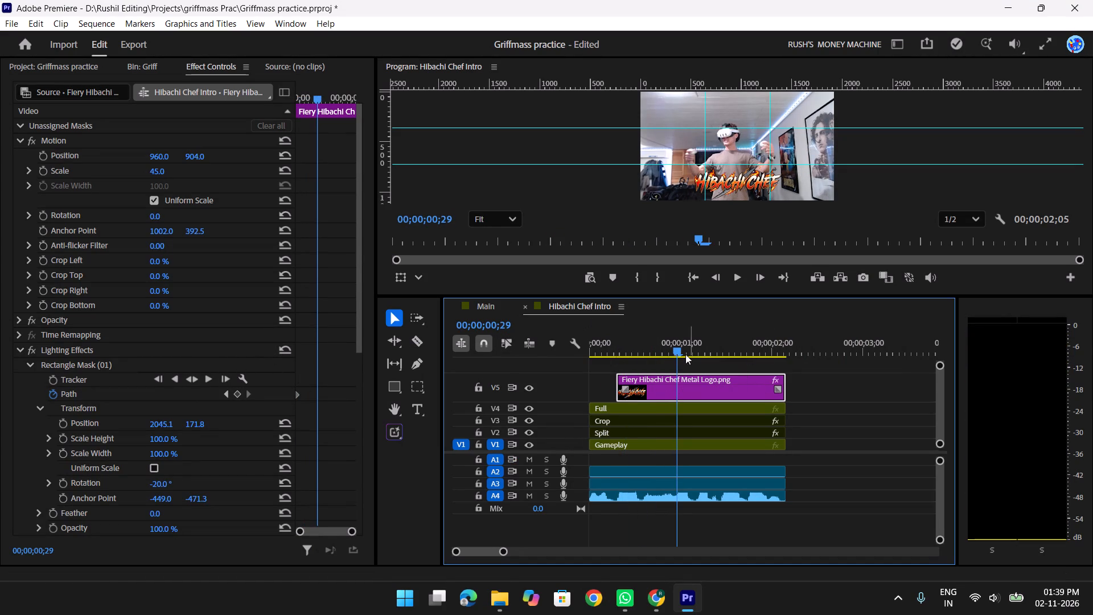
{"action": "left_click_drag", "start_coordinate": [675, 344], "coordinate": [609, 351]}
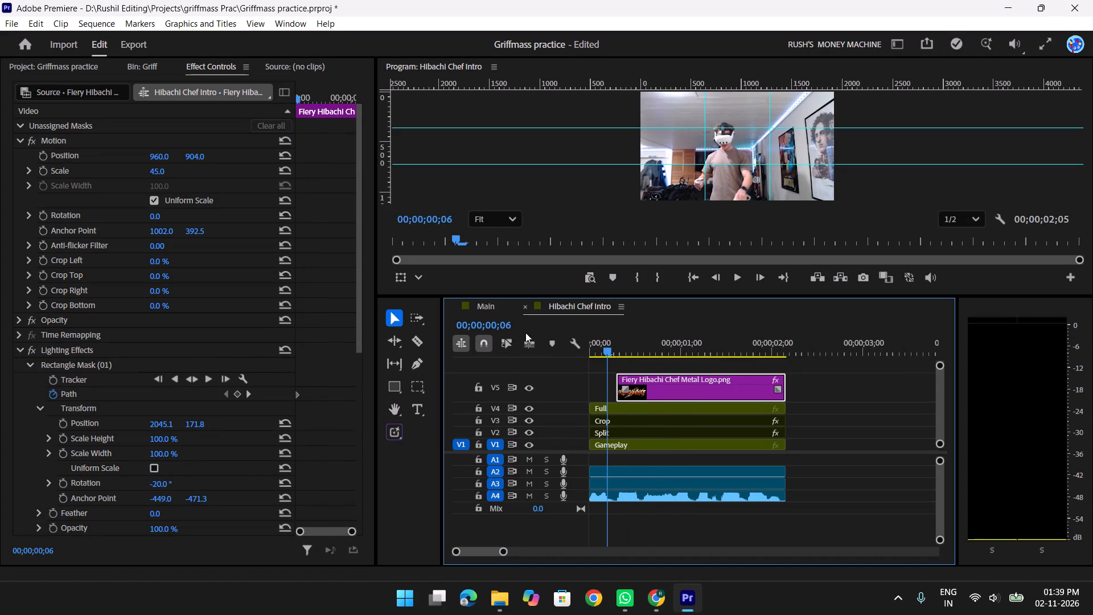
{"action": "left_click", "coordinate": [658, 385]}
{"action": "left_click_drag", "start_coordinate": [610, 348], "coordinate": [622, 350]}
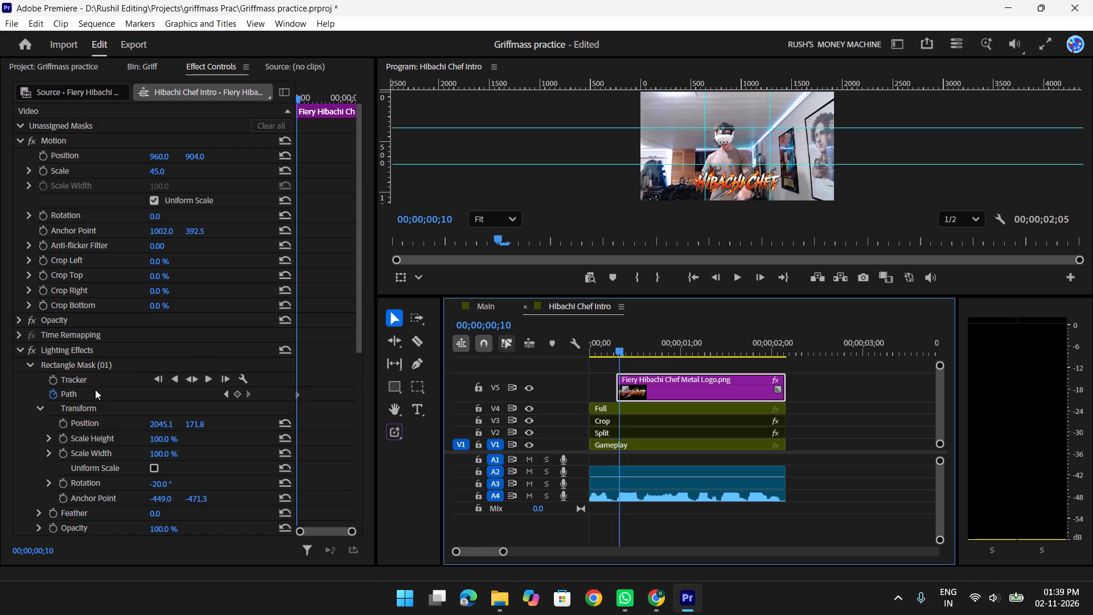
{"action": "left_click", "coordinate": [95, 397]}
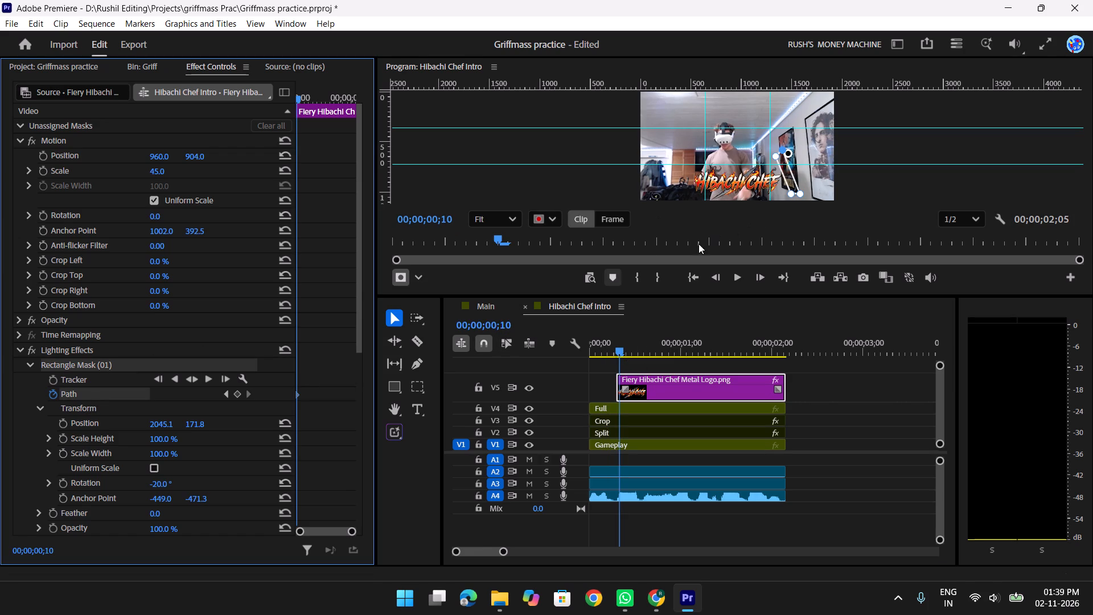
{"action": "left_click_drag", "start_coordinate": [301, 101], "coordinate": [325, 103]}
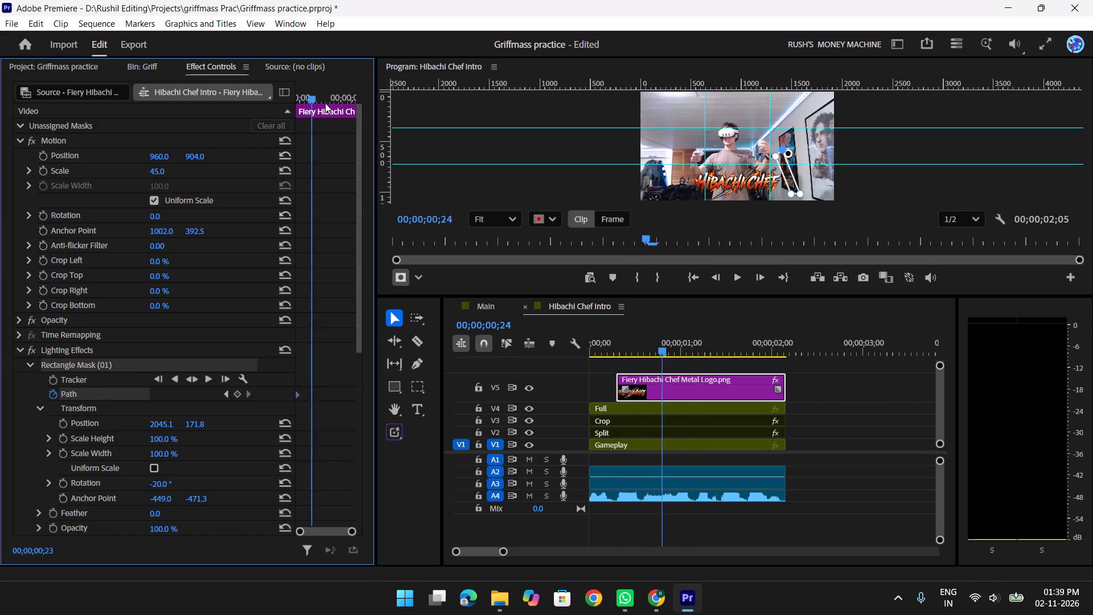
{"action": "left_click_drag", "start_coordinate": [325, 103], "coordinate": [263, 117]}
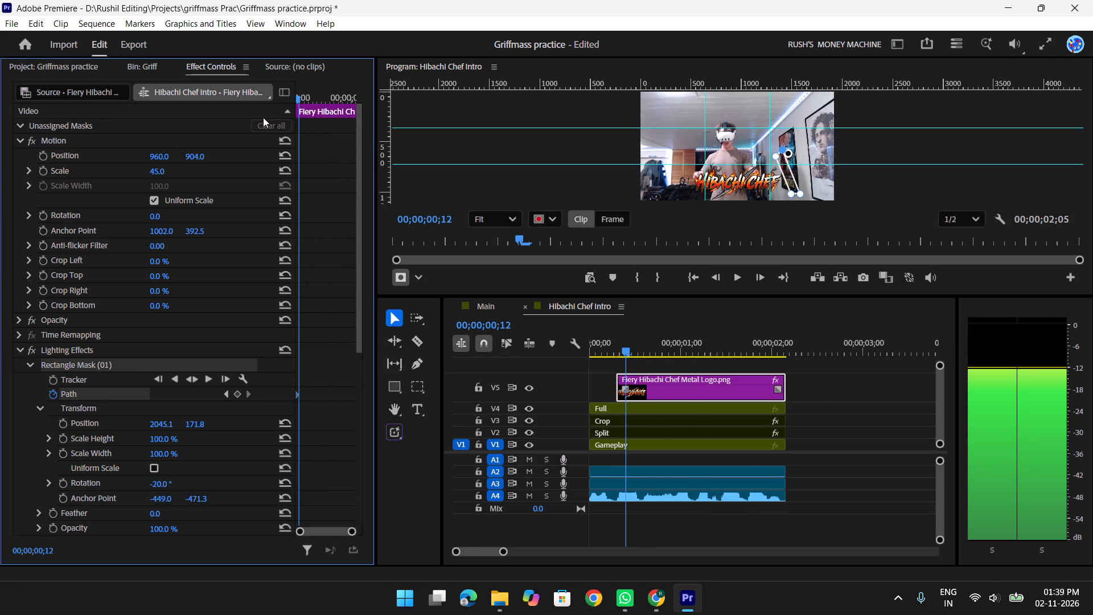
{"action": "left_click_drag", "start_coordinate": [263, 117], "coordinate": [255, 120]}
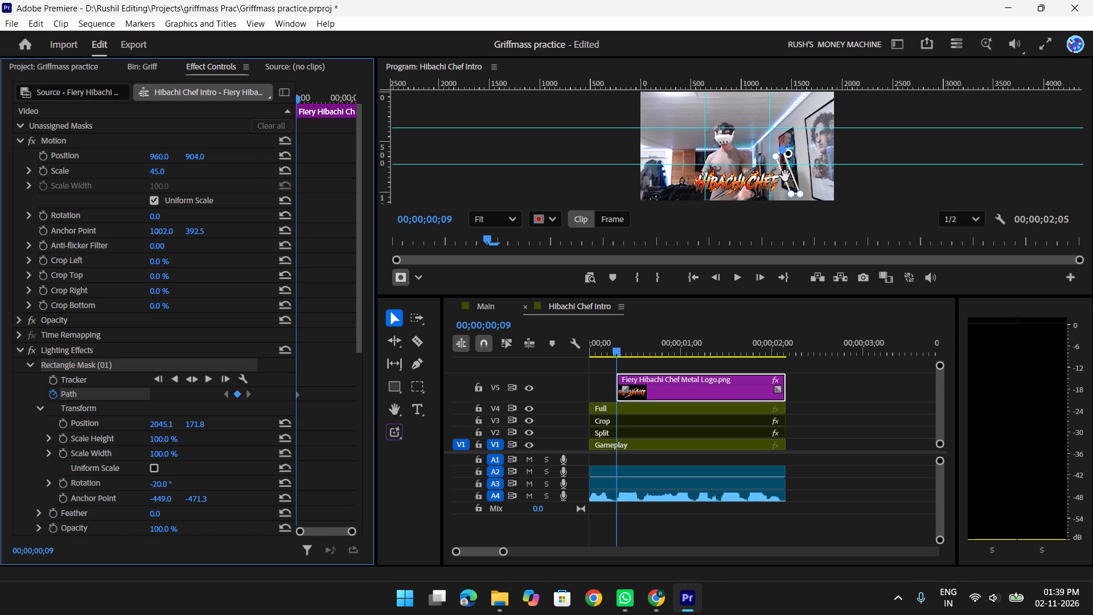
{"action": "left_click_drag", "start_coordinate": [784, 177], "coordinate": [683, 181]}
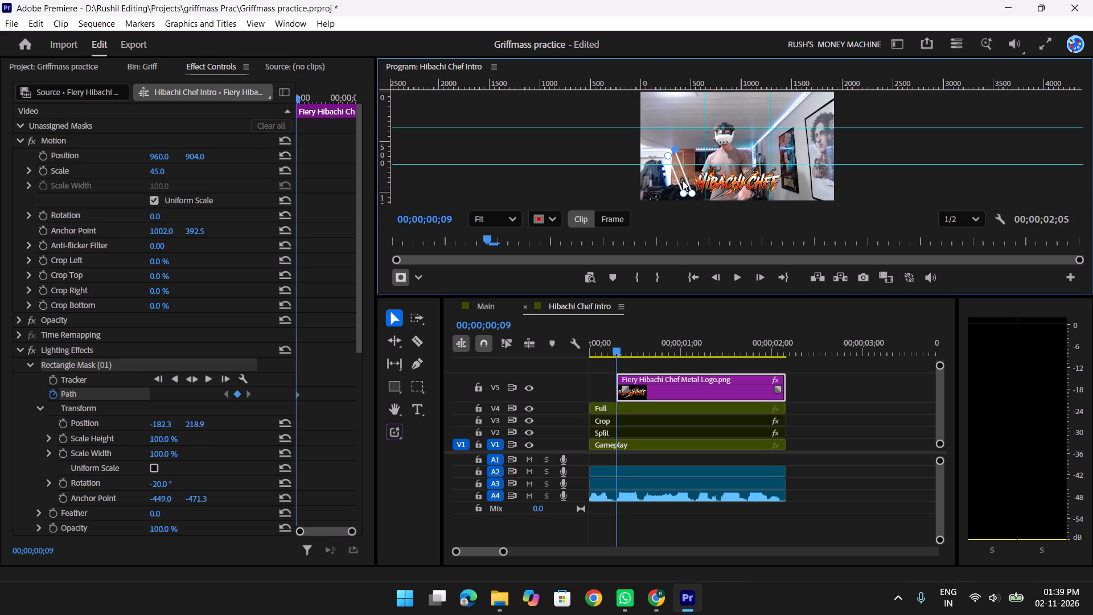
{"action": "left_click_drag", "start_coordinate": [683, 181], "coordinate": [682, 183]}
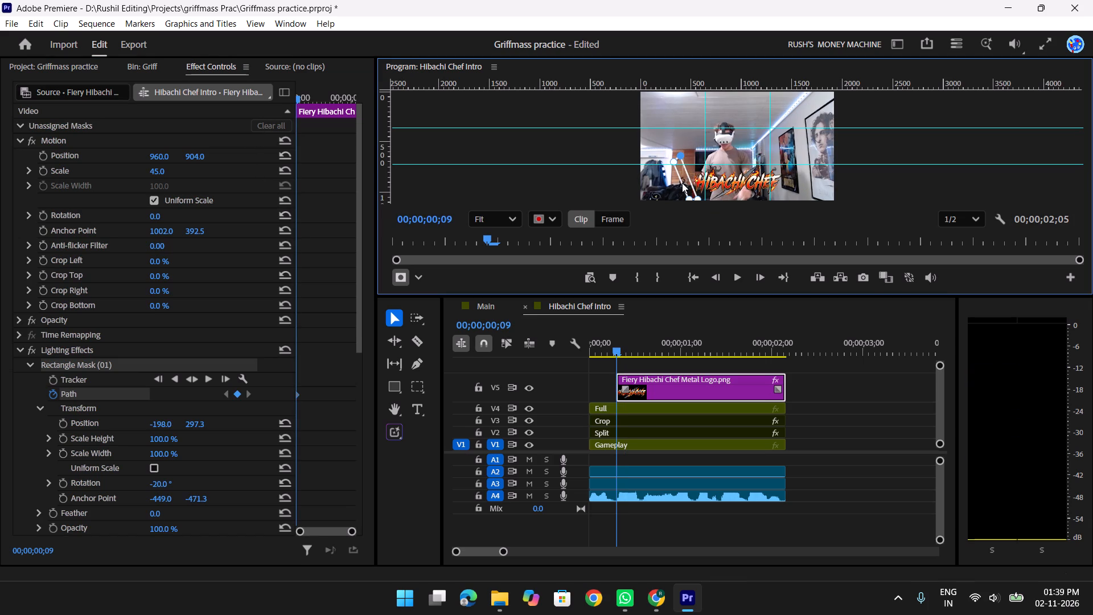
{"action": "left_click_drag", "start_coordinate": [682, 183], "coordinate": [688, 185]}
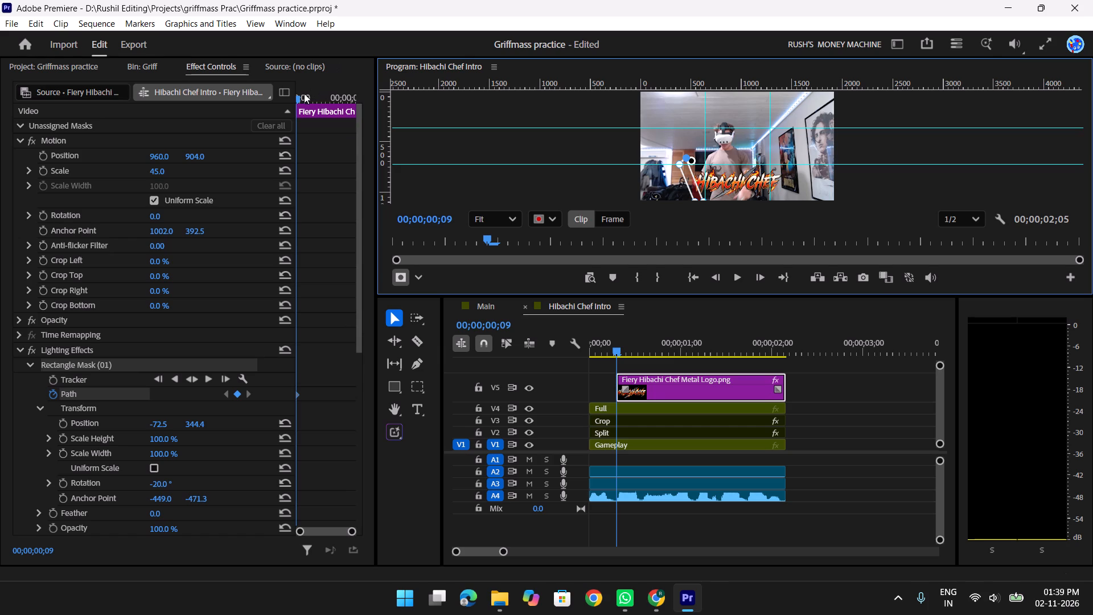
Add a mask Path keyframe at 00;00;01;19 and move the mask past the logo's last letter to about 2108, 109.
{"action": "left_click_drag", "start_coordinate": [307, 95], "coordinate": [341, 104]}
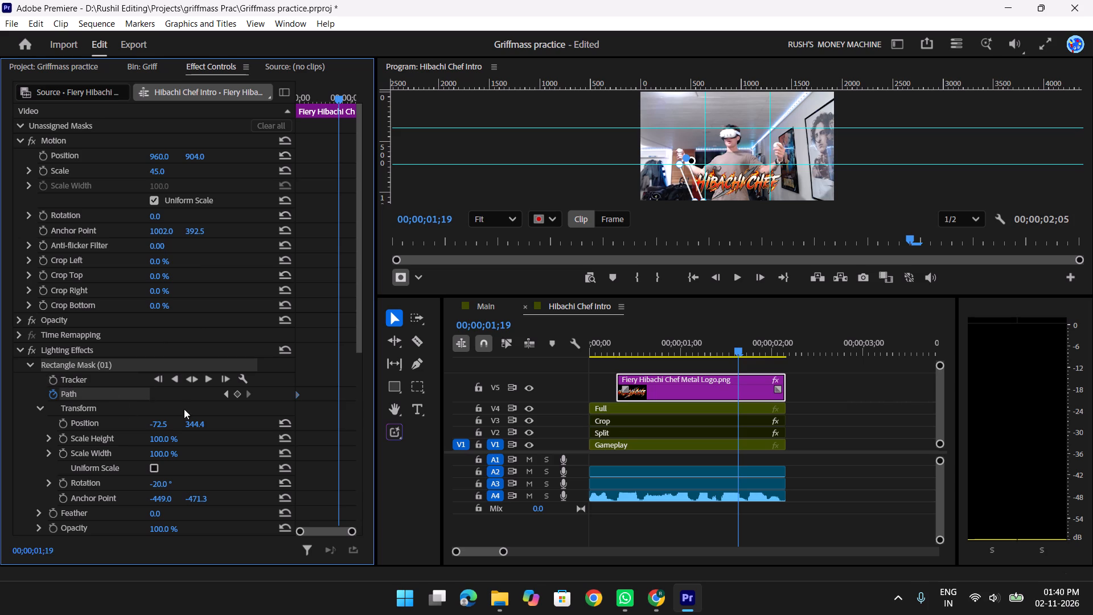
{"action": "left_click", "coordinate": [240, 400]}
{"action": "left_click", "coordinate": [237, 394]}
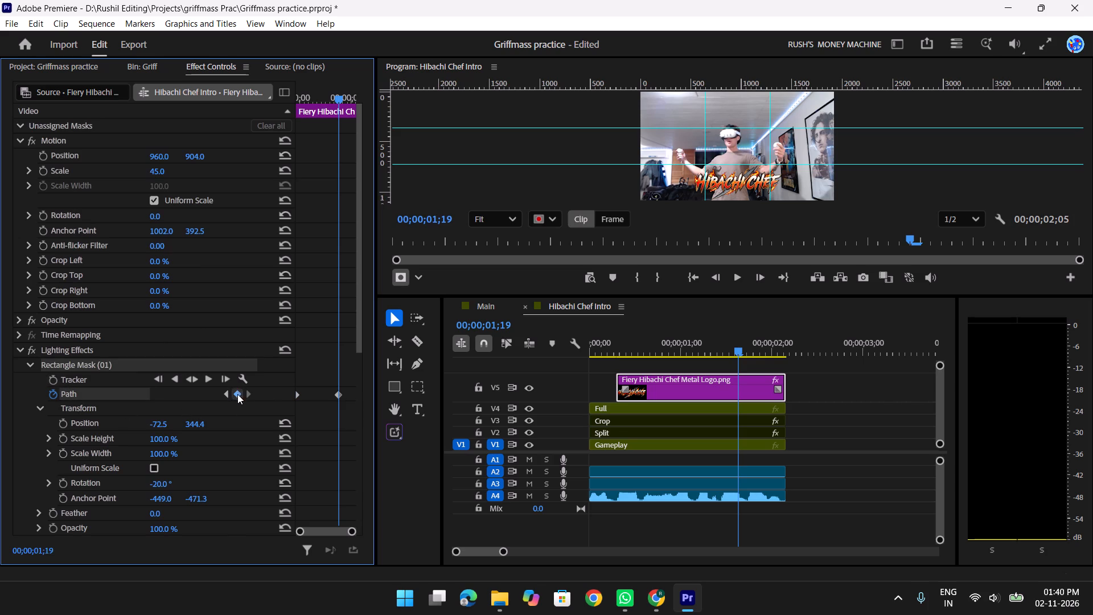
{"action": "left_click_drag", "start_coordinate": [689, 184], "coordinate": [698, 183]}
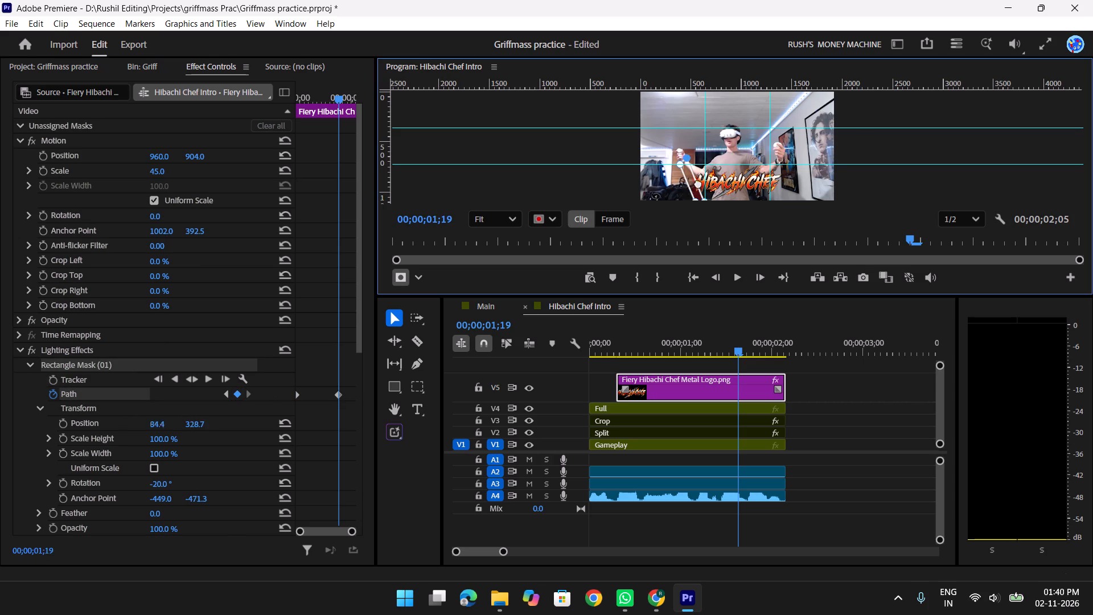
{"action": "left_click_drag", "start_coordinate": [698, 183], "coordinate": [787, 174]}
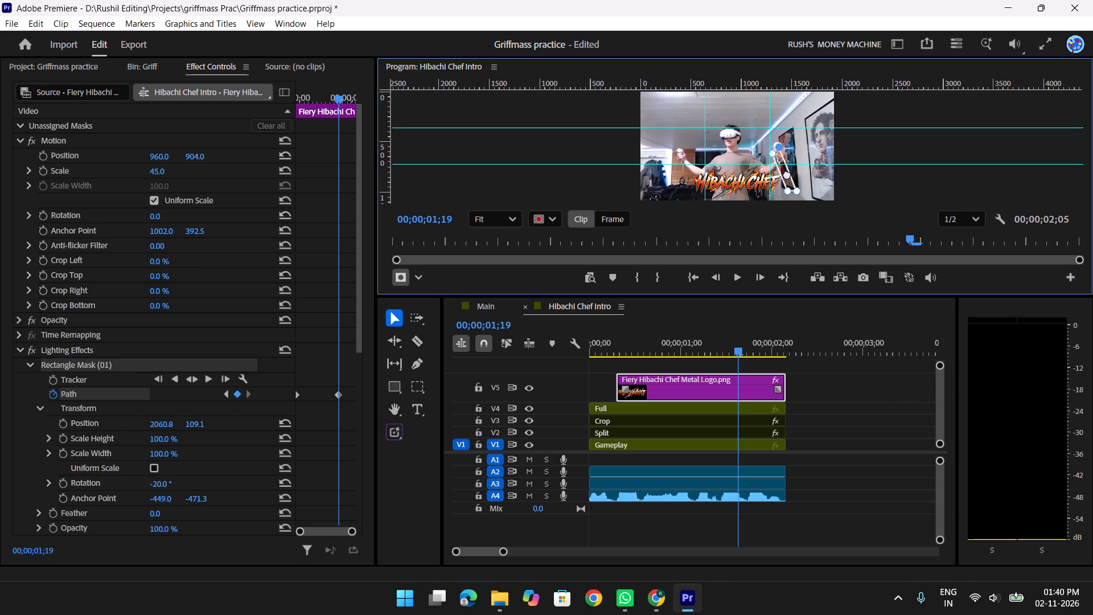
{"action": "left_click_drag", "start_coordinate": [787, 174], "coordinate": [788, 174]}
Scrub back to the start of the sequence and play it to check the lighting sweep across the logo.
{"action": "left_click", "coordinate": [824, 388]}
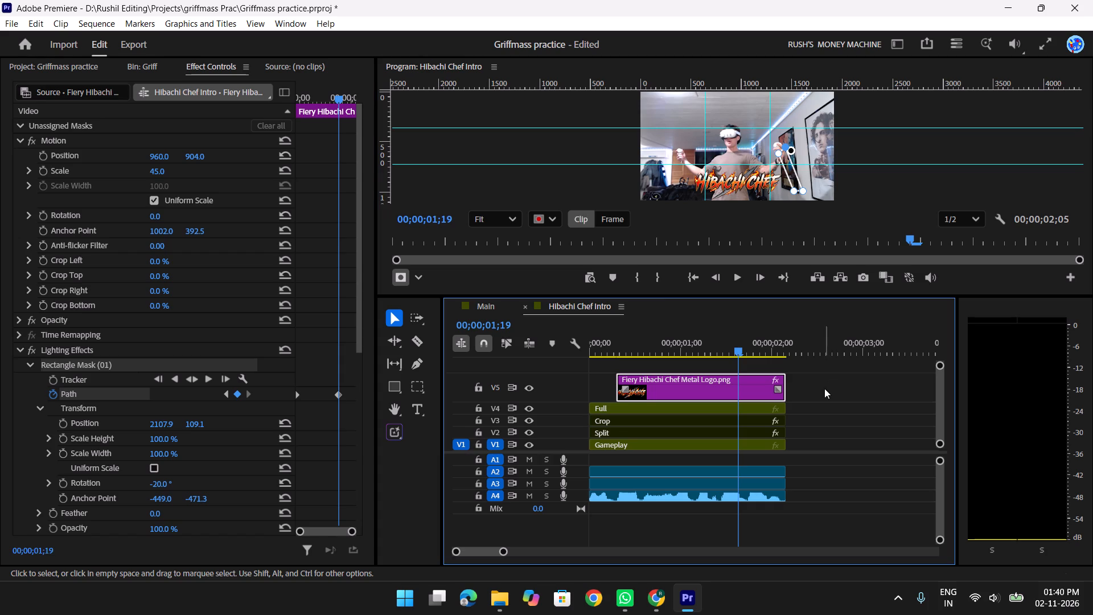
{"action": "left_click_drag", "start_coordinate": [739, 343], "coordinate": [710, 346]}
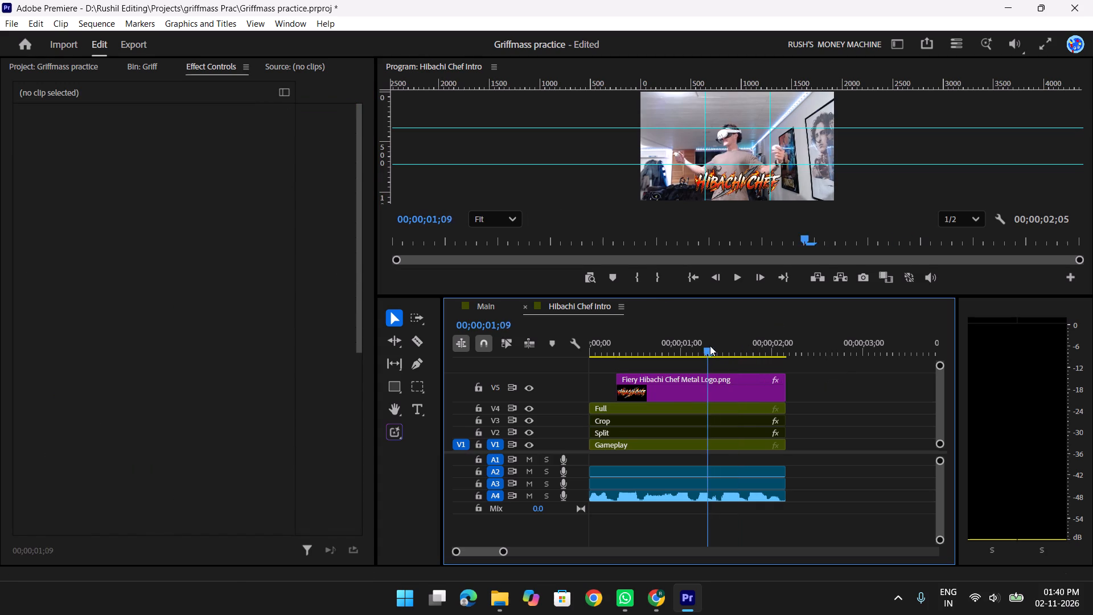
{"action": "left_click_drag", "start_coordinate": [710, 346], "coordinate": [645, 344]}
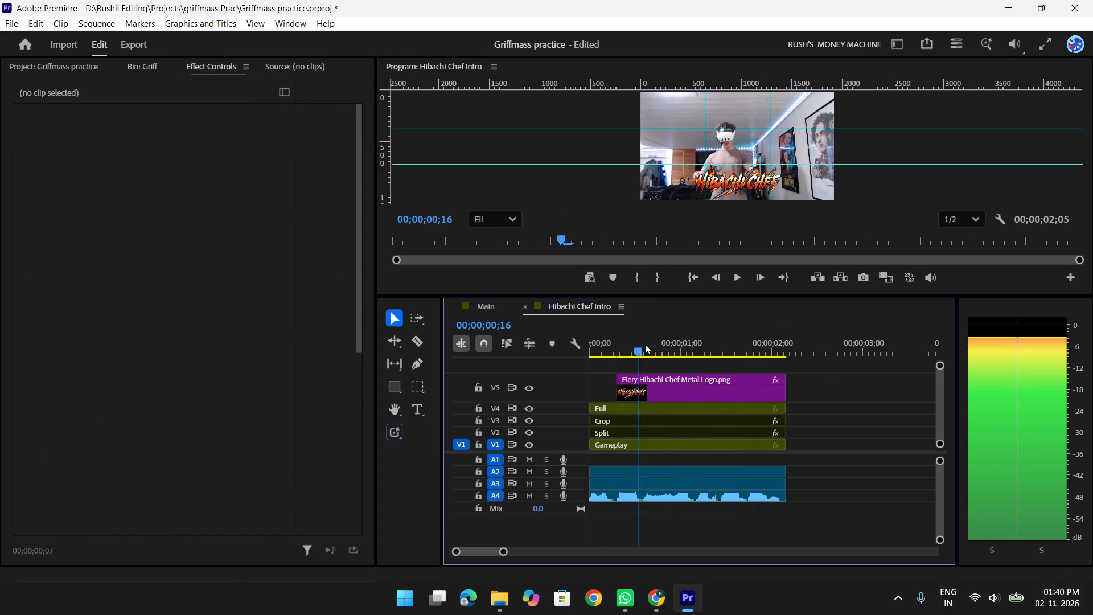
{"action": "left_click_drag", "start_coordinate": [645, 344], "coordinate": [580, 354]}
{"action": "key", "text": "space"}
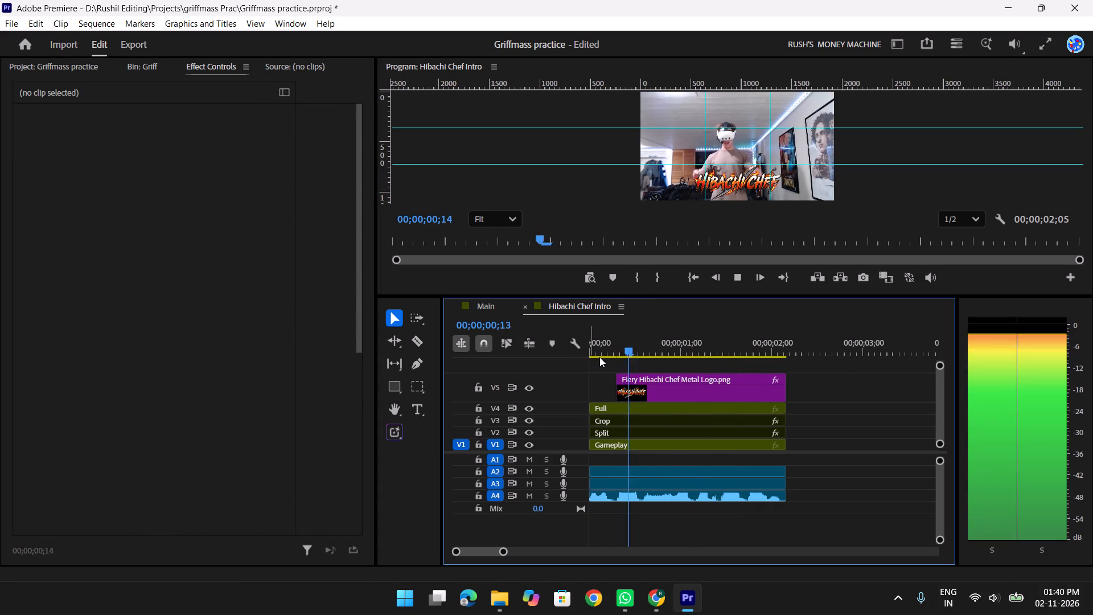
{"action": "key", "text": "space"}
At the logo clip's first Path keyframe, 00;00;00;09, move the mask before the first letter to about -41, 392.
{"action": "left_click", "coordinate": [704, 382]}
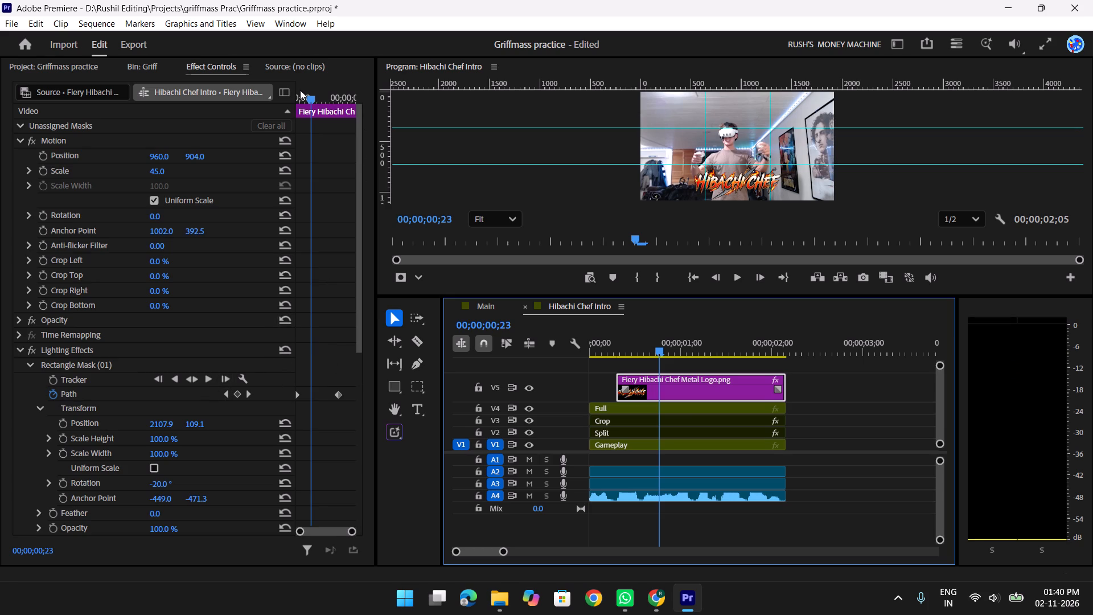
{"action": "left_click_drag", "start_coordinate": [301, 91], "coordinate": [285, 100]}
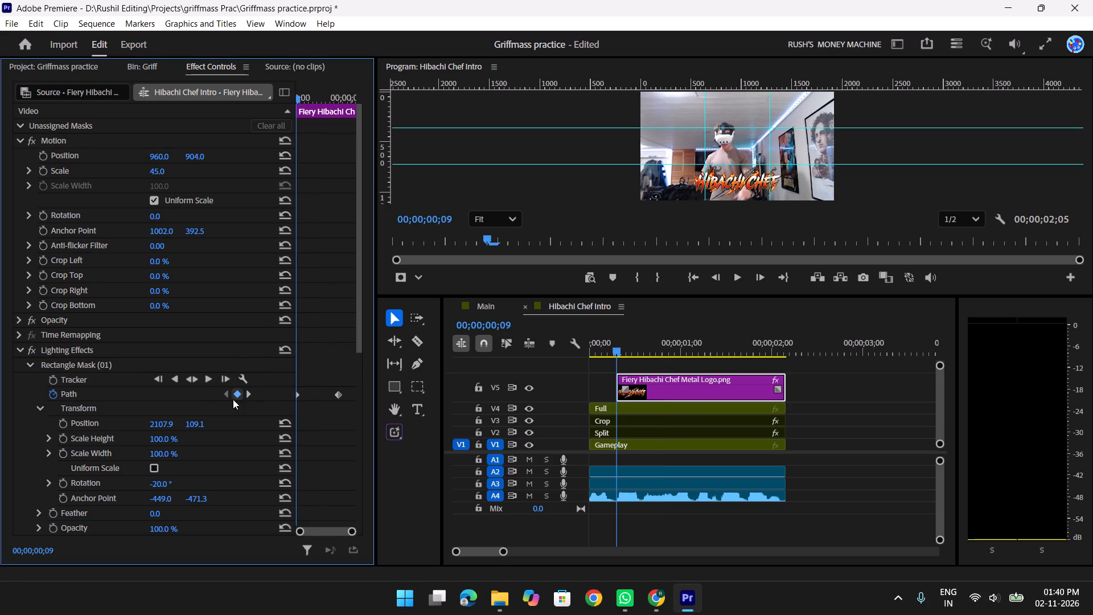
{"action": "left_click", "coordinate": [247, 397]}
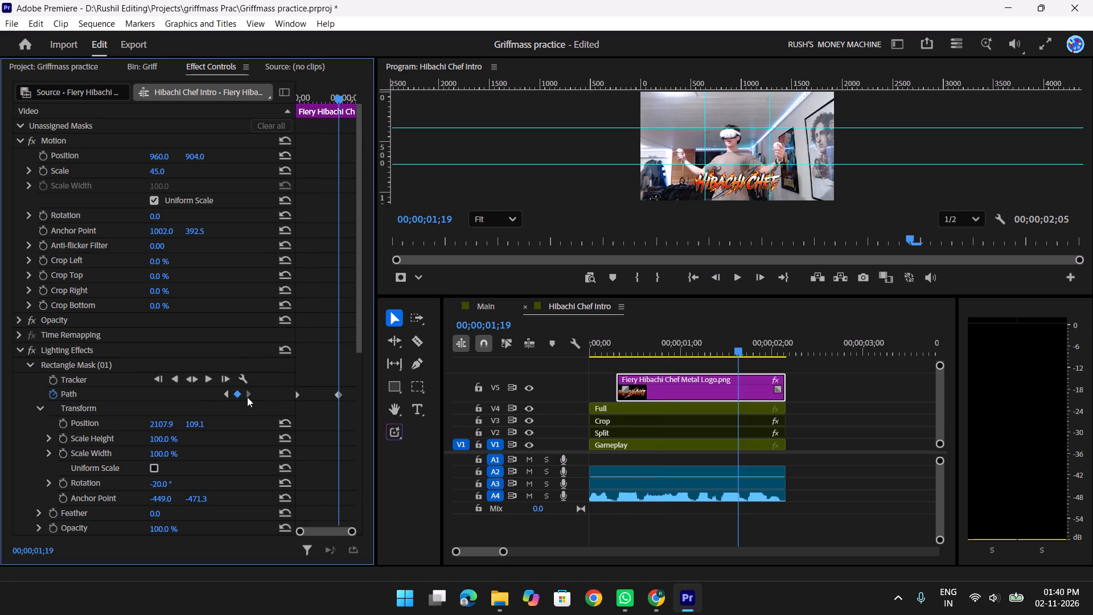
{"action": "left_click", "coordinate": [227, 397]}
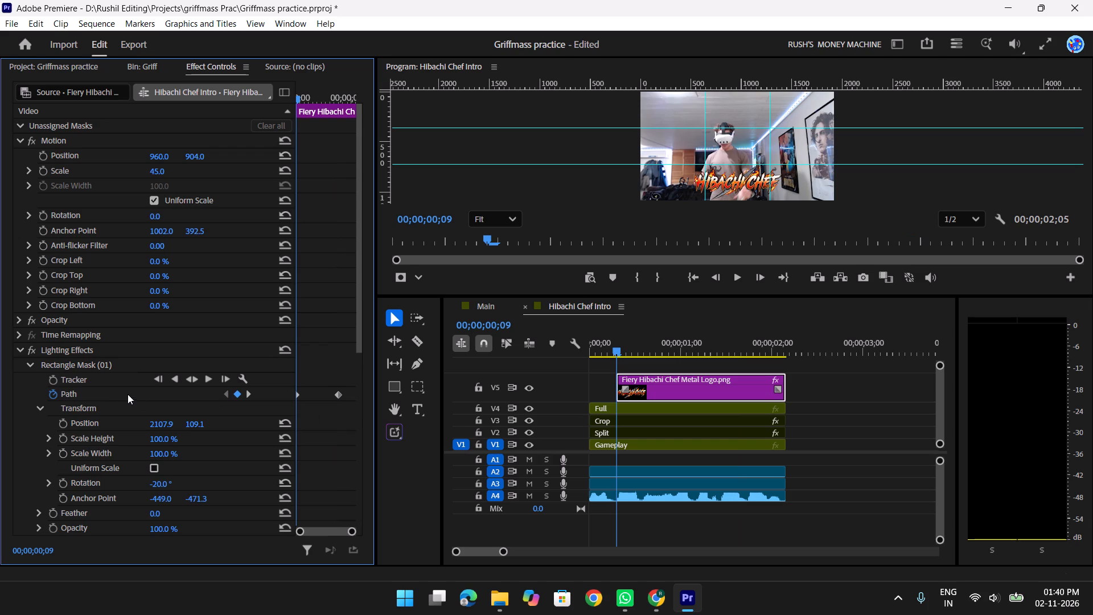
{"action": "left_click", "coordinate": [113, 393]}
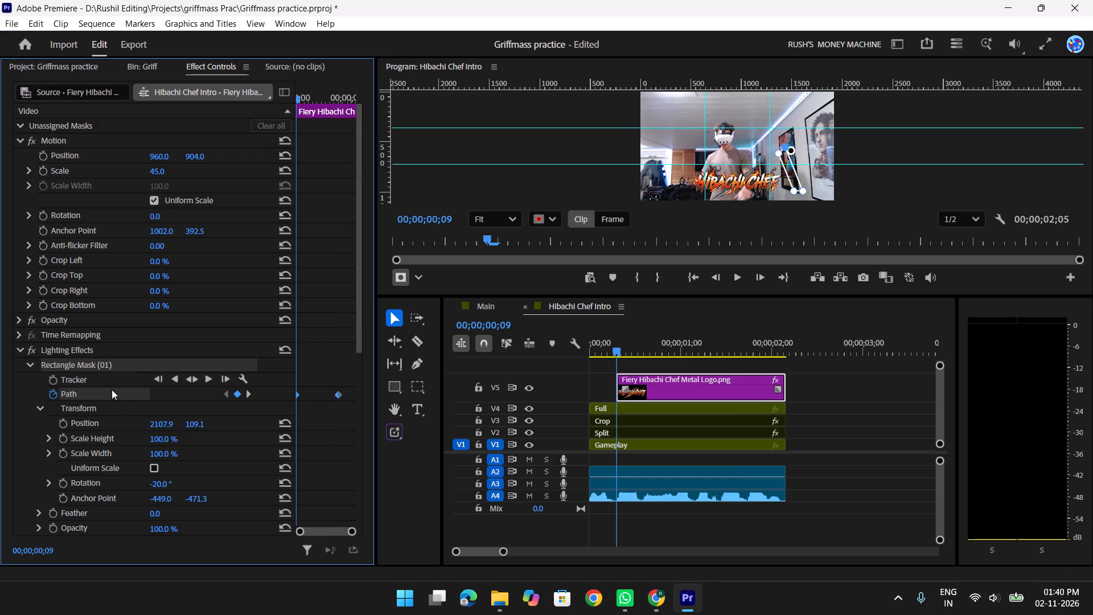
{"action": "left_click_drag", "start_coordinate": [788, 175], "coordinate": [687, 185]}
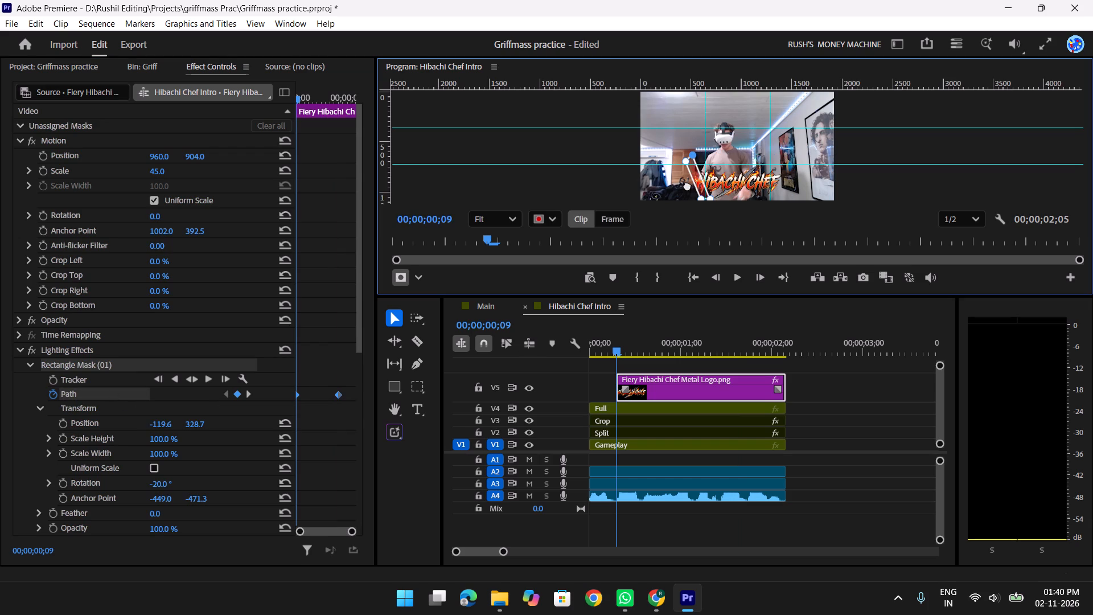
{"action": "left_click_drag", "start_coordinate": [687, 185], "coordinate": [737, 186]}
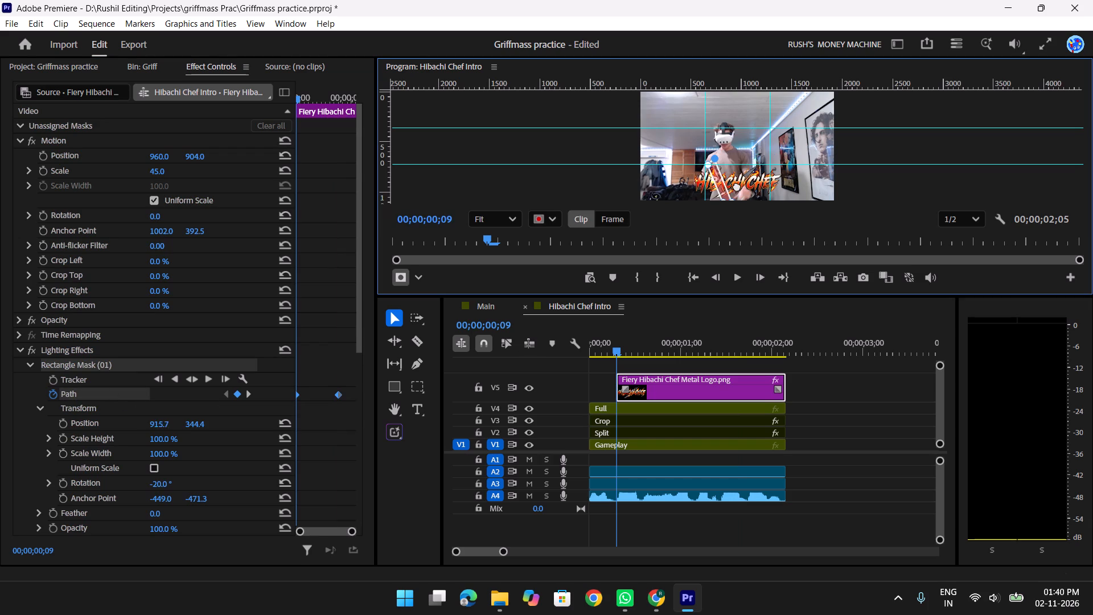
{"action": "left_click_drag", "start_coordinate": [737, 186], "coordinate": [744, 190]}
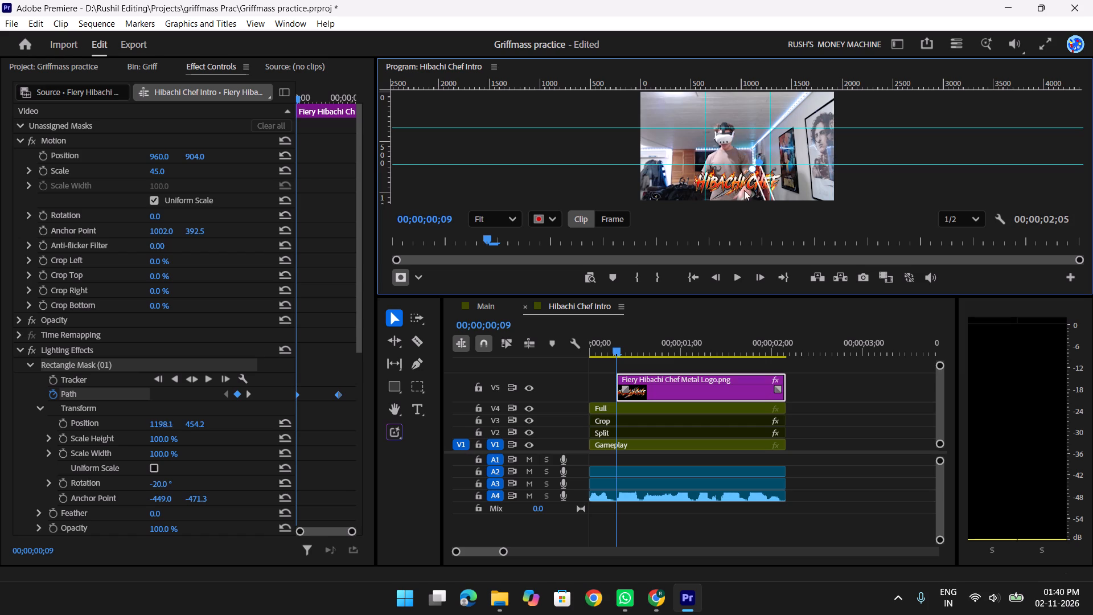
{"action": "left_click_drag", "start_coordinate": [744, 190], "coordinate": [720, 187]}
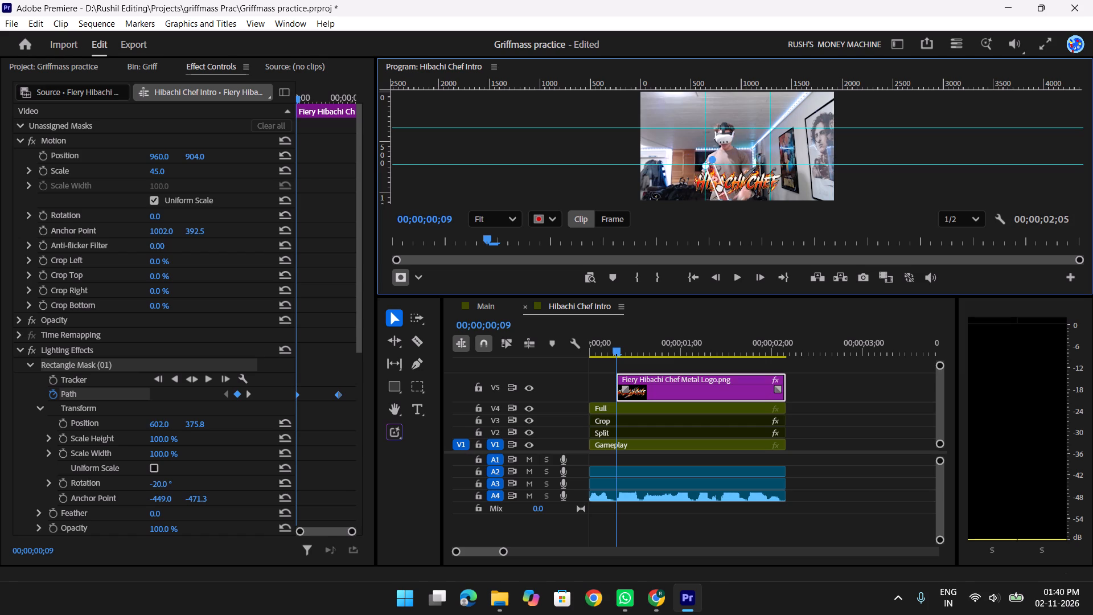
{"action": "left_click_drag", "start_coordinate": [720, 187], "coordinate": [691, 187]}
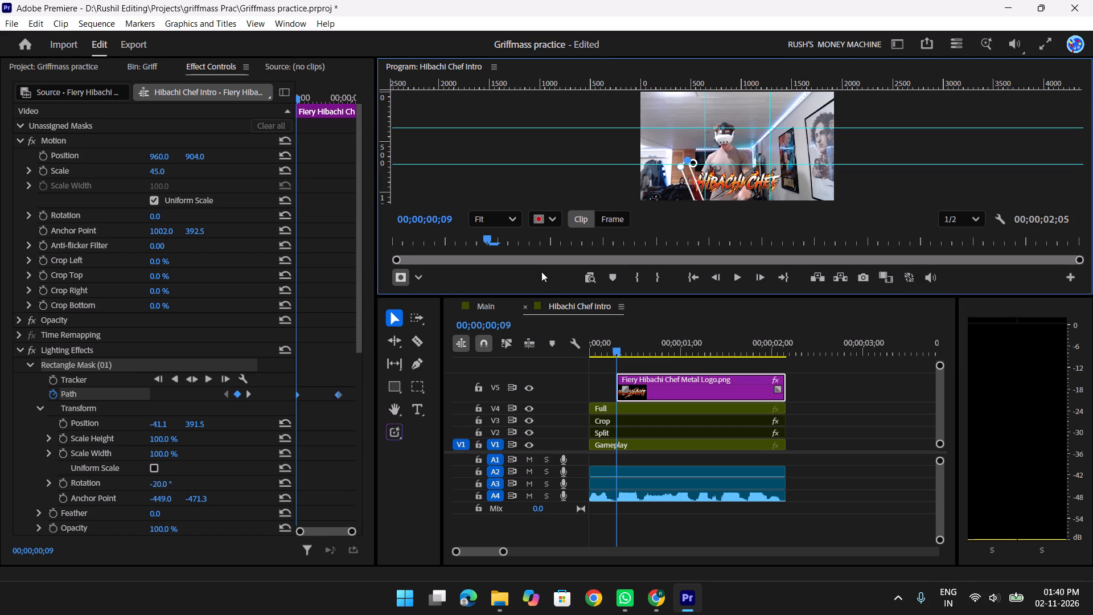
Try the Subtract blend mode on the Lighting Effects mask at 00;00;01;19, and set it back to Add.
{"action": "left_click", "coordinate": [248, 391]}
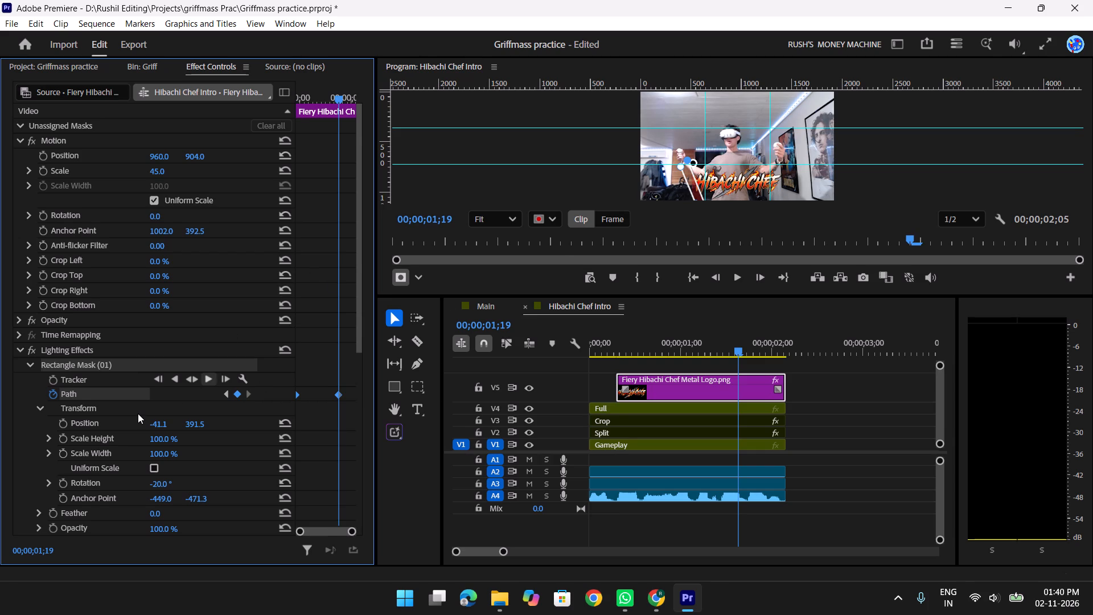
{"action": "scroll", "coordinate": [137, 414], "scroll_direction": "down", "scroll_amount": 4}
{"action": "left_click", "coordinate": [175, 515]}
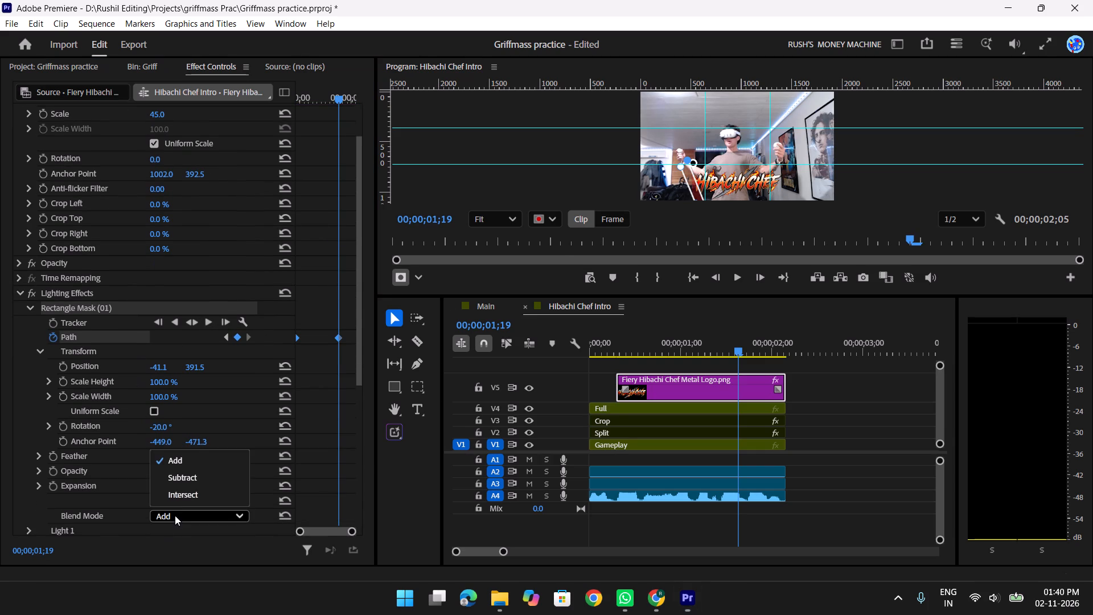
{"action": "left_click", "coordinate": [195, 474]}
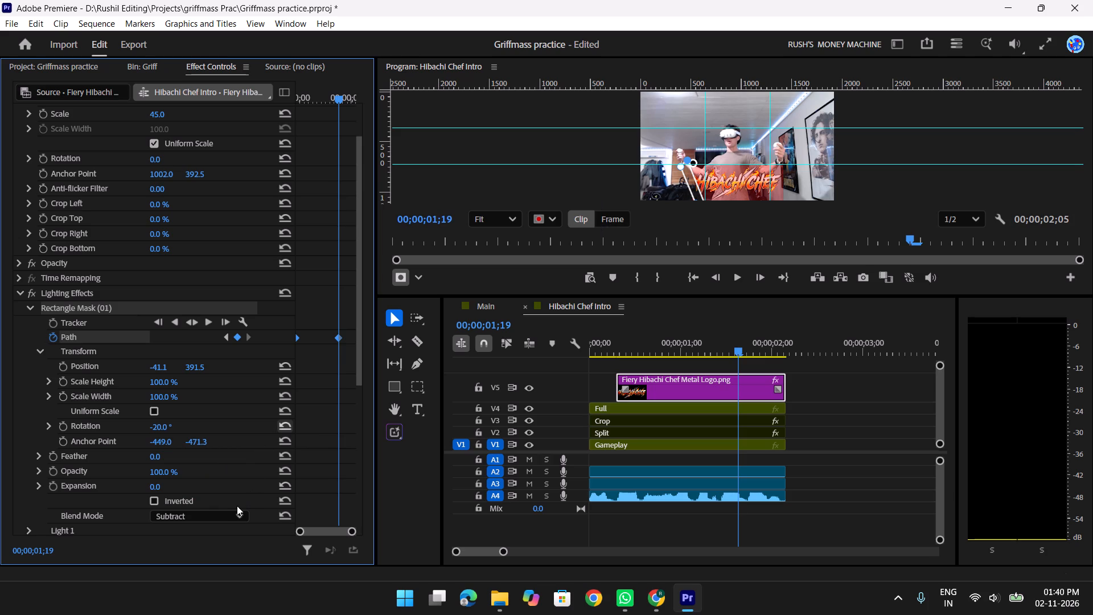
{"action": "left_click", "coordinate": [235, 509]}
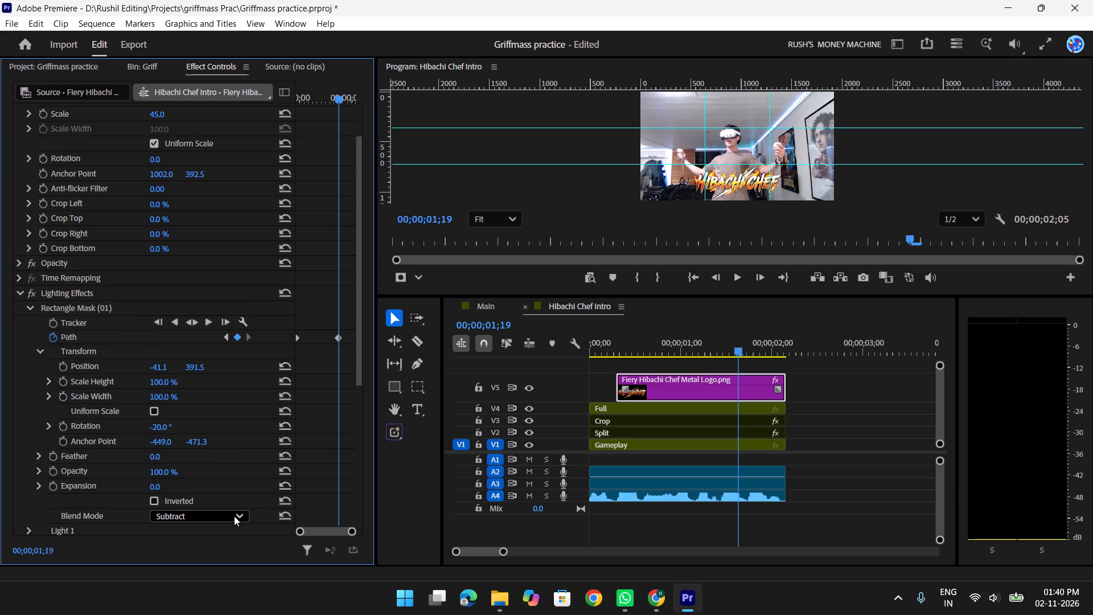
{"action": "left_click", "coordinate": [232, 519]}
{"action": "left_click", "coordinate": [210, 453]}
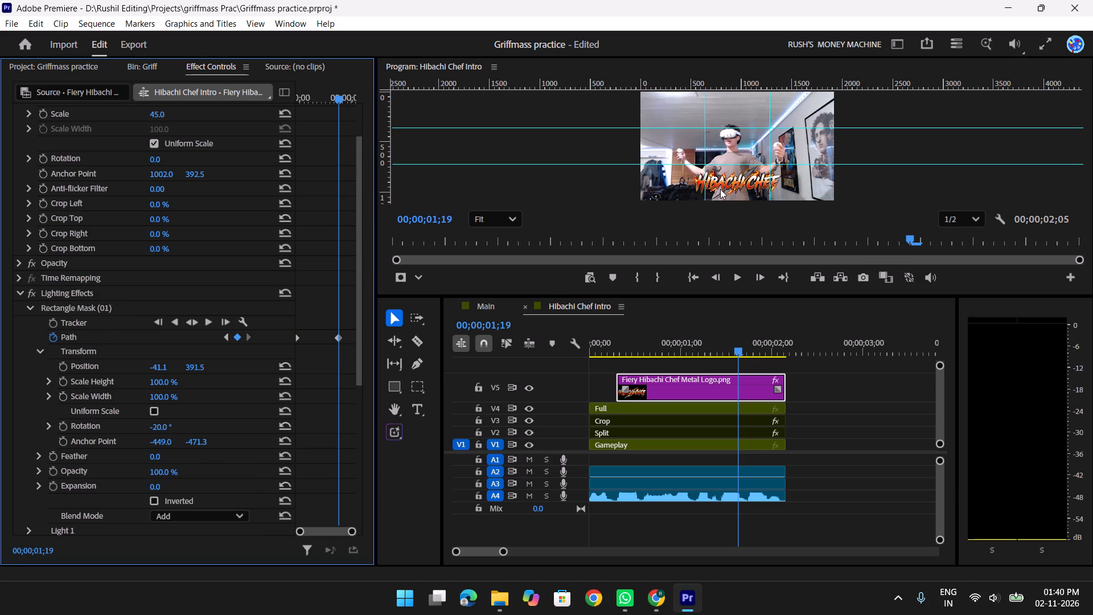
At the Path keyframe at 00;00;01;19, move the mask past the logo's last letter to about 1935, 156.
{"action": "left_click", "coordinate": [87, 379]}
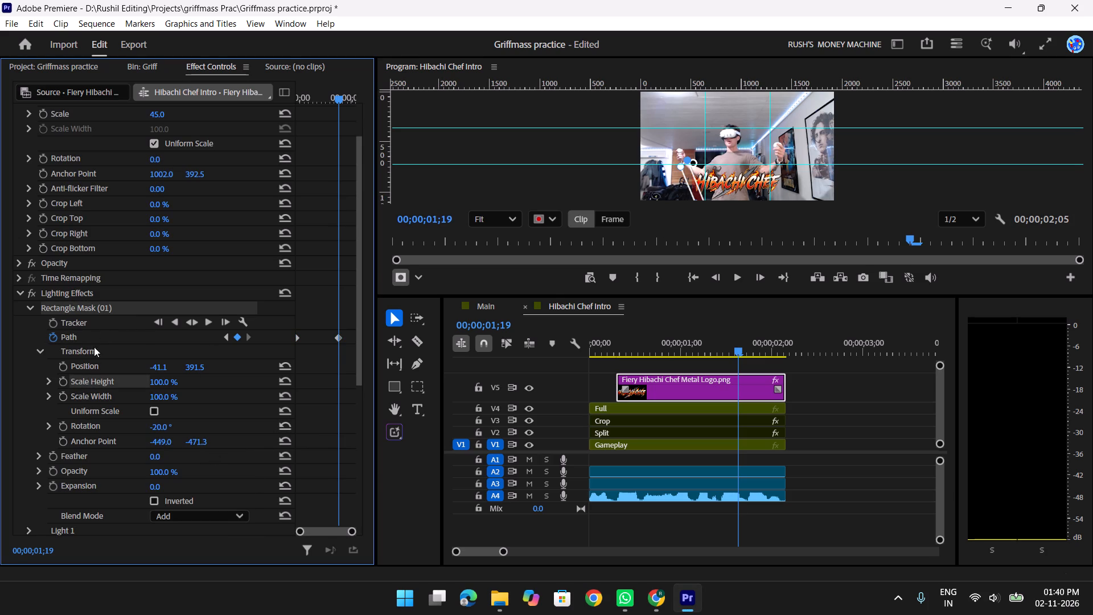
{"action": "left_click", "coordinate": [89, 322]}
{"action": "left_click", "coordinate": [226, 342]}
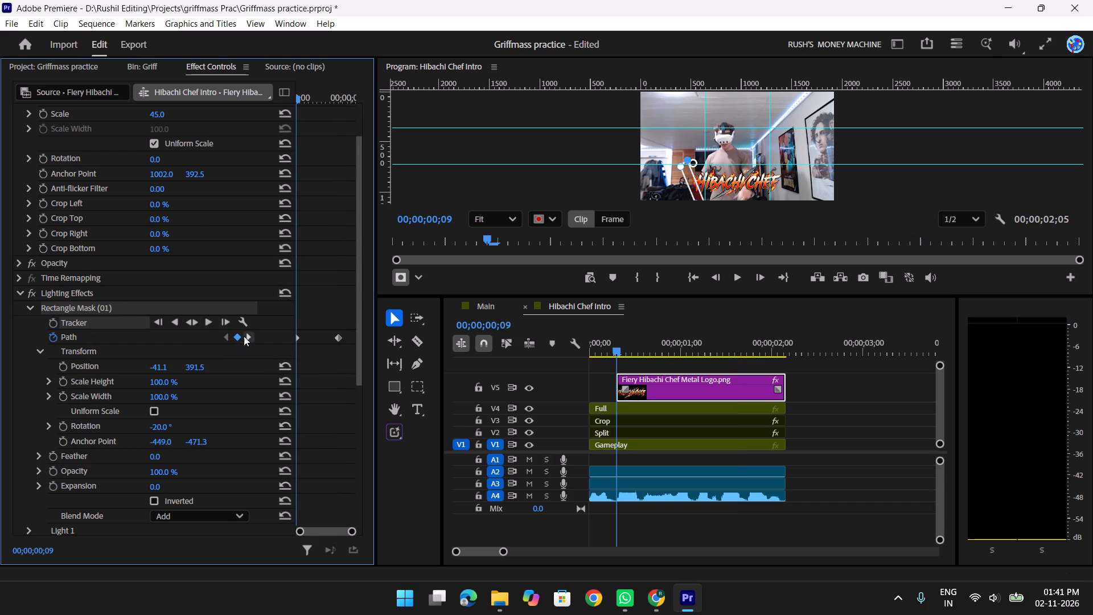
{"action": "left_click", "coordinate": [245, 336]}
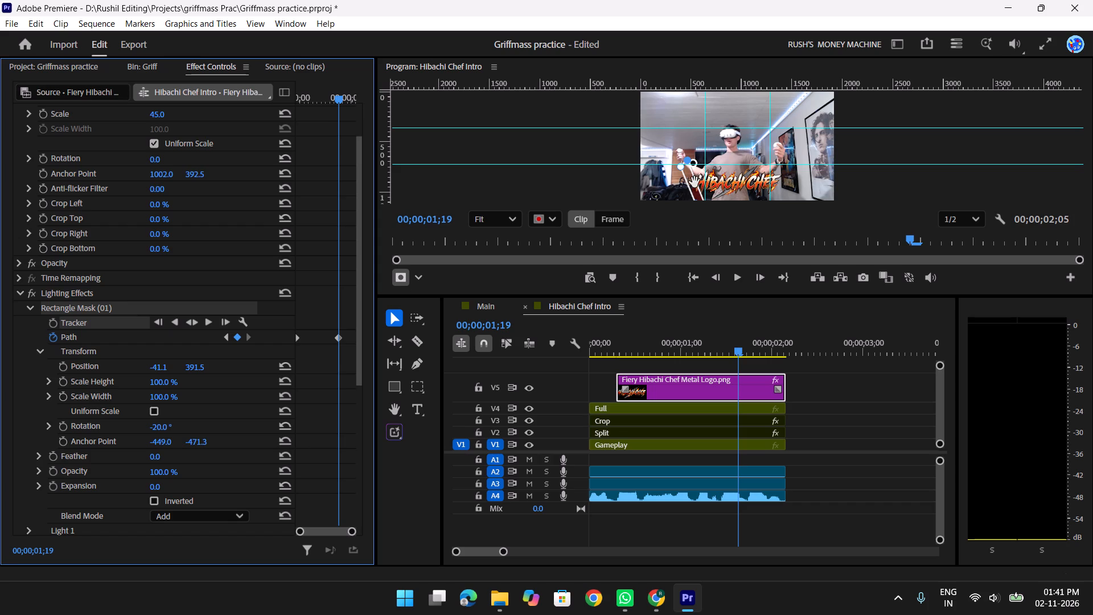
{"action": "left_click_drag", "start_coordinate": [695, 182], "coordinate": [784, 171]}
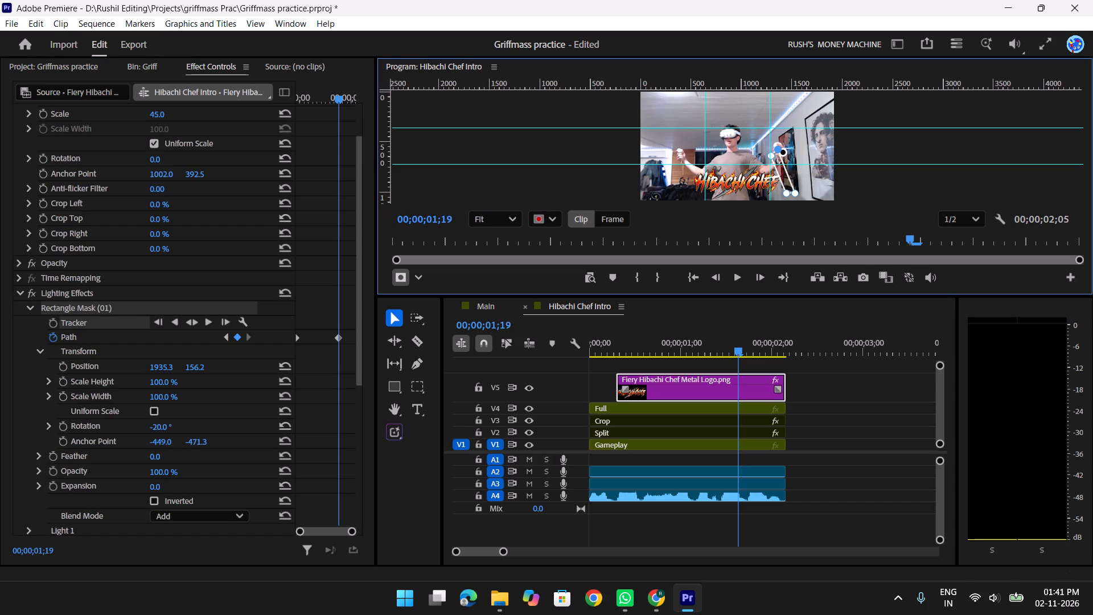
Scrub the logo clip and compare the mask's position at the Path keyframes at 00;00;01;19 and 00;00;00;09.
{"action": "left_click_drag", "start_coordinate": [734, 352], "coordinate": [709, 352]}
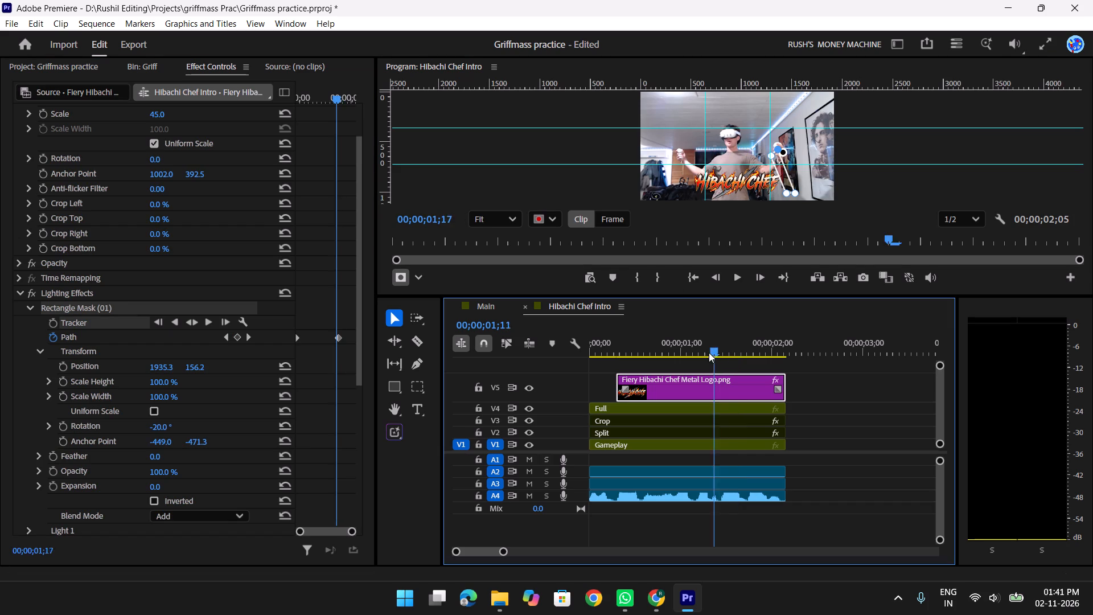
{"action": "left_click_drag", "start_coordinate": [709, 352], "coordinate": [615, 350]}
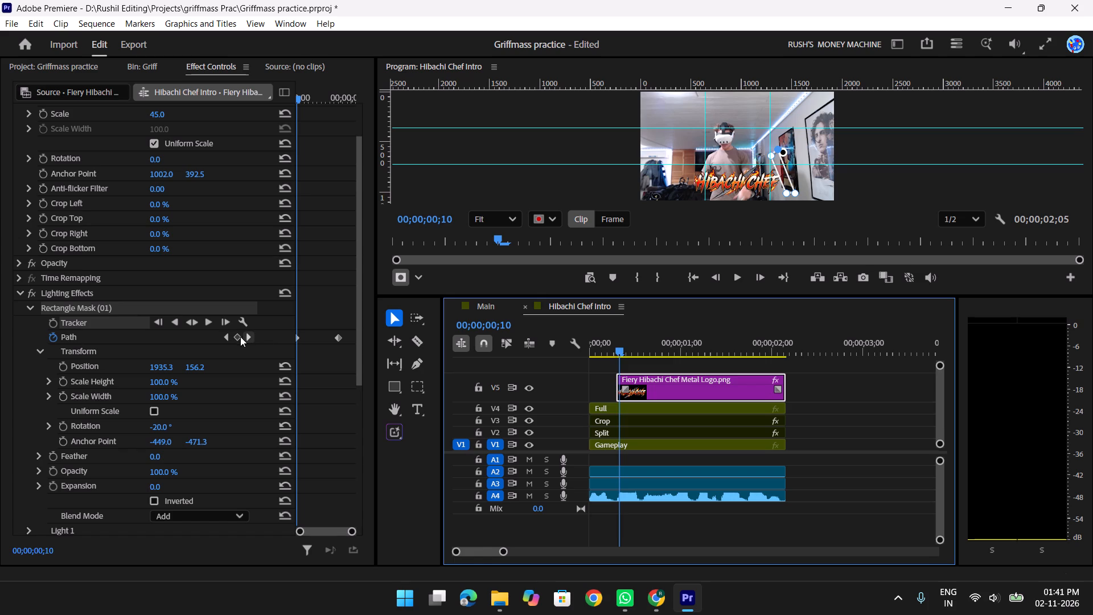
{"action": "left_click", "coordinate": [245, 338]}
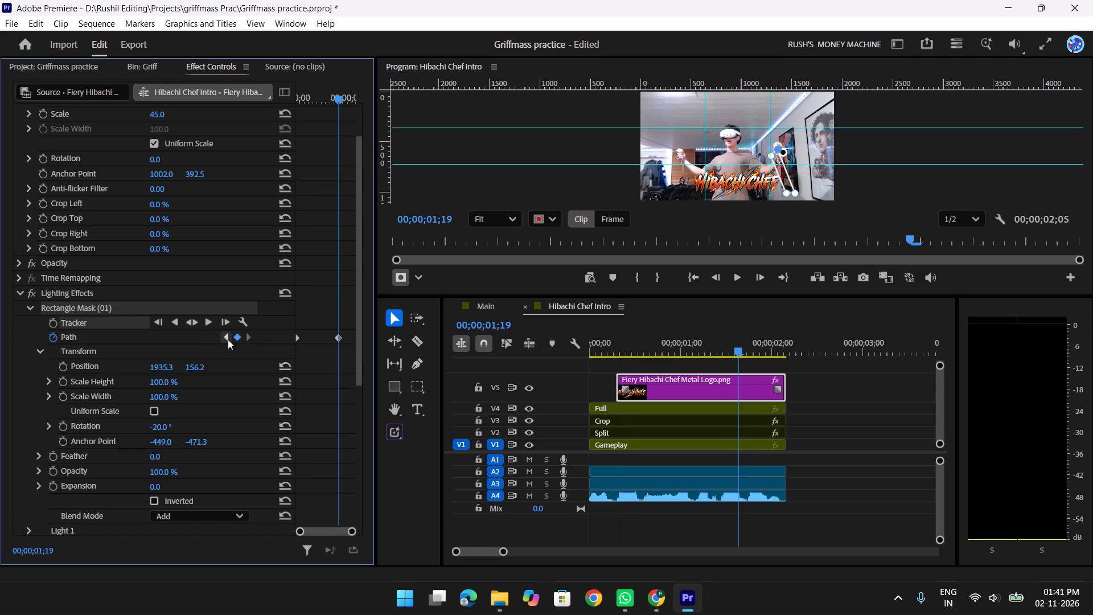
{"action": "left_click", "coordinate": [228, 339]}
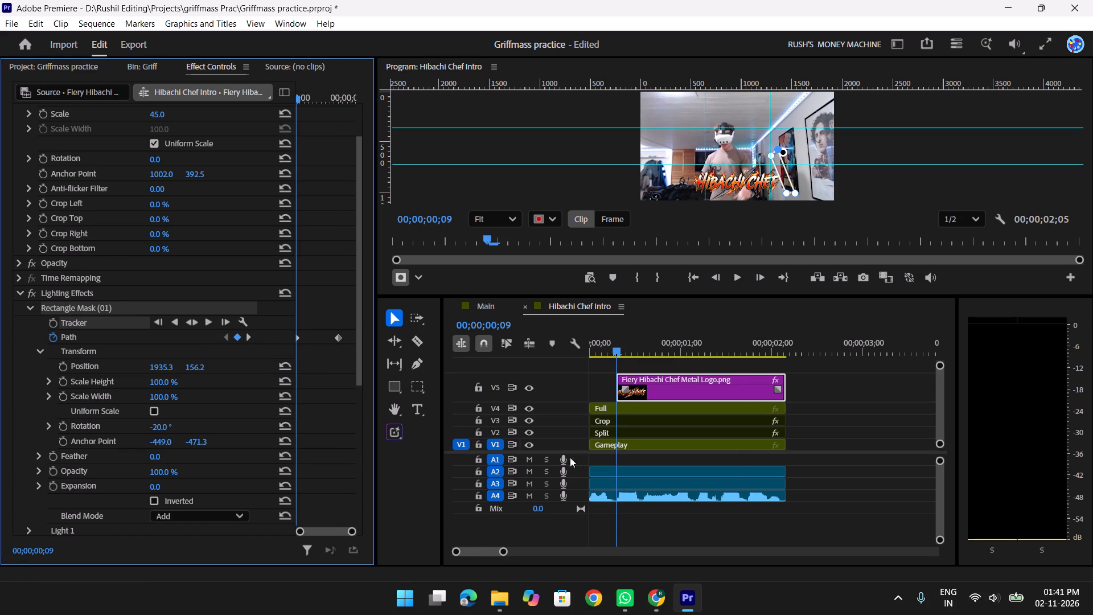
Capture a screenshot of the Effect Controls showing the logo's Lighting Effects mask settings.
{"action": "key", "text": "shift+super+s"}
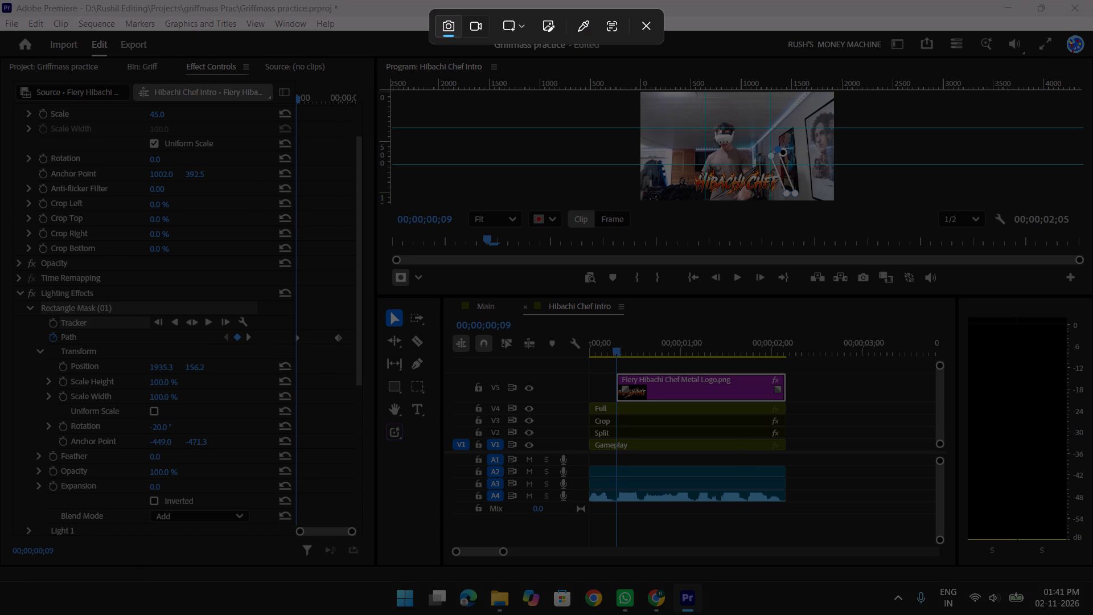
{"action": "left_click_drag", "start_coordinate": [19, 101], "coordinate": [355, 537]}
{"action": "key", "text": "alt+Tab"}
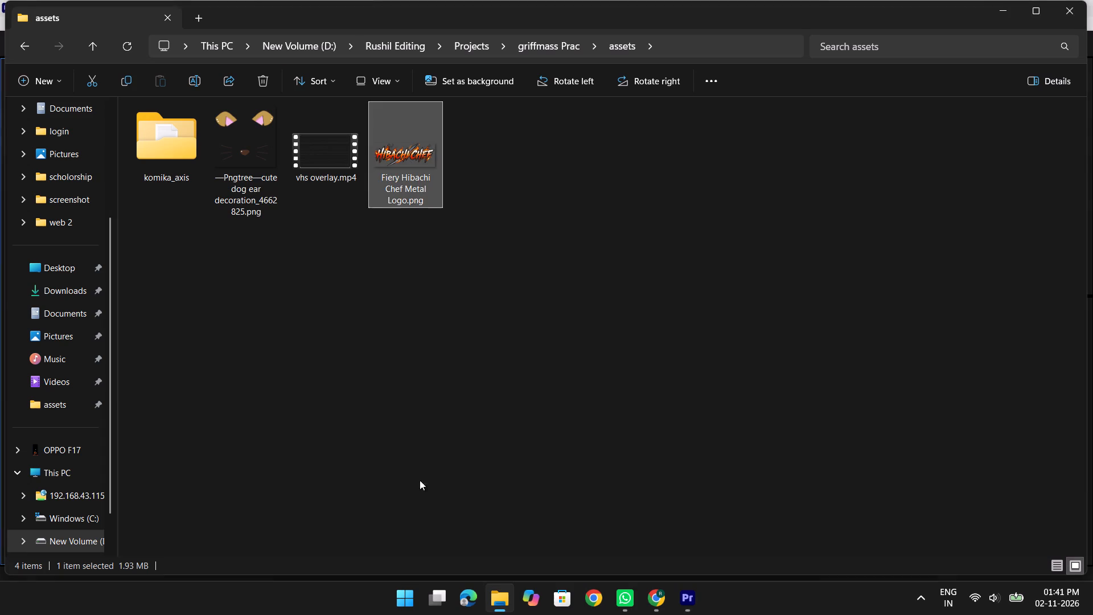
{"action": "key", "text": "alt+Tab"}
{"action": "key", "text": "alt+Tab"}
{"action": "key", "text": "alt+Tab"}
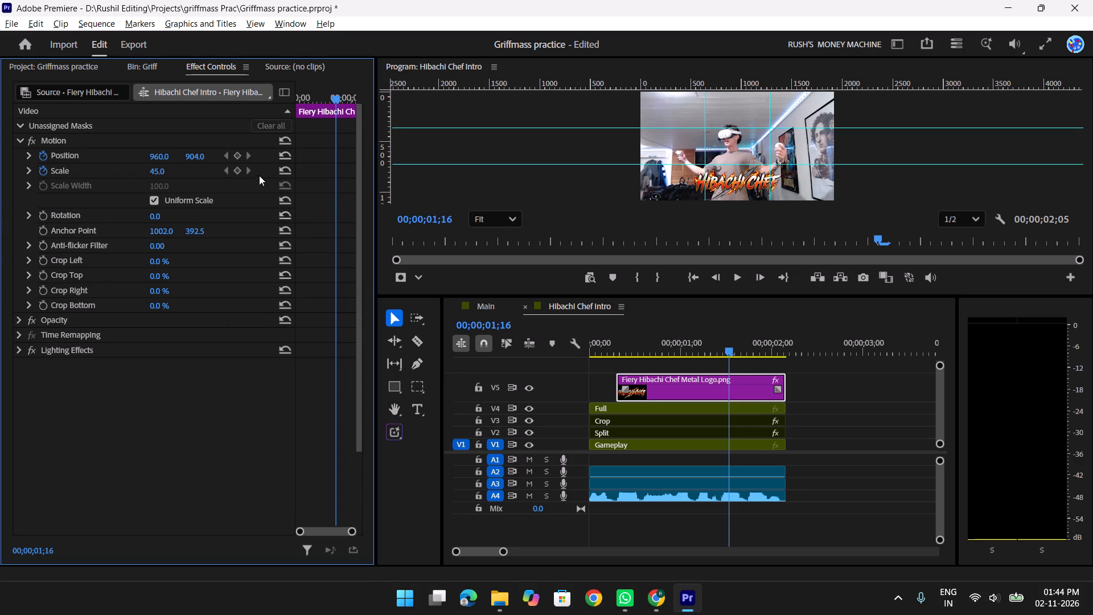
Turn off Path keyframing for Rectangle Mask (01) under Lighting Effects, deleting its existing keyframes.
{"action": "left_click", "coordinate": [17, 353]}
{"action": "scroll", "coordinate": [132, 335], "scroll_direction": "down", "scroll_amount": 5}
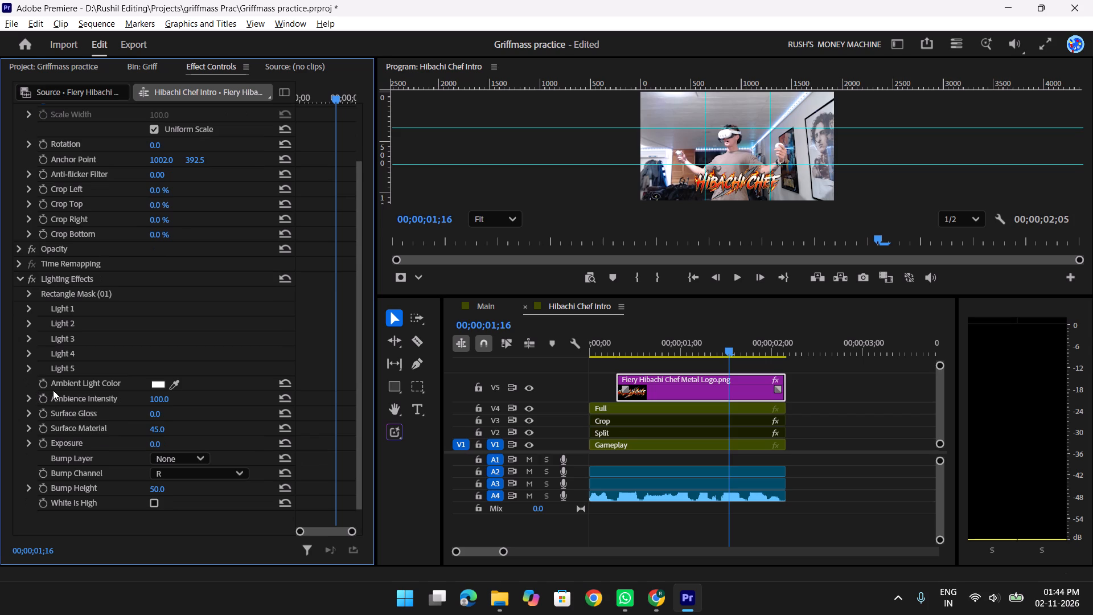
{"action": "left_click", "coordinate": [27, 292]}
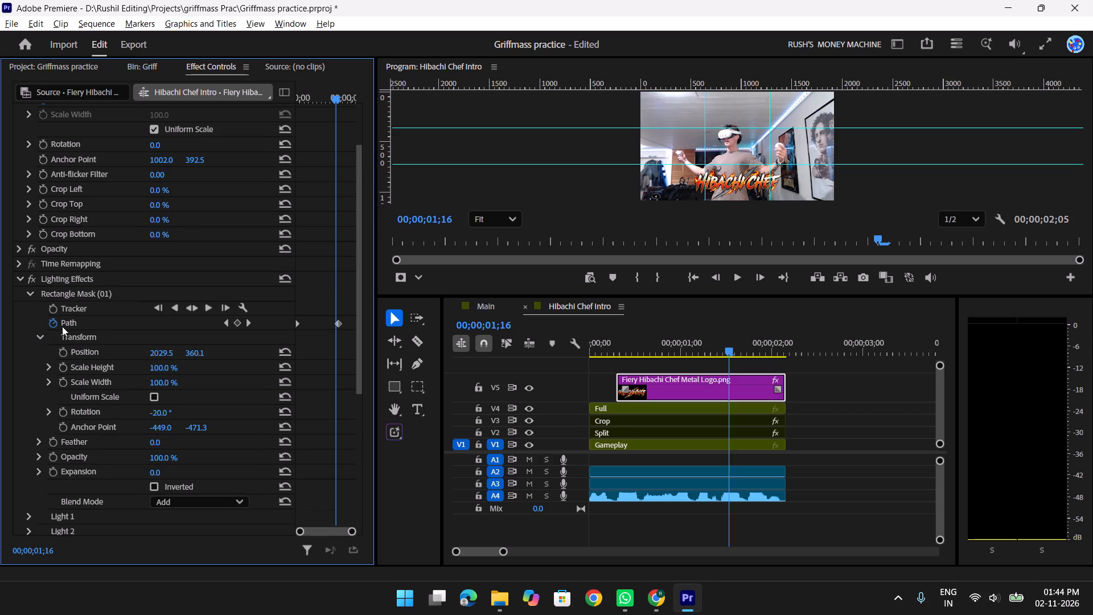
{"action": "left_click", "coordinate": [59, 327]}
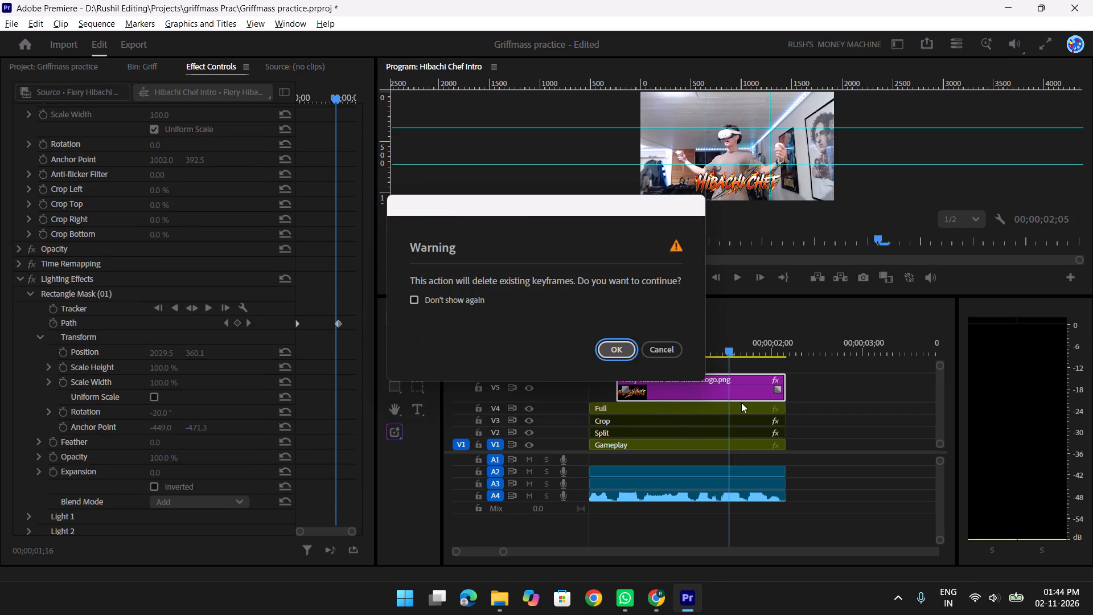
{"action": "left_click", "coordinate": [620, 347]}
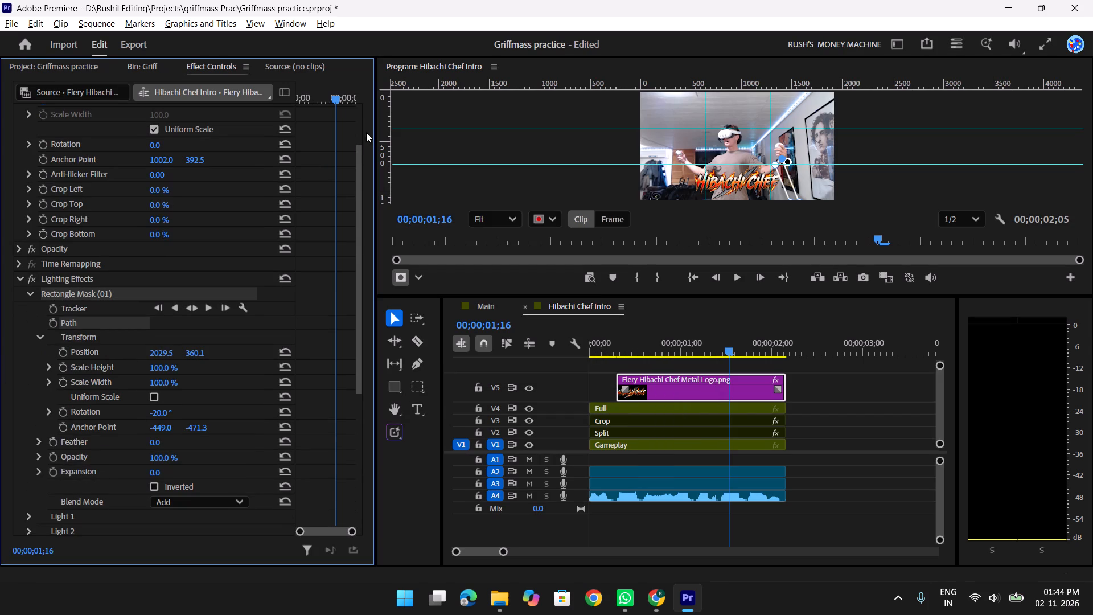
Move the rectangle mask to just before the start of the HIBACHI CHEF text, at position about -104, 470.
{"action": "left_click_drag", "start_coordinate": [786, 182], "coordinate": [762, 182]}
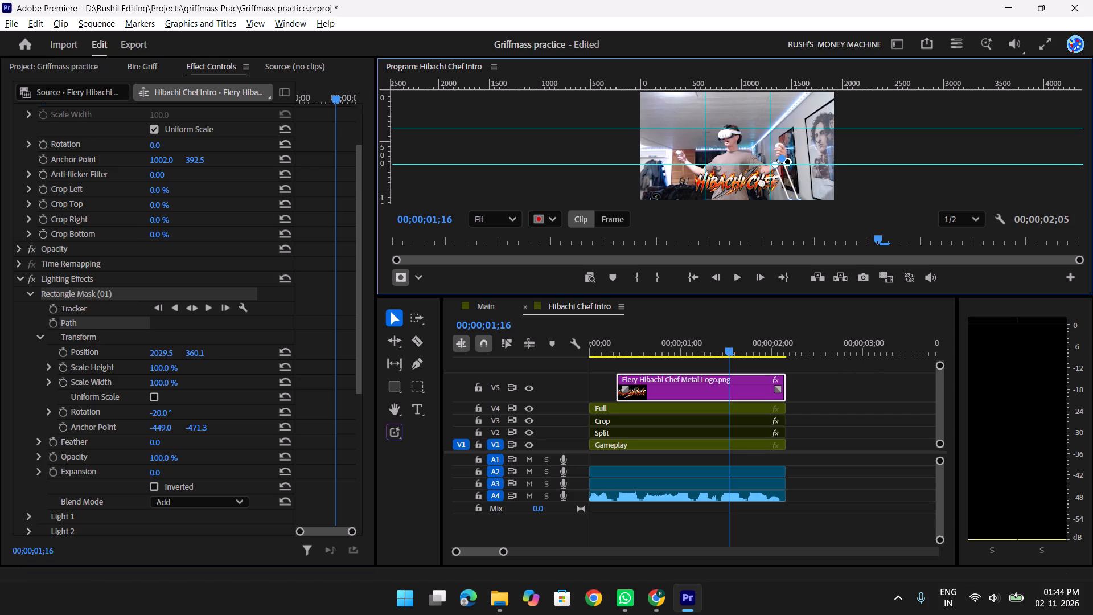
{"action": "left_click_drag", "start_coordinate": [762, 182], "coordinate": [696, 184]}
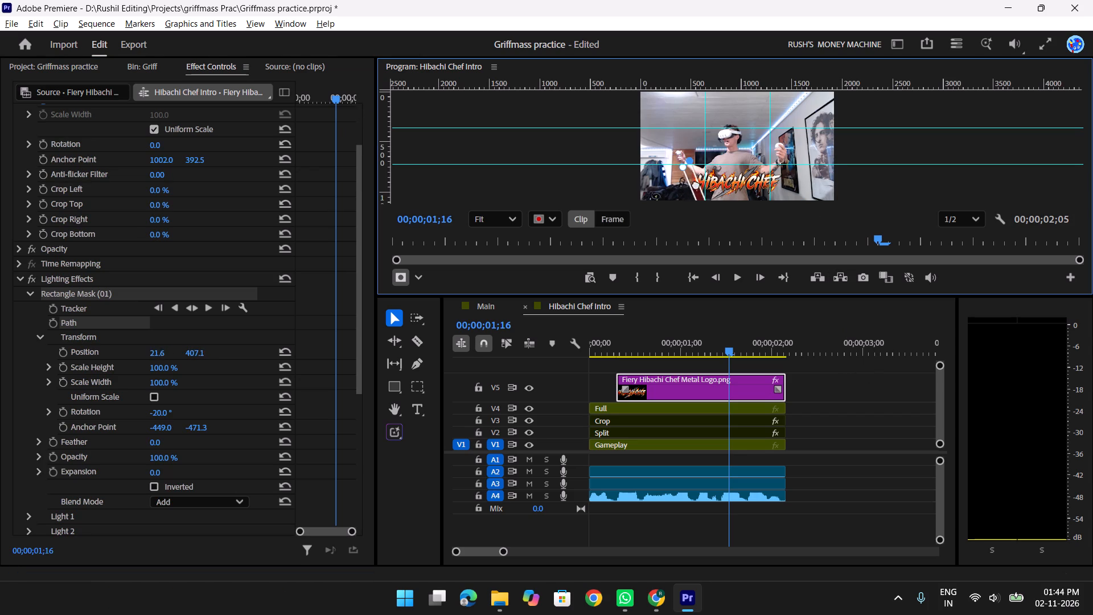
{"action": "left_click_drag", "start_coordinate": [696, 184], "coordinate": [690, 187]}
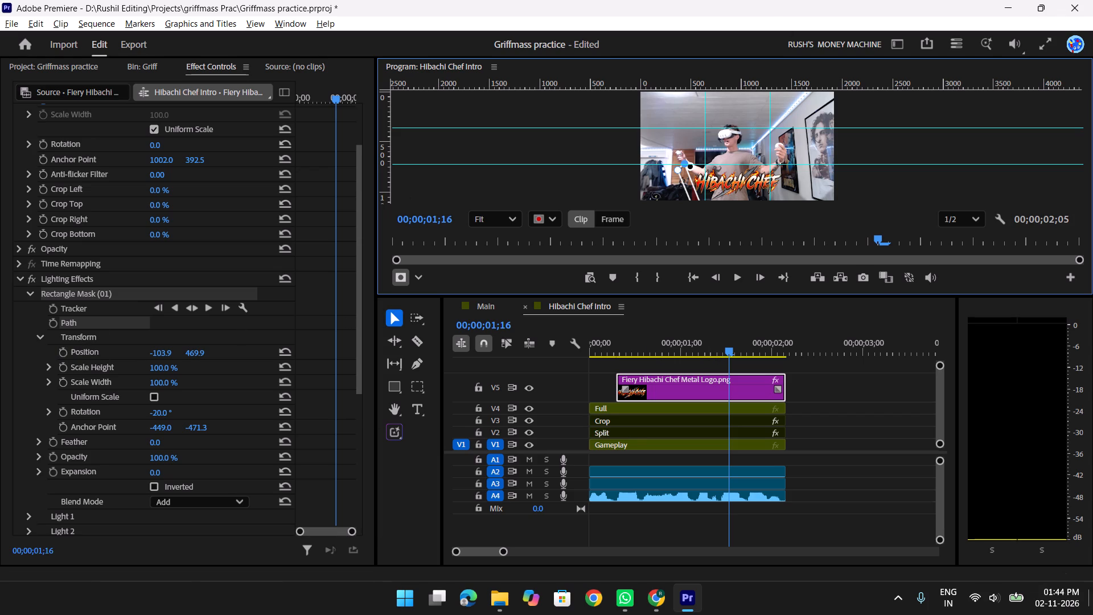
At 00;00;00;10, enable keyframing for the rectangle mask's Transform Position and Scale Height.
{"action": "left_click_drag", "start_coordinate": [726, 343], "coordinate": [602, 347]}
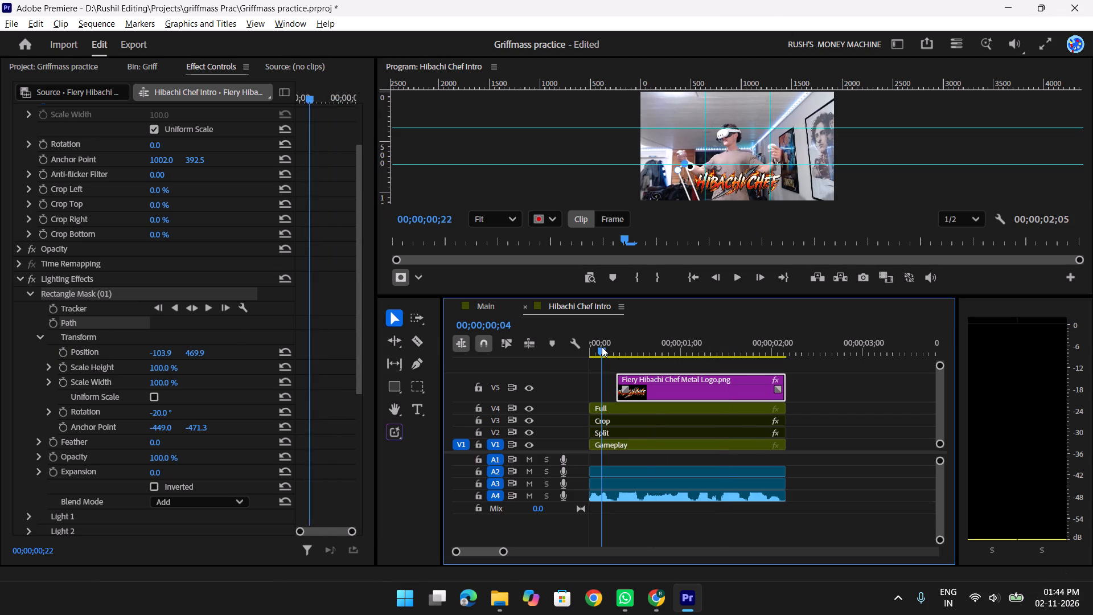
{"action": "left_click_drag", "start_coordinate": [602, 347], "coordinate": [619, 340]}
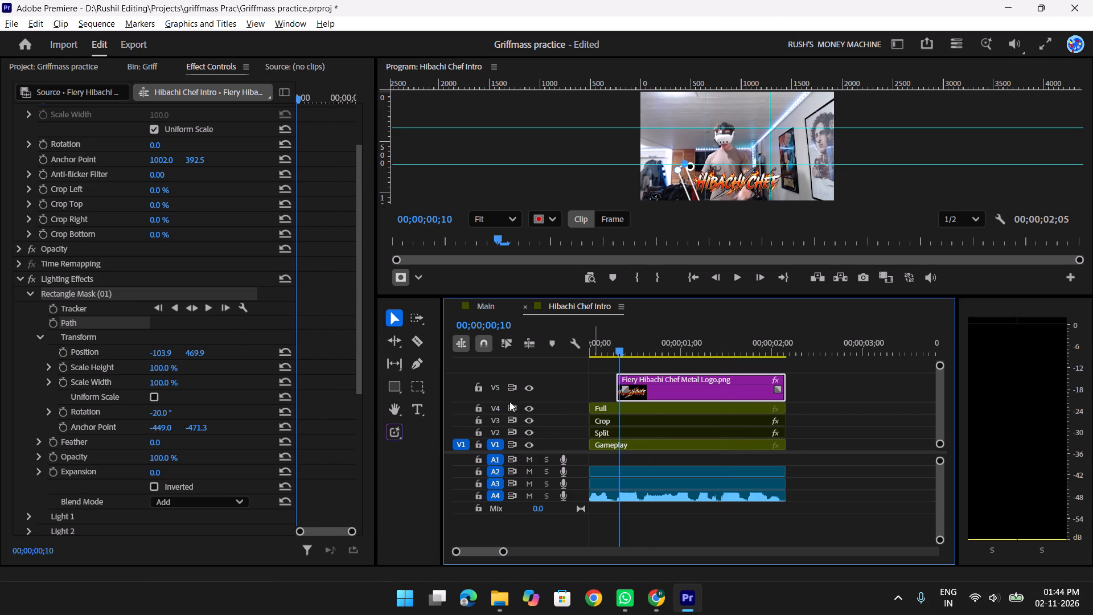
{"action": "left_click", "coordinate": [62, 358]}
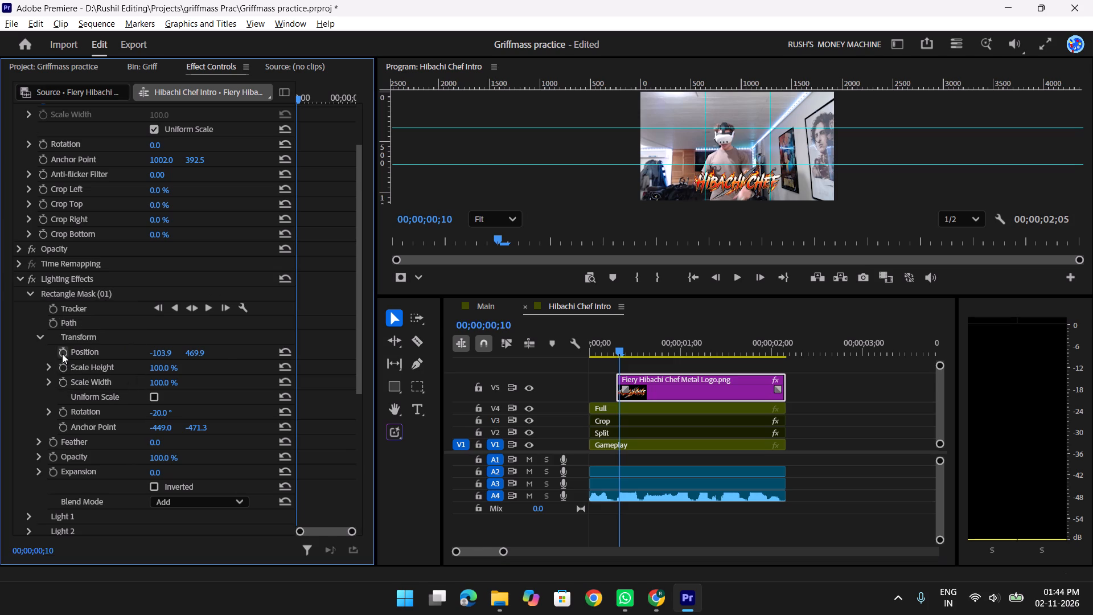
{"action": "left_click", "coordinate": [62, 354]}
{"action": "left_click", "coordinate": [59, 364]}
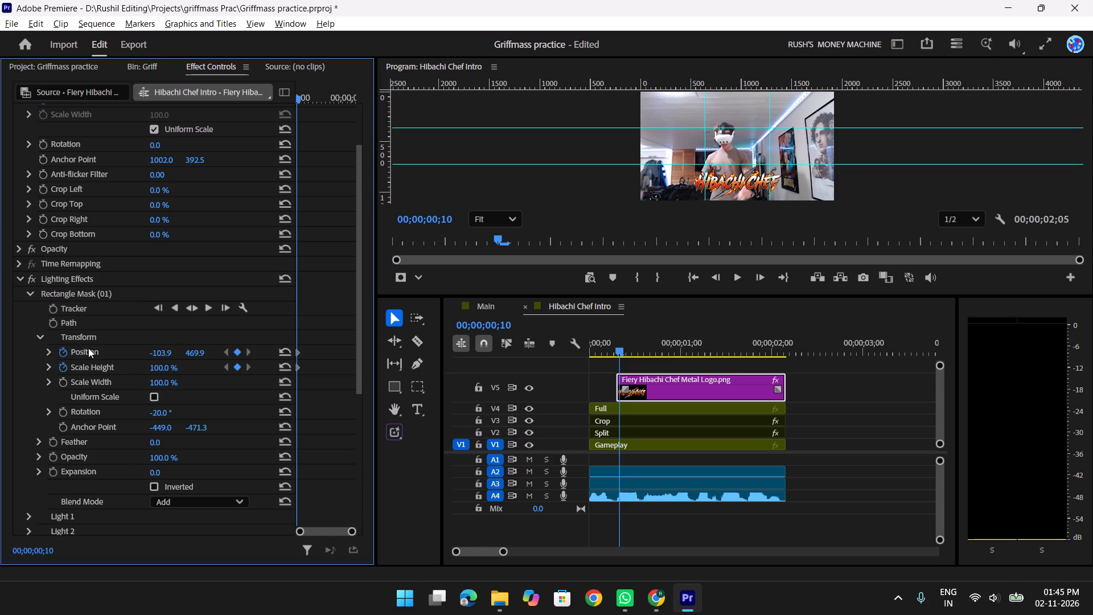
At 00;00;01;10, move the rectangle mask past the end of the HIBACHI CHEF text, about 2030, 297, and add Position and Scale Height keyframes.
{"action": "left_click", "coordinate": [88, 348]}
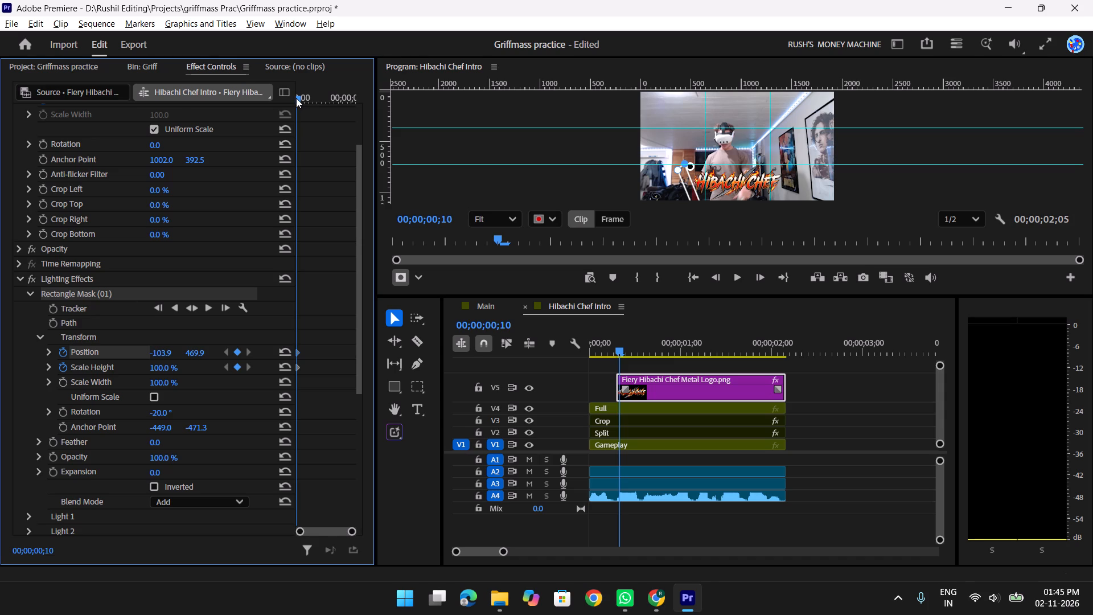
{"action": "left_click_drag", "start_coordinate": [296, 97], "coordinate": [328, 97]}
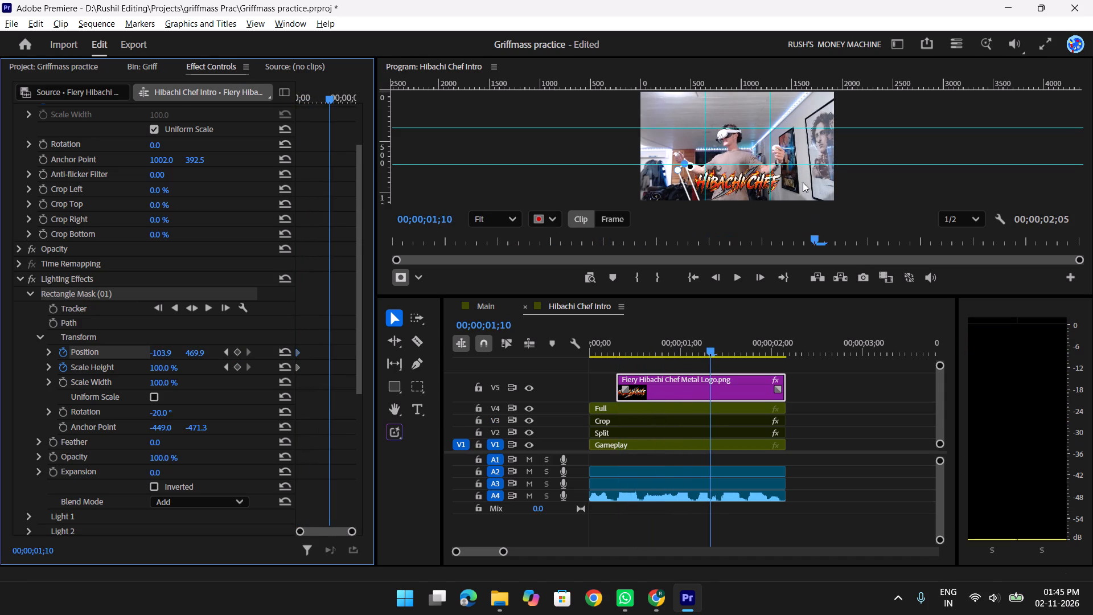
{"action": "left_click_drag", "start_coordinate": [687, 184], "coordinate": [743, 179]}
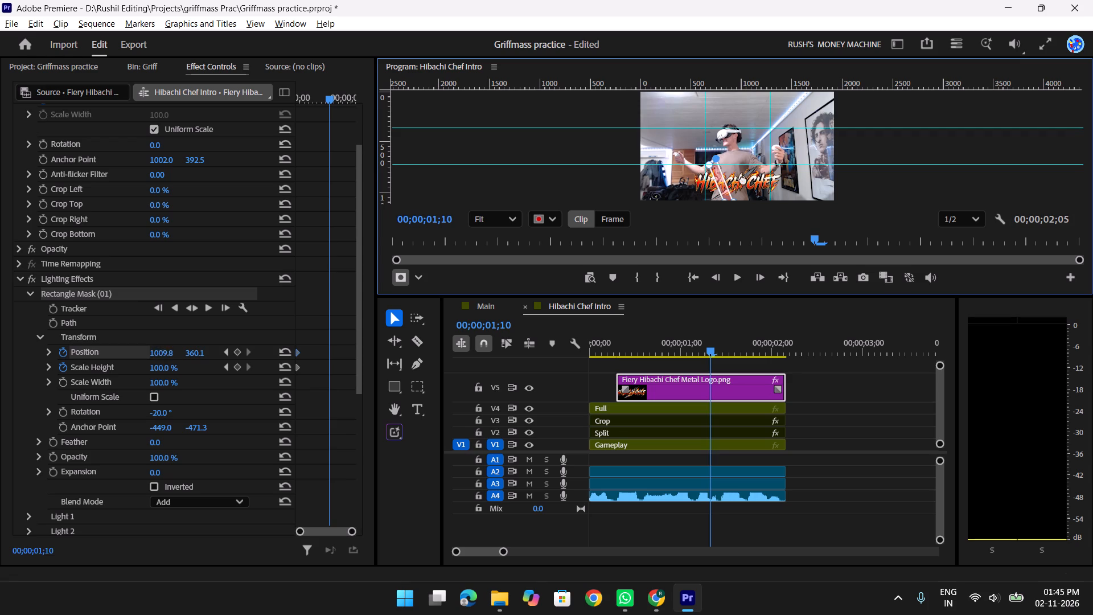
{"action": "left_click_drag", "start_coordinate": [743, 179], "coordinate": [783, 181]}
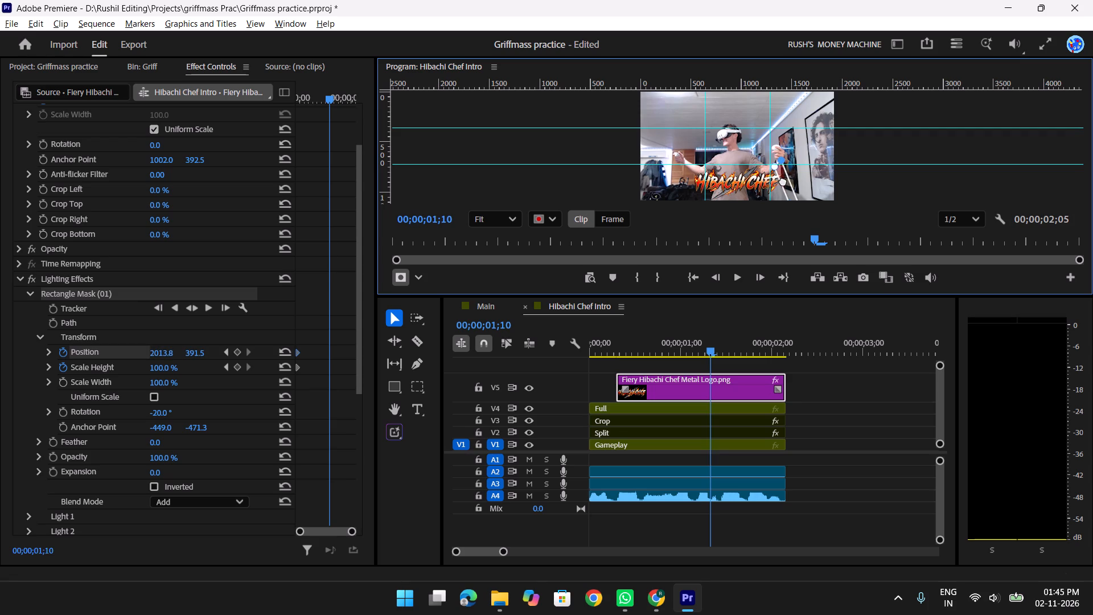
{"action": "left_click_drag", "start_coordinate": [783, 181], "coordinate": [783, 176]}
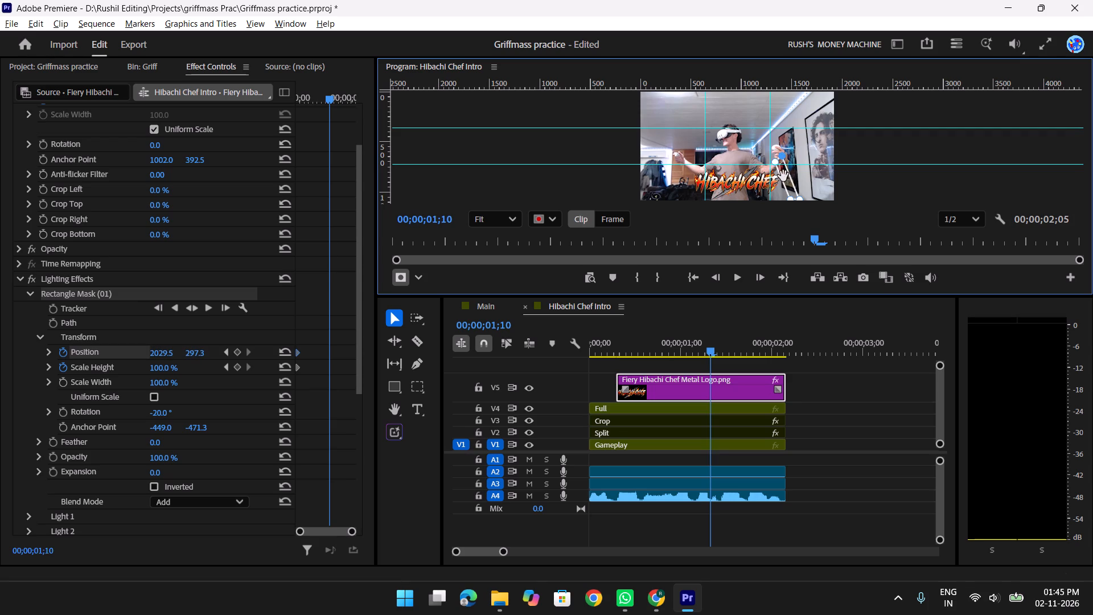
{"action": "left_click", "coordinate": [239, 351]}
{"action": "left_click", "coordinate": [237, 365]}
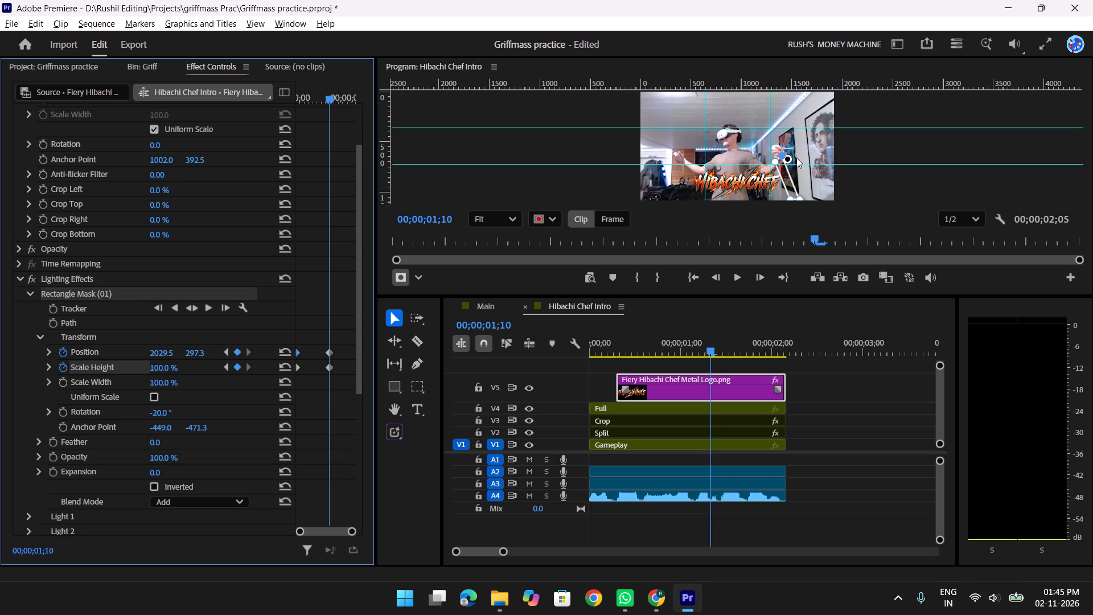
Play the Hibachi Chef Intro sequence from near its start to check the light sweep across the logo.
{"action": "left_click_drag", "start_coordinate": [709, 340], "coordinate": [643, 337]}
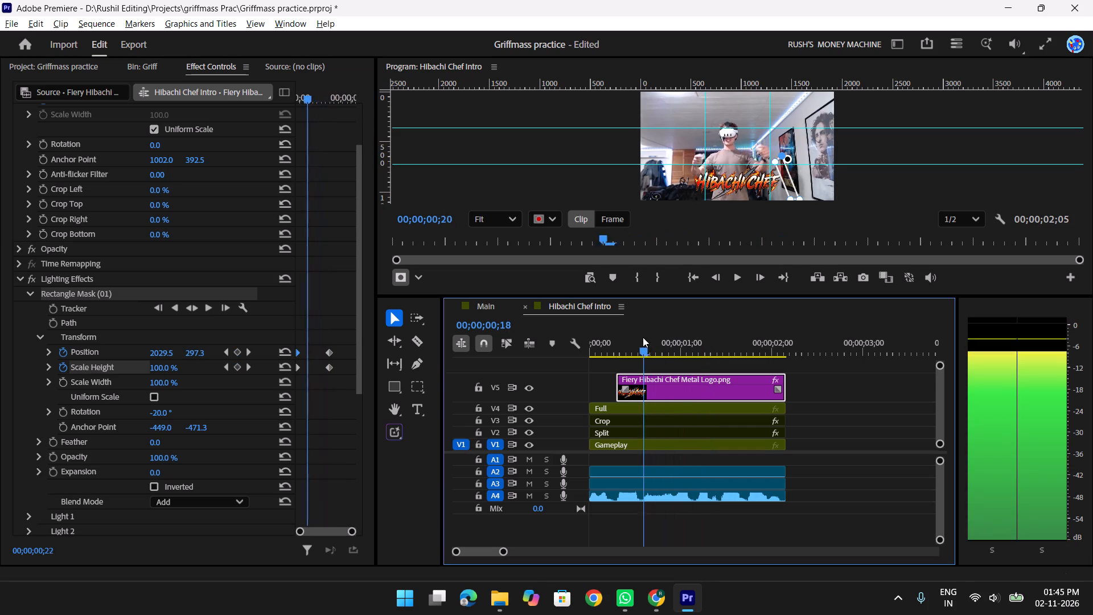
{"action": "left_click_drag", "start_coordinate": [643, 337], "coordinate": [605, 335]}
{"action": "key", "text": "space"}
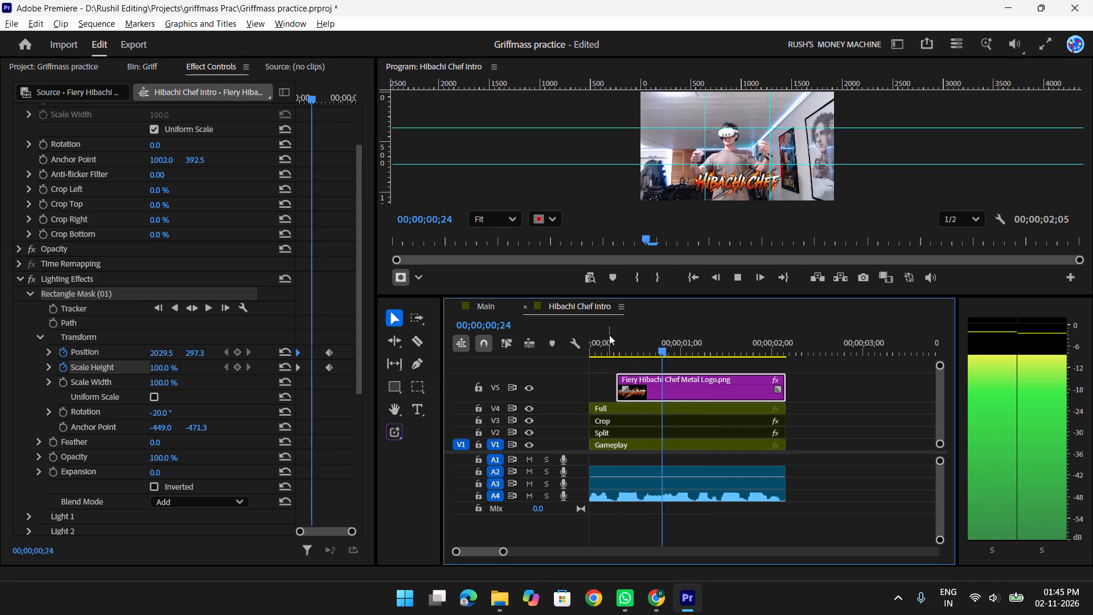
{"action": "key", "text": "space"}
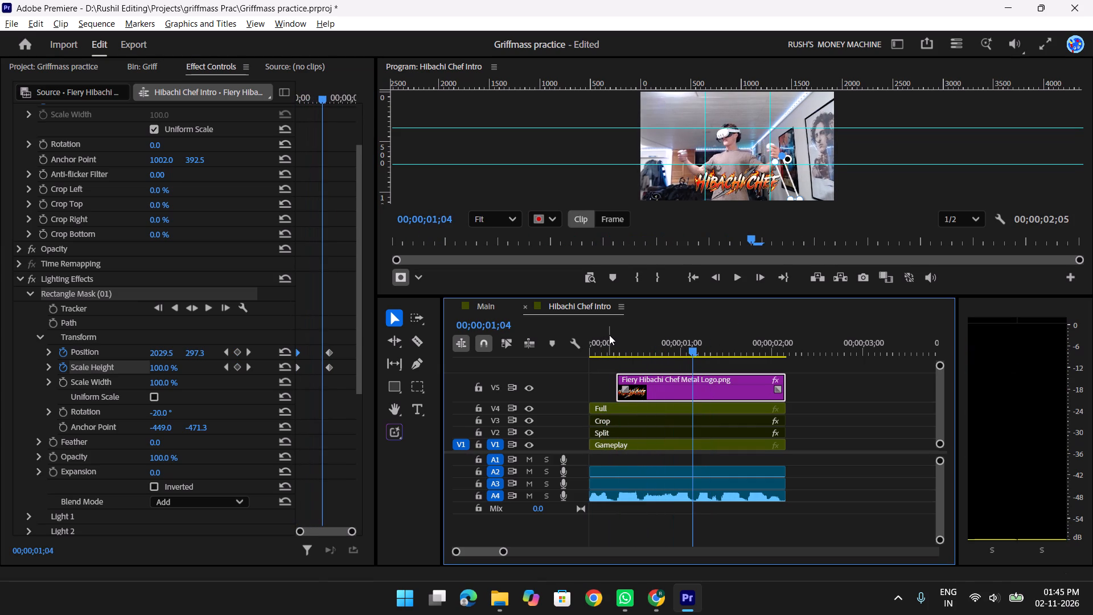
Save the Griffmass practice project and close Premiere.
{"action": "key", "text": "ctrl+s"}
{"action": "key", "text": "ctrl+s"}
{"action": "key", "text": "ctrl+s"}
{"action": "key", "text": "ctrl+s"}
{"action": "key", "text": "ctrl+s"}
{"action": "key", "text": "ctrl+s"}
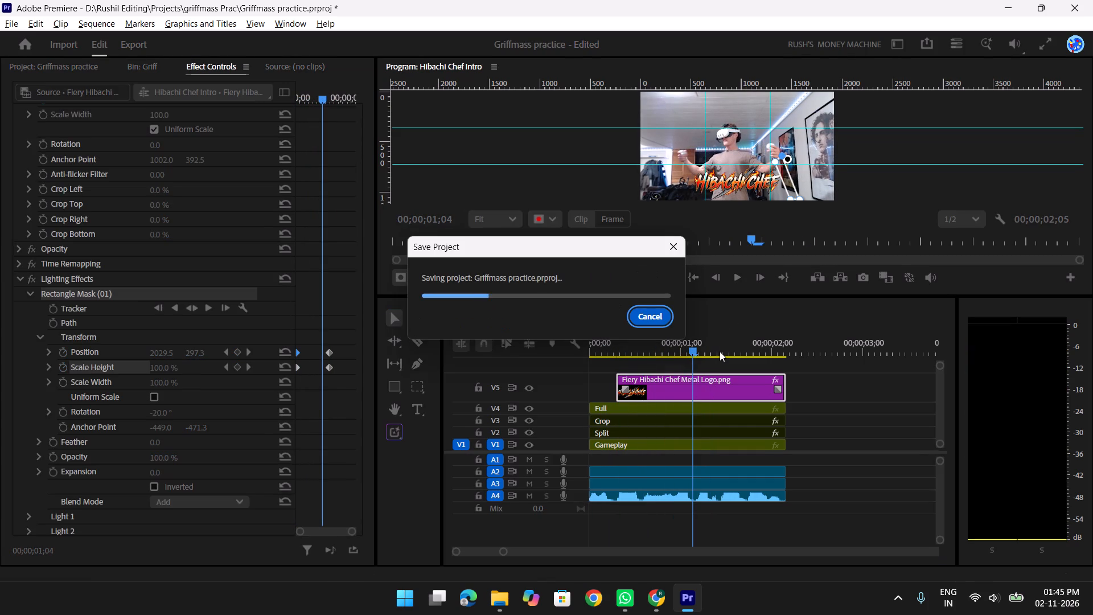
{"action": "key", "text": "ctrl+s"}
{"action": "key", "text": "ctrl+s"}
{"action": "key", "text": "ctrl+s"}
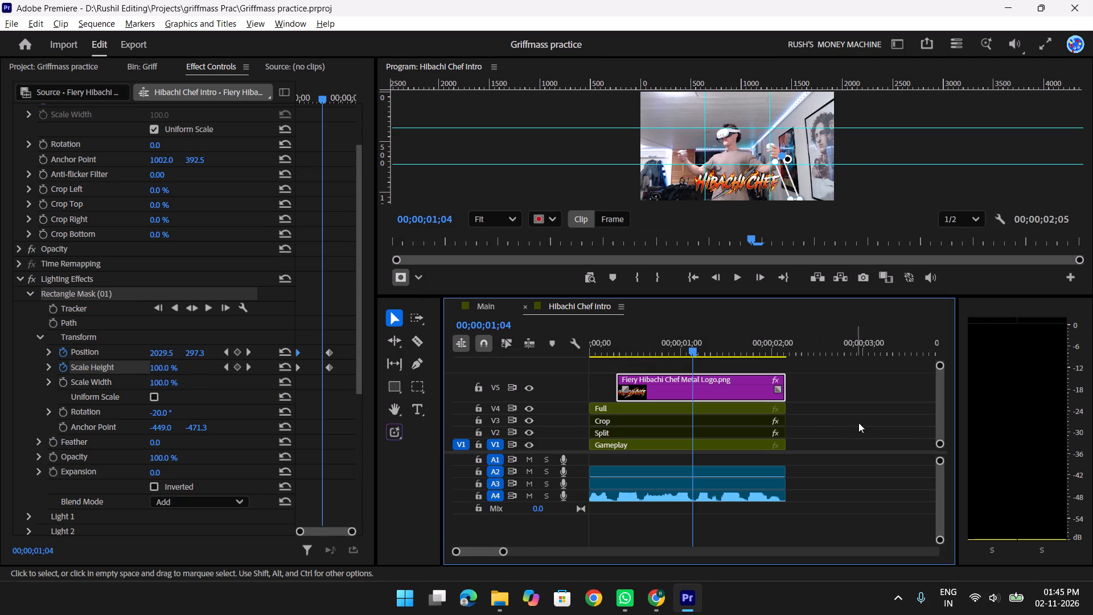
{"action": "left_click", "coordinate": [858, 423]}
{"action": "left_click", "coordinate": [1092, 0]}
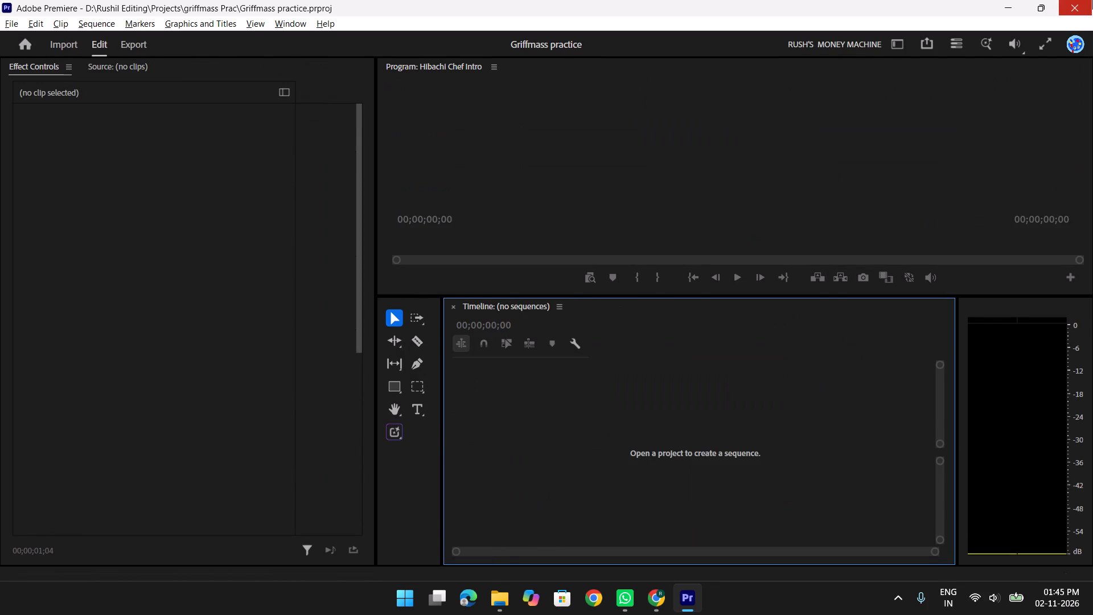
Switch to ChatGPT in Chrome and review its fixes for animating the mask position or path, including its closing question.
{"action": "key", "text": "alt+Tab"}
{"action": "key", "text": "alt+Tab"}
{"action": "key", "text": "alt+Tab"}
{"action": "left_click", "coordinate": [585, 314], "text": "alt"}
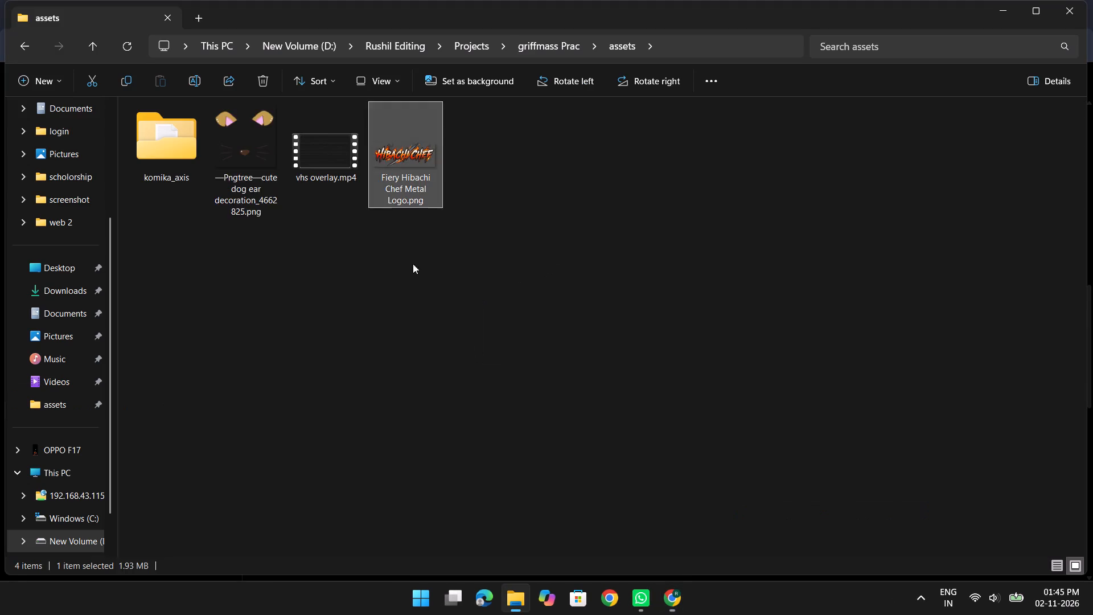
{"action": "left_click", "coordinate": [307, 174]}
{"action": "key", "text": "alt+Tab"}
{"action": "key", "text": "alt+Tab"}
{"action": "key", "text": "alt+Tab"}
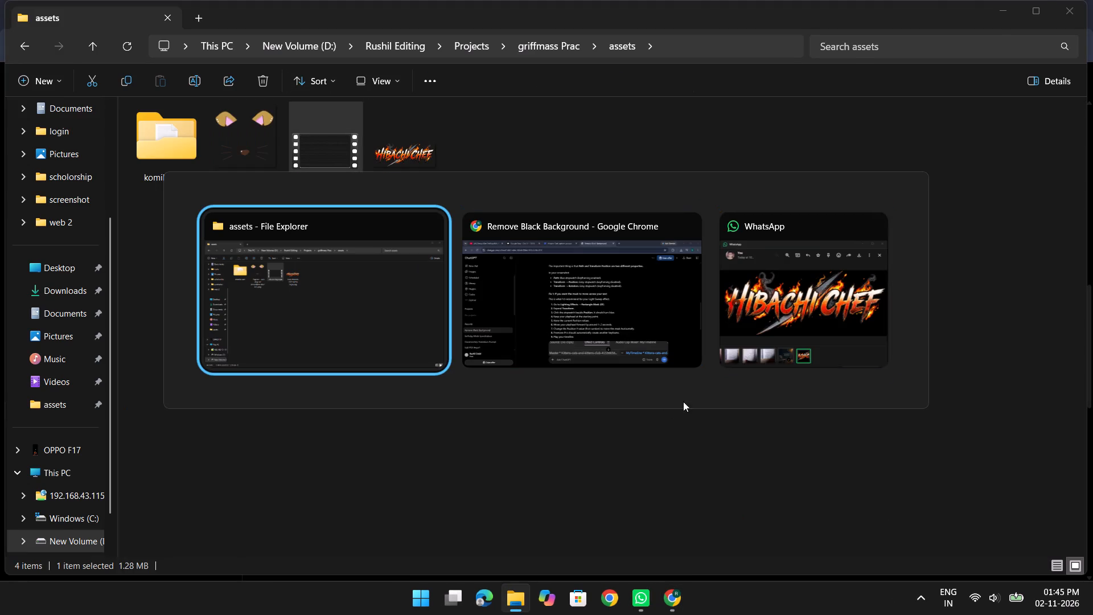
{"action": "left_click", "coordinate": [622, 306], "text": "alt"}
{"action": "scroll", "coordinate": [672, 318], "scroll_direction": "down", "scroll_amount": 4}
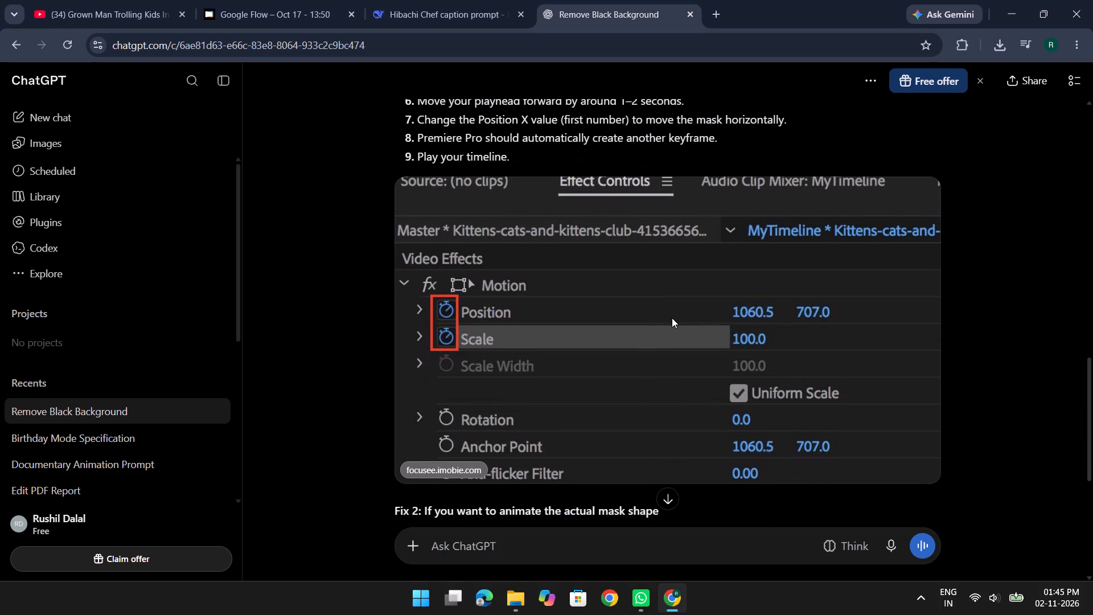
{"action": "scroll", "coordinate": [672, 318], "scroll_direction": "down", "scroll_amount": 2}
{"action": "scroll", "coordinate": [672, 318], "scroll_direction": "up", "scroll_amount": 1}
{"action": "scroll", "coordinate": [672, 318], "scroll_direction": "down", "scroll_amount": 3}
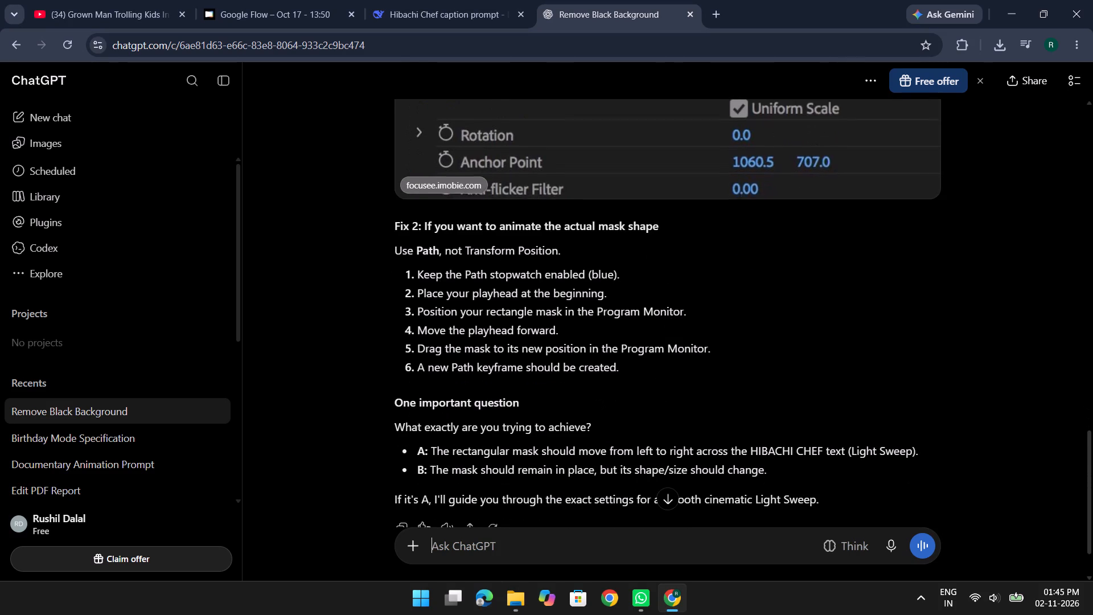
{"action": "scroll", "coordinate": [672, 318], "scroll_direction": "up", "scroll_amount": 4}
{"action": "scroll", "coordinate": [642, 341], "scroll_direction": "down", "scroll_amount": 7}
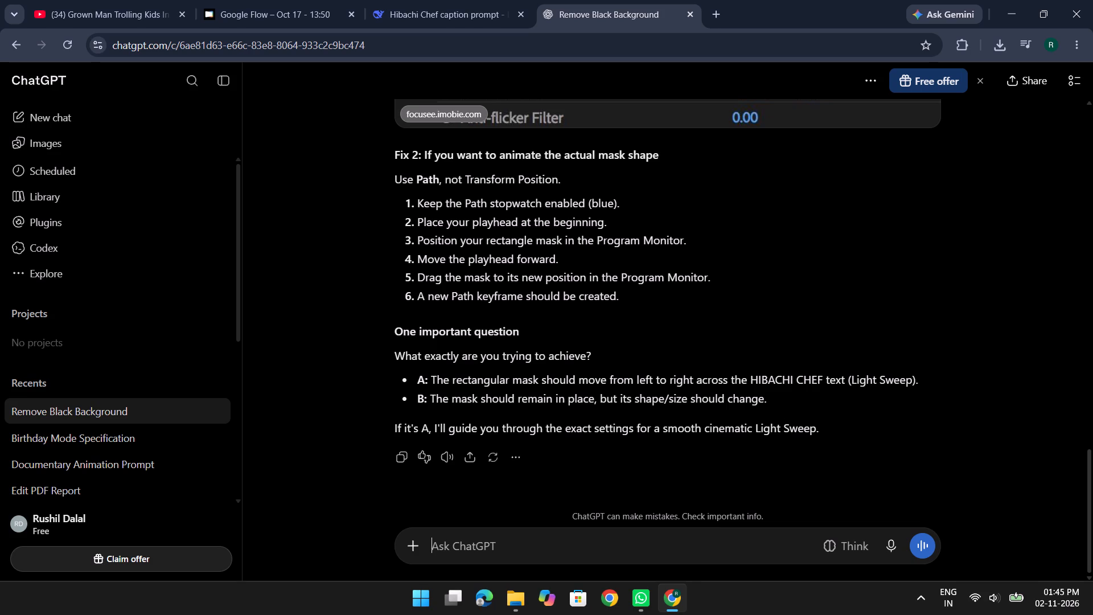
{"action": "scroll", "coordinate": [764, 421], "scroll_direction": "up", "scroll_amount": 8}
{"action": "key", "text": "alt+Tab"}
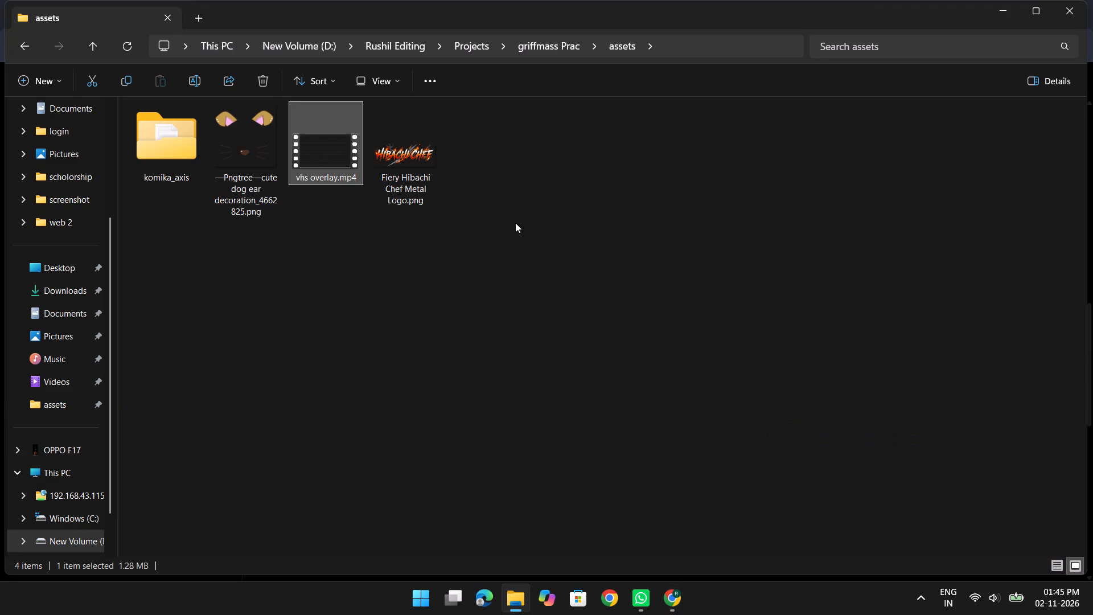
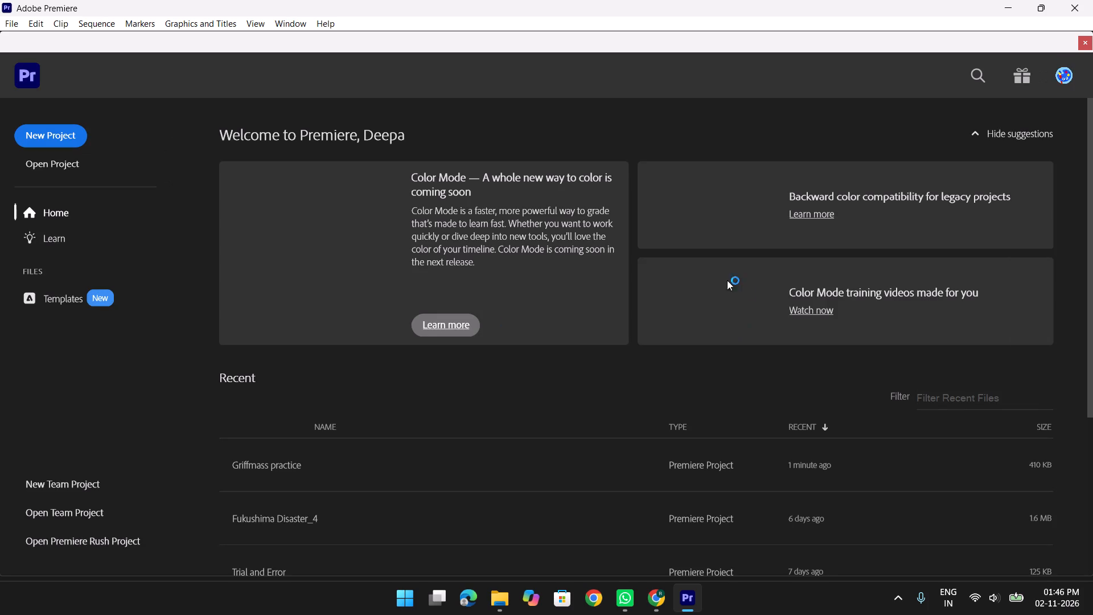
Reopen the Griffmass practice project from the recent files.
{"action": "scroll", "coordinate": [372, 485], "scroll_direction": "down", "scroll_amount": 5, "text": "alt"}
{"action": "left_click", "coordinate": [292, 380], "text": "alt"}
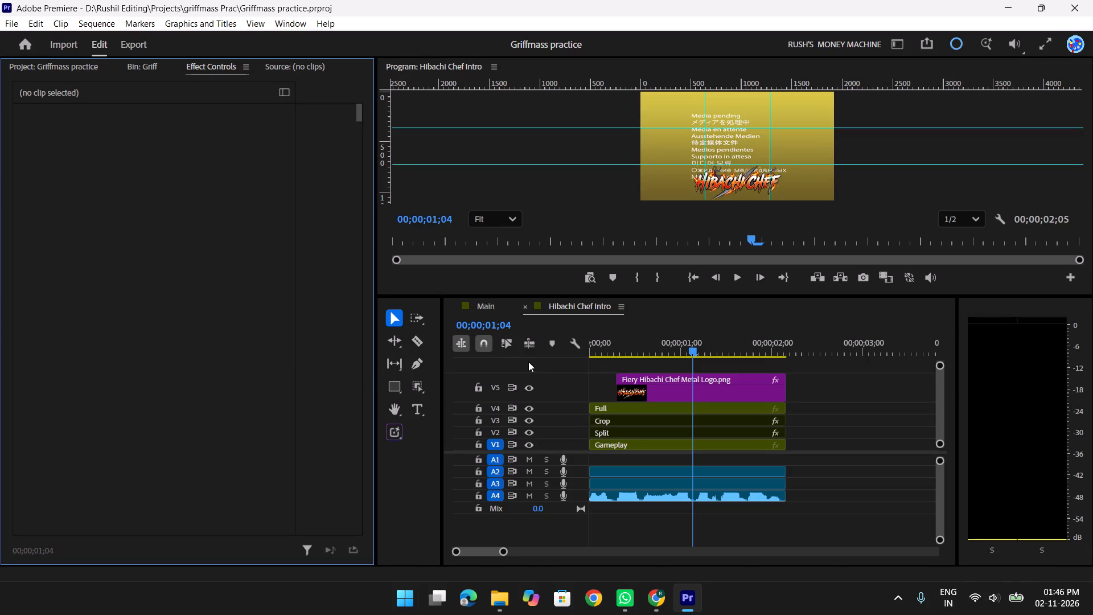
Delete all Position and Scale Height keyframes from the logo's Lighting Effects rectangle mask.
{"action": "left_click_drag", "start_coordinate": [689, 341], "coordinate": [624, 340], "text": "alt"}
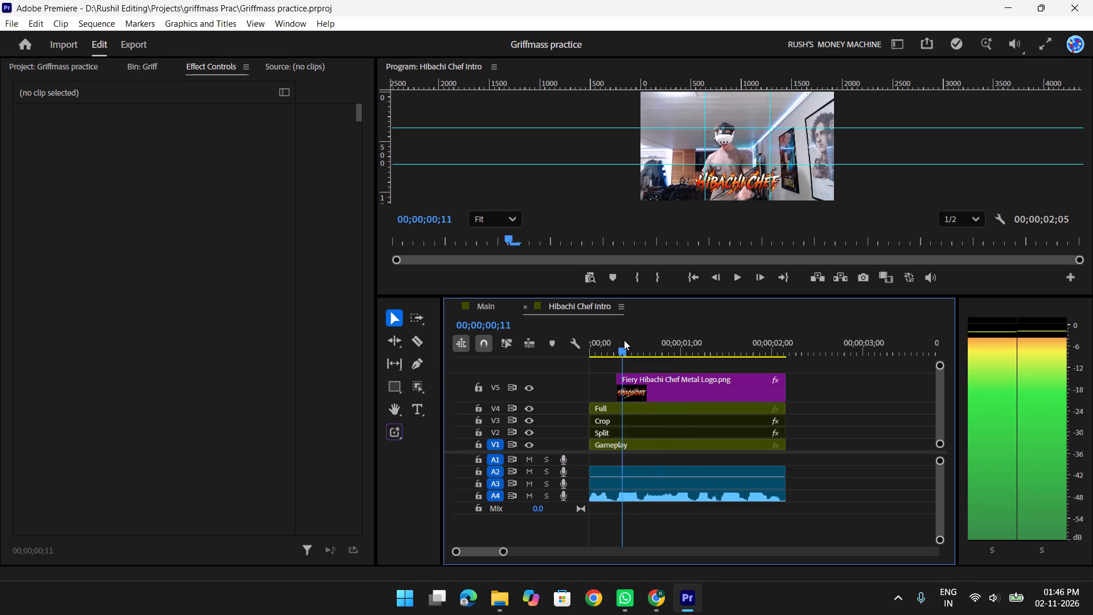
{"action": "left_click_drag", "start_coordinate": [624, 340], "coordinate": [632, 340], "text": "alt"}
{"action": "left_click", "coordinate": [704, 384], "text": "alt"}
{"action": "scroll", "coordinate": [171, 342], "scroll_direction": "down", "scroll_amount": 3, "text": "alt"}
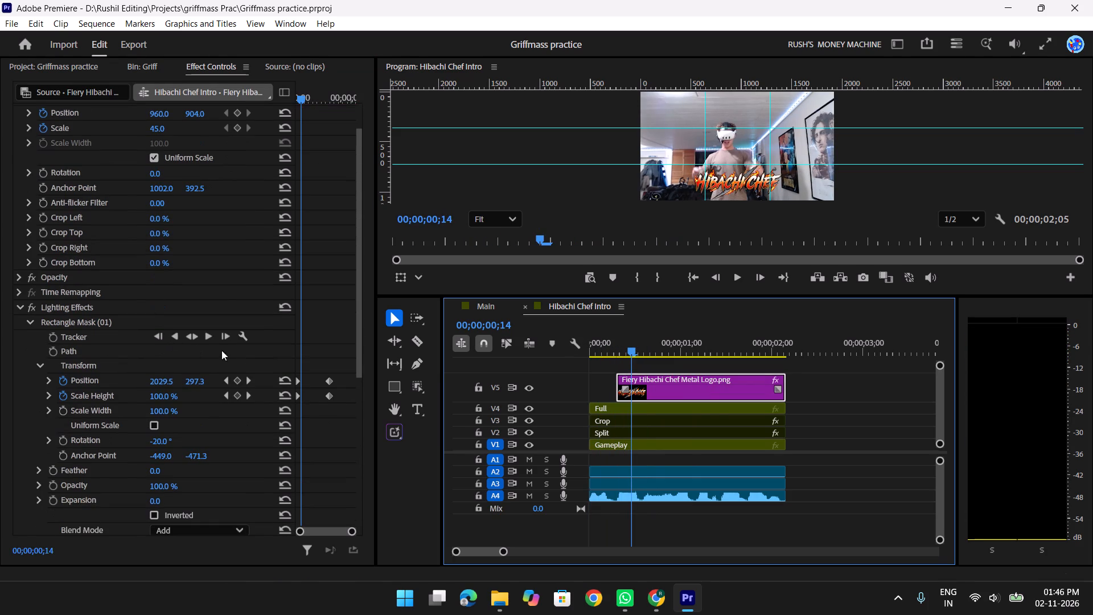
{"action": "left_click_drag", "start_coordinate": [334, 367], "coordinate": [278, 438], "text": "alt"}
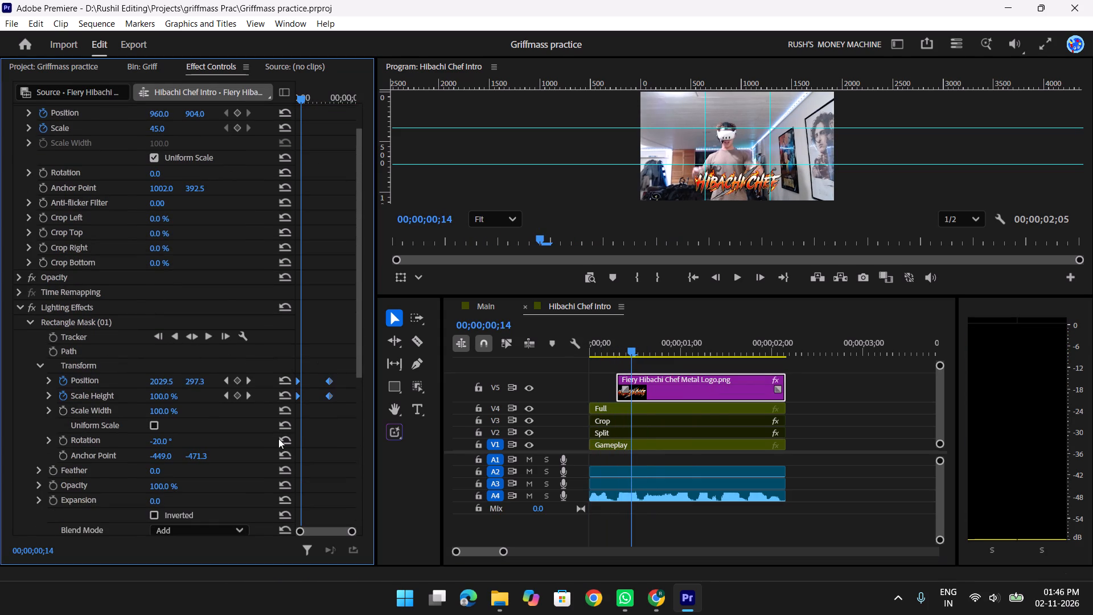
{"action": "key", "text": "Delete"}
At 00;00;00;09, the start of the logo clip, add Position and Scale Height keyframes to the rectangle mask.
{"action": "left_click_drag", "start_coordinate": [303, 100], "coordinate": [300, 99], "text": "alt"}
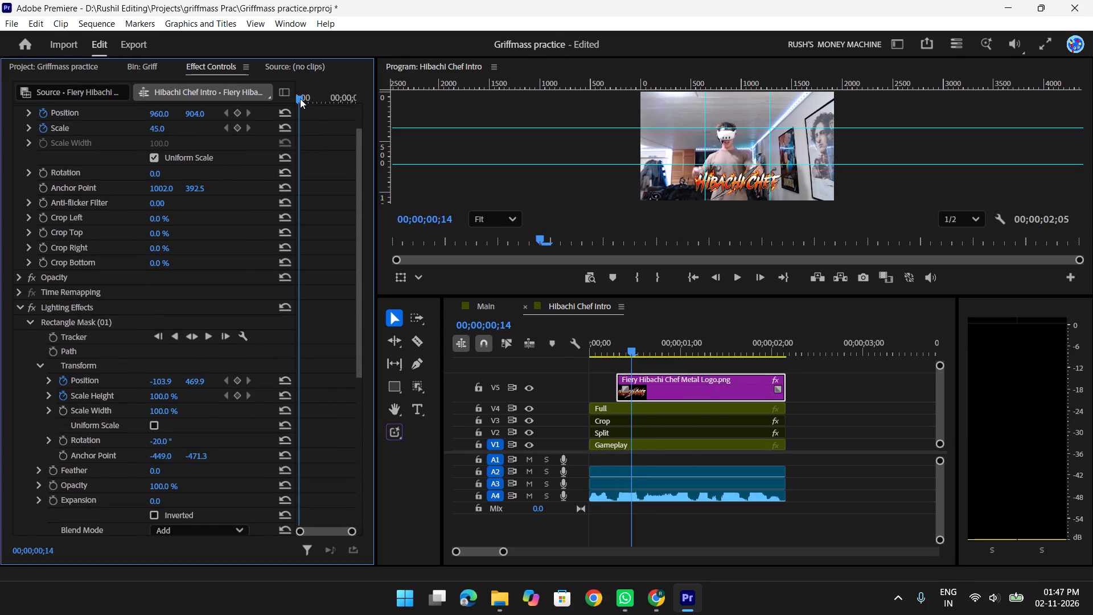
{"action": "left_click_drag", "start_coordinate": [300, 99], "coordinate": [280, 97], "text": "alt"}
{"action": "left_click", "coordinate": [93, 382], "text": "alt"}
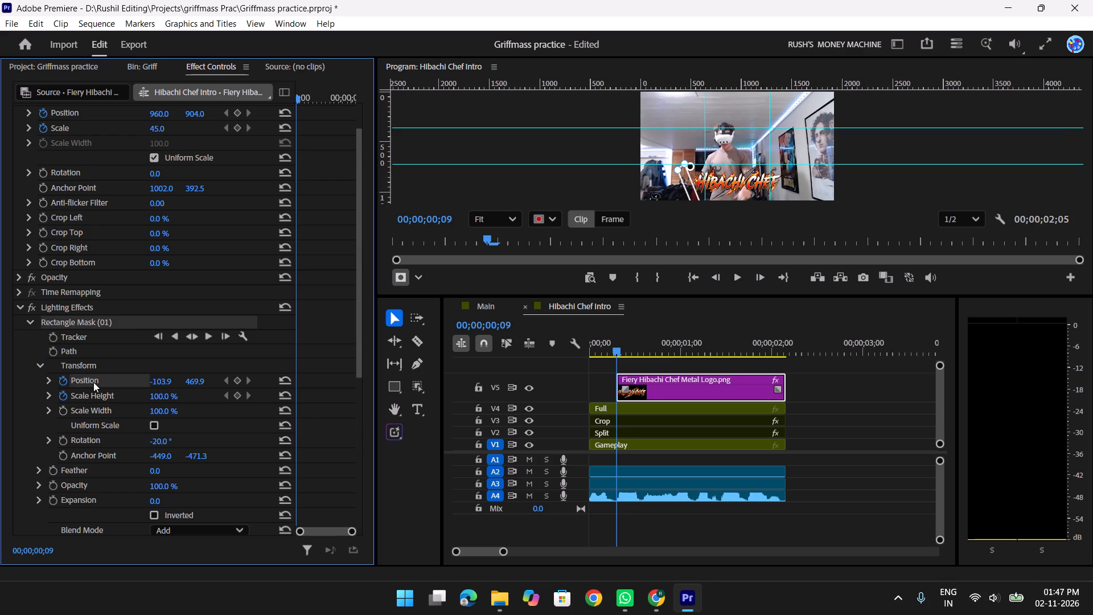
{"action": "left_click", "coordinate": [233, 379], "text": "alt"}
{"action": "left_click", "coordinate": [234, 399], "text": "alt"}
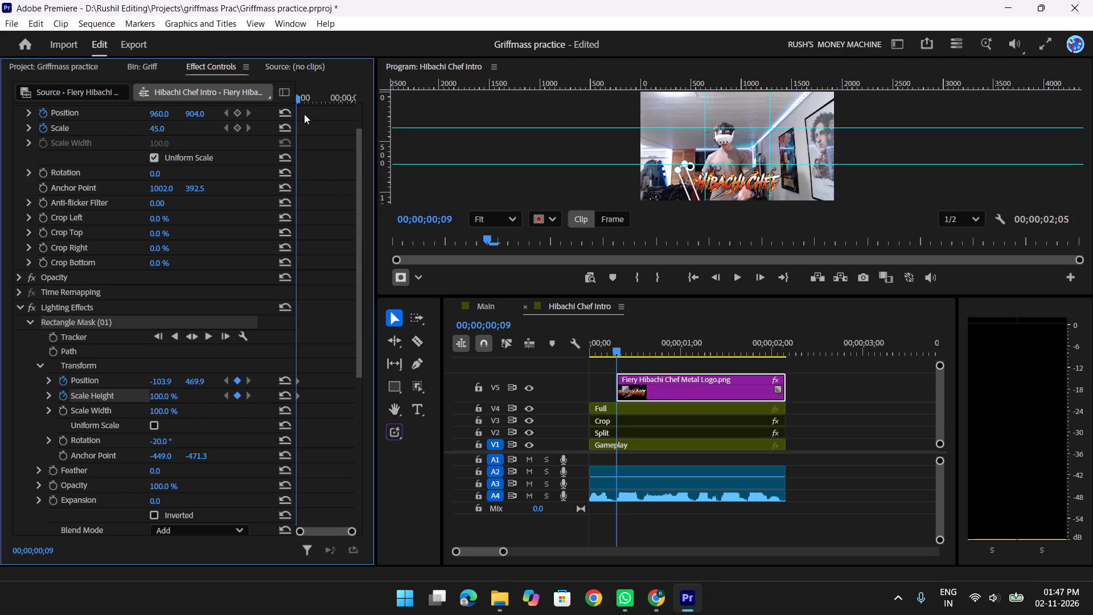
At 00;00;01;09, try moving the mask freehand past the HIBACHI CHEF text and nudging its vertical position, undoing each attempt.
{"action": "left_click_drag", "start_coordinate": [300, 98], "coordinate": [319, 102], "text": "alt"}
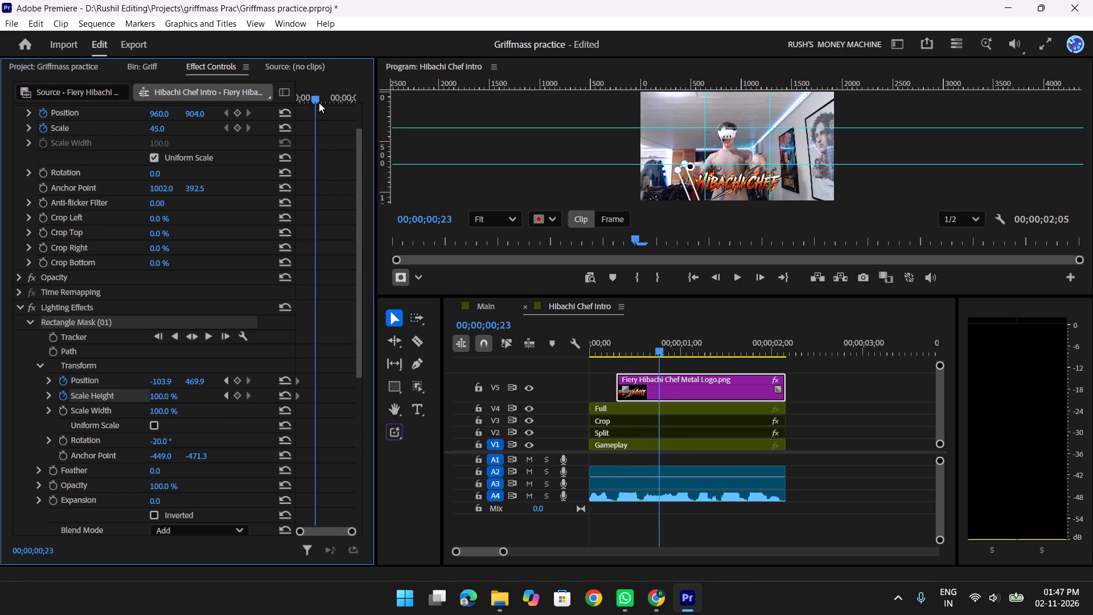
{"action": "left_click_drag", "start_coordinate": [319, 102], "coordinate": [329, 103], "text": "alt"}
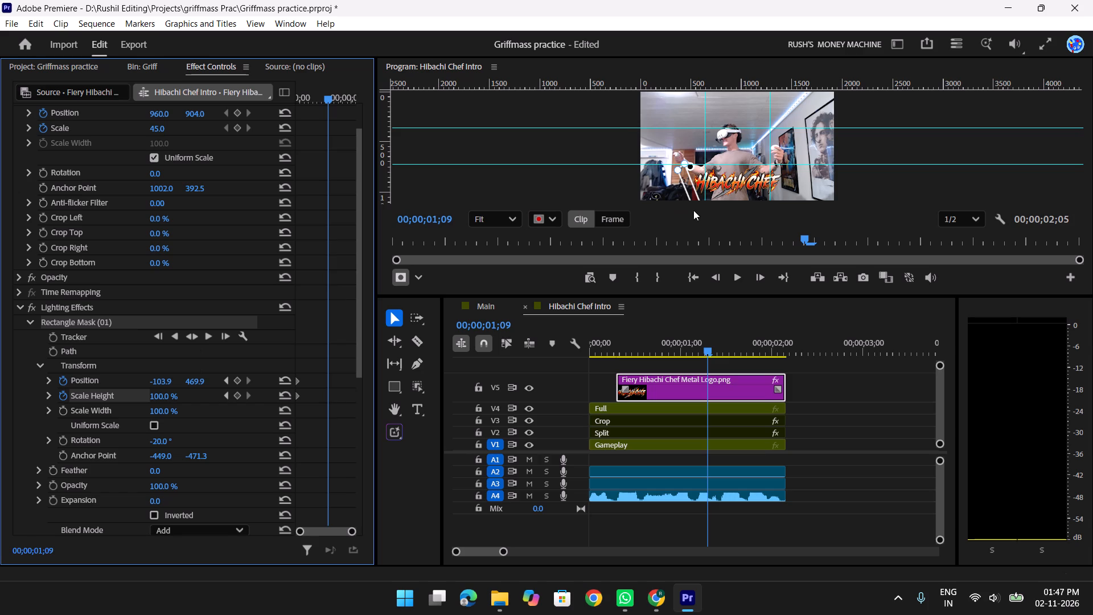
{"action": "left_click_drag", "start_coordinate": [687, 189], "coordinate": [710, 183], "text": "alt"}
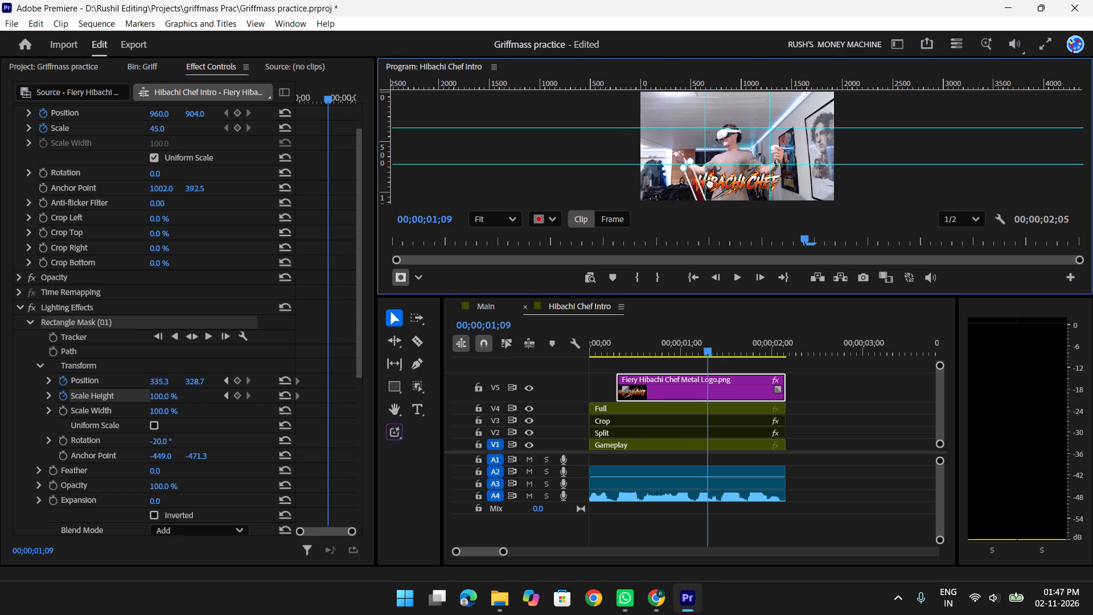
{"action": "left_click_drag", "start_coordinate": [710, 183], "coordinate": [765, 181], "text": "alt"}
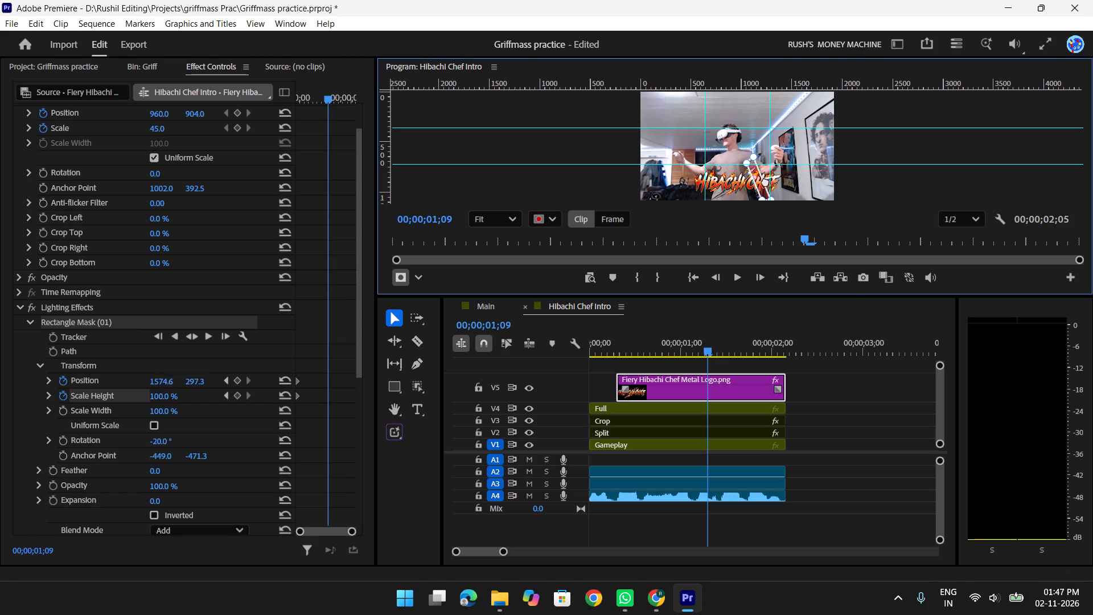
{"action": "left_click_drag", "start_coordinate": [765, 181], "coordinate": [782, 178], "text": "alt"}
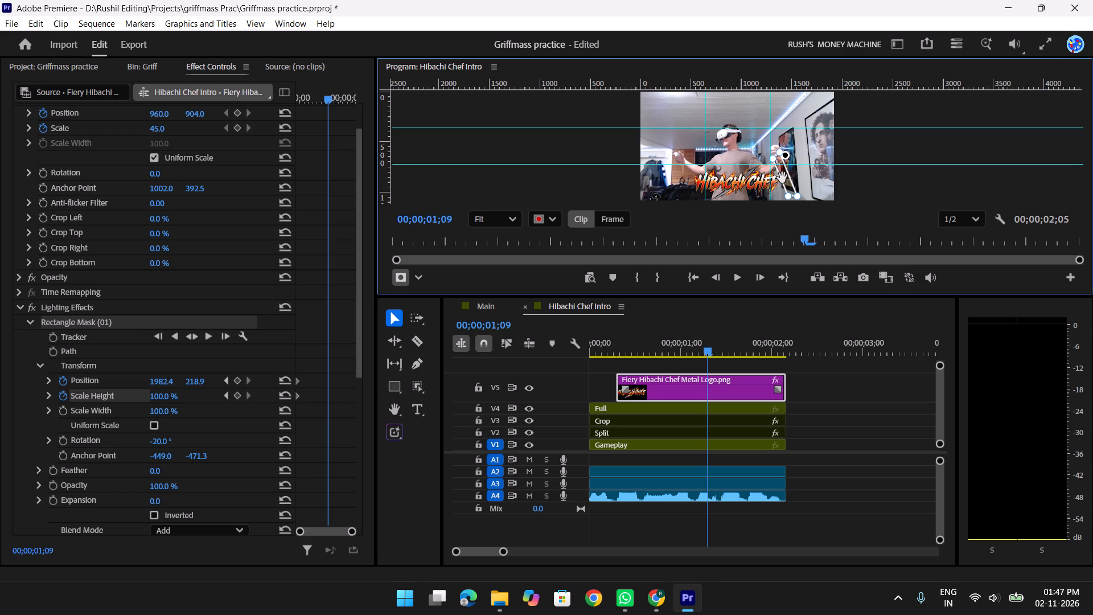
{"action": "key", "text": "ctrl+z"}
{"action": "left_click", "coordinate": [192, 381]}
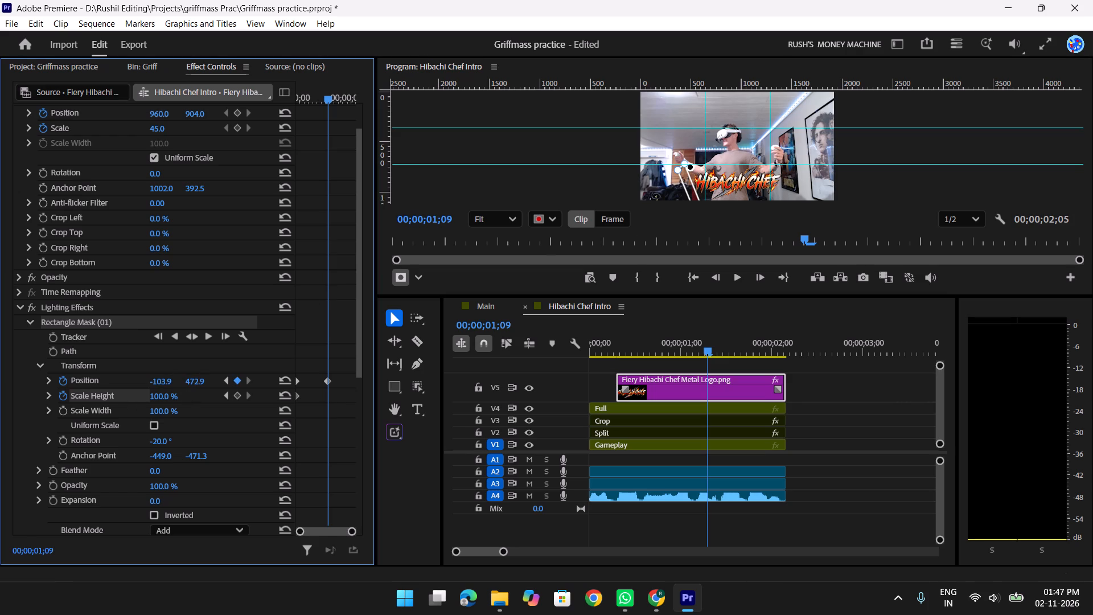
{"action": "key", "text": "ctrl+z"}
At 00;00;01;09, set the mask's Position to about 2149, 366, past the end of the logo text.
{"action": "left_click_drag", "start_coordinate": [157, 381], "coordinate": [188, 382]}
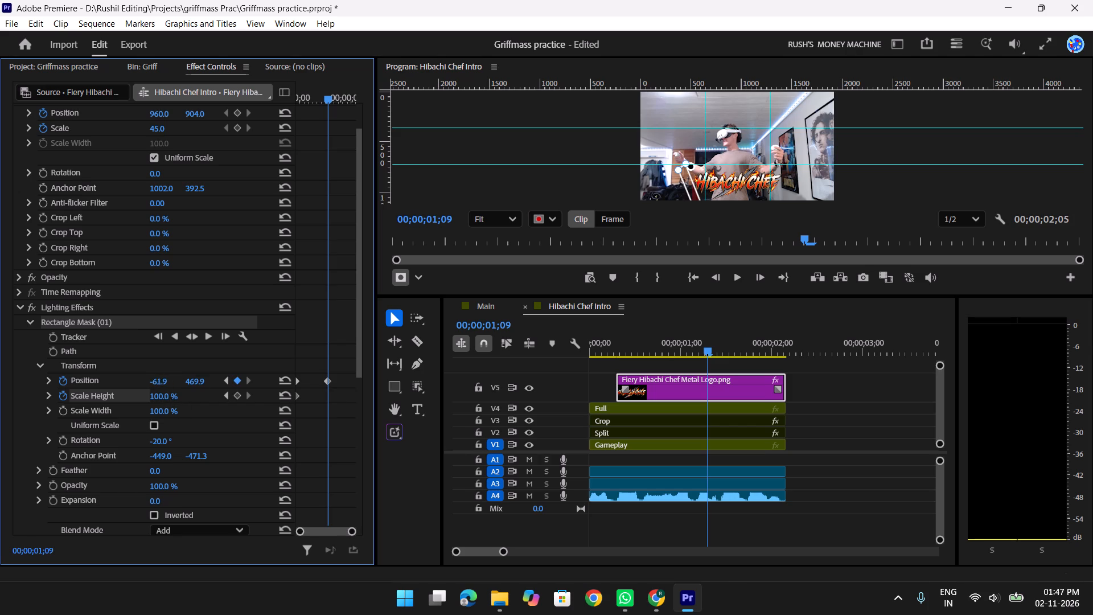
{"action": "left_click_drag", "start_coordinate": [188, 382], "coordinate": [562, 394]}
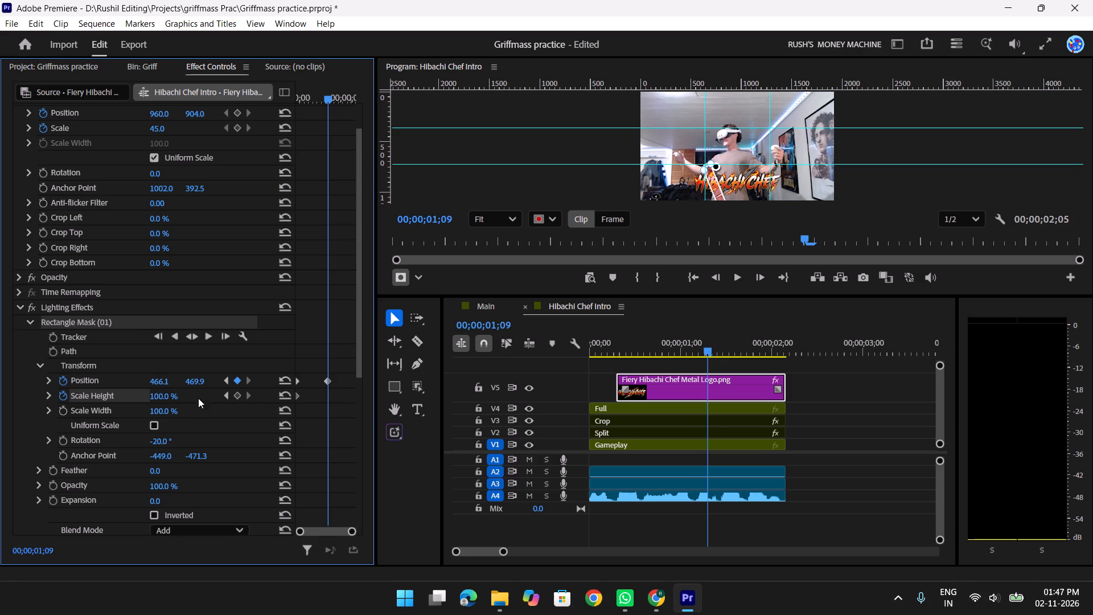
{"action": "left_click_drag", "start_coordinate": [199, 382], "coordinate": [143, 393]}
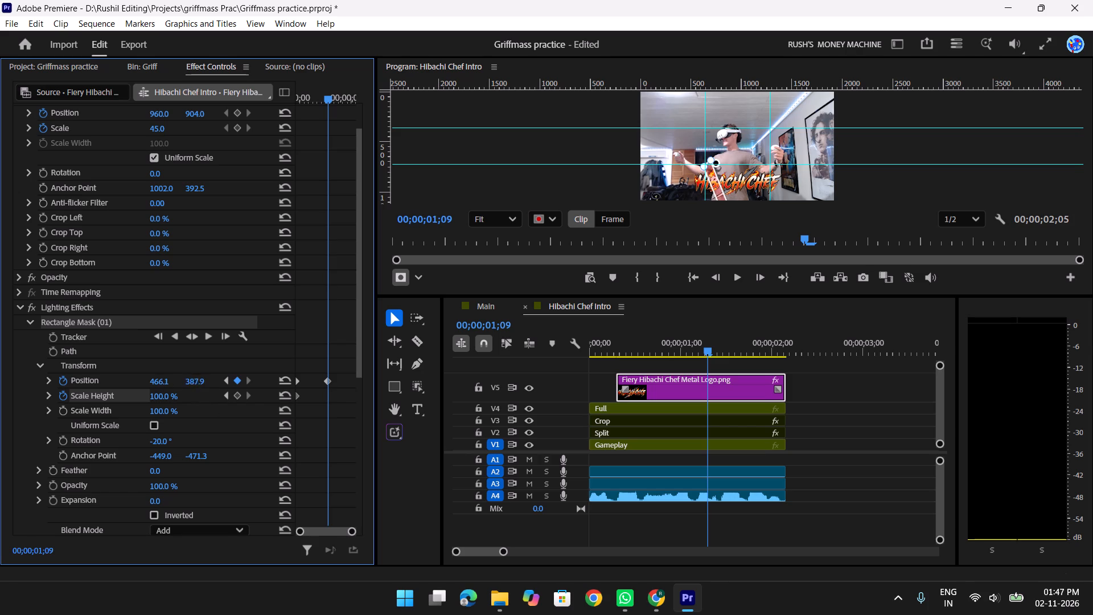
{"action": "left_click_drag", "start_coordinate": [143, 393], "coordinate": [128, 402]}
{"action": "left_click_drag", "start_coordinate": [159, 379], "coordinate": [369, 375]}
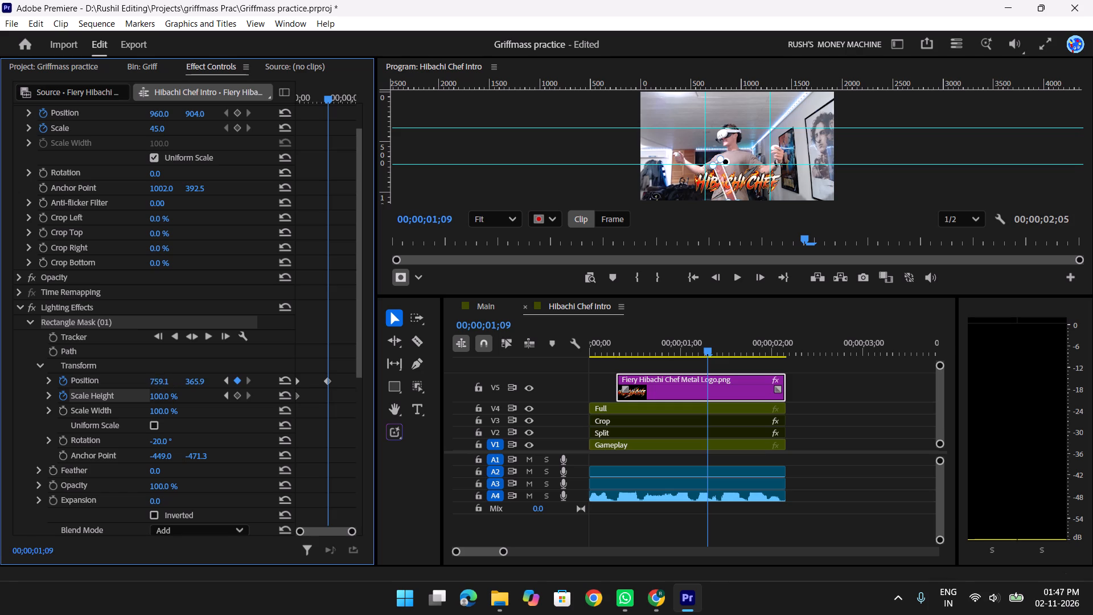
{"action": "left_click_drag", "start_coordinate": [369, 375], "coordinate": [783, 388]}
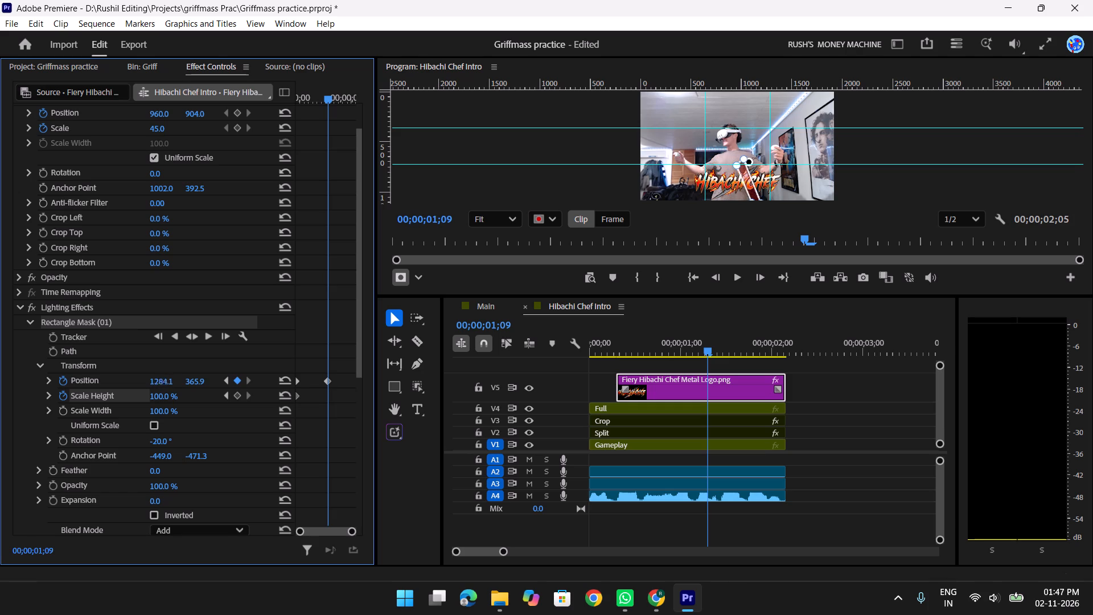
{"action": "left_click_drag", "start_coordinate": [783, 388], "coordinate": [295, 398]}
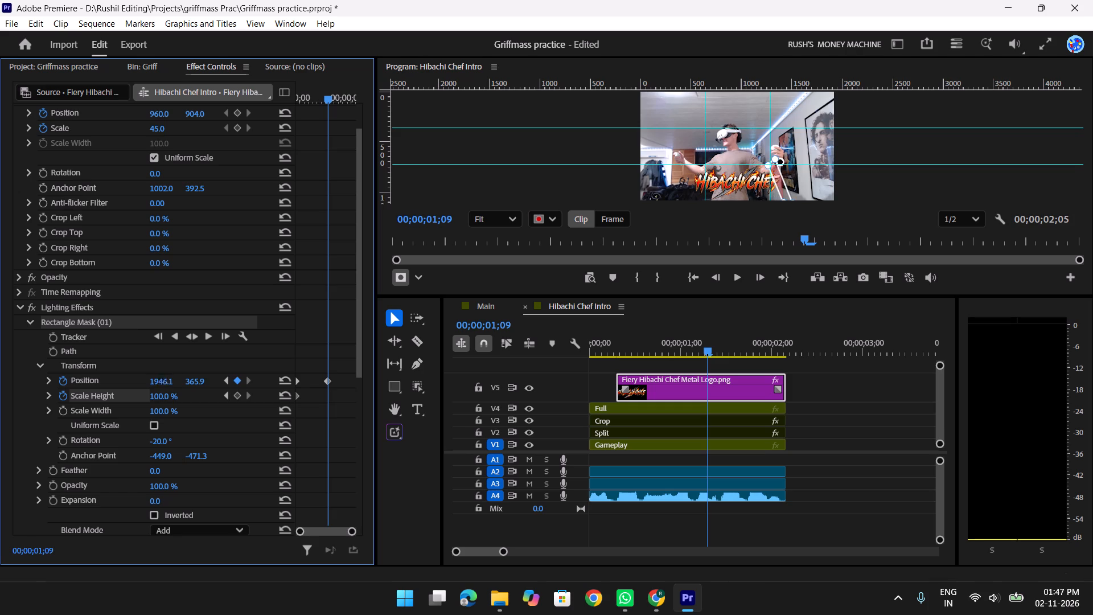
{"action": "left_click_drag", "start_coordinate": [295, 398], "coordinate": [434, 418]}
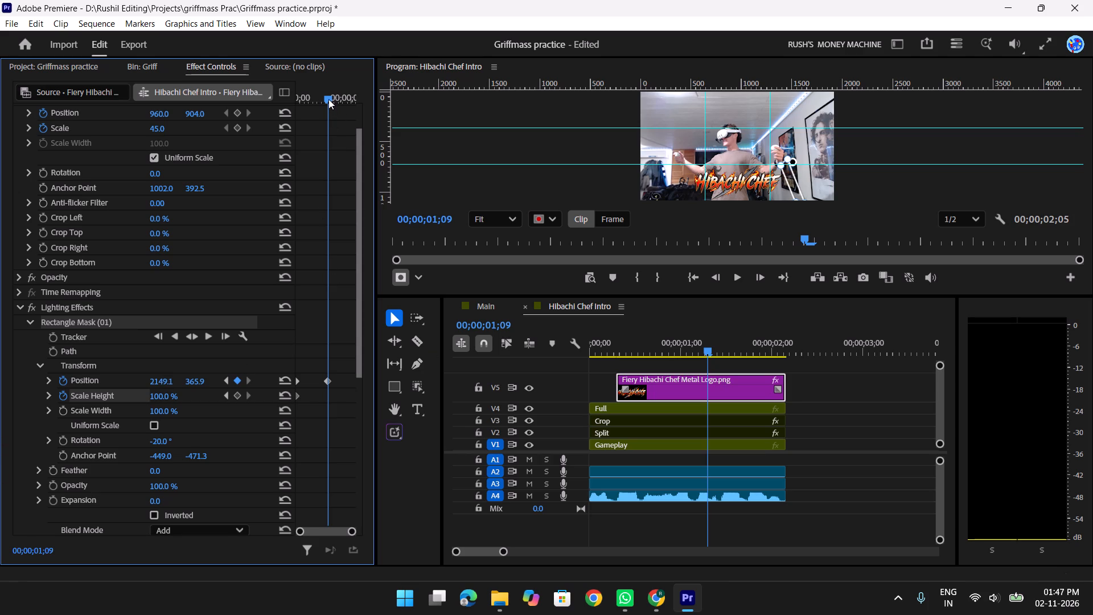
At the 00;00;00;09 keyframe, adjust the mask's vertical Position to about 414.
{"action": "left_click_drag", "start_coordinate": [328, 99], "coordinate": [235, 97]}
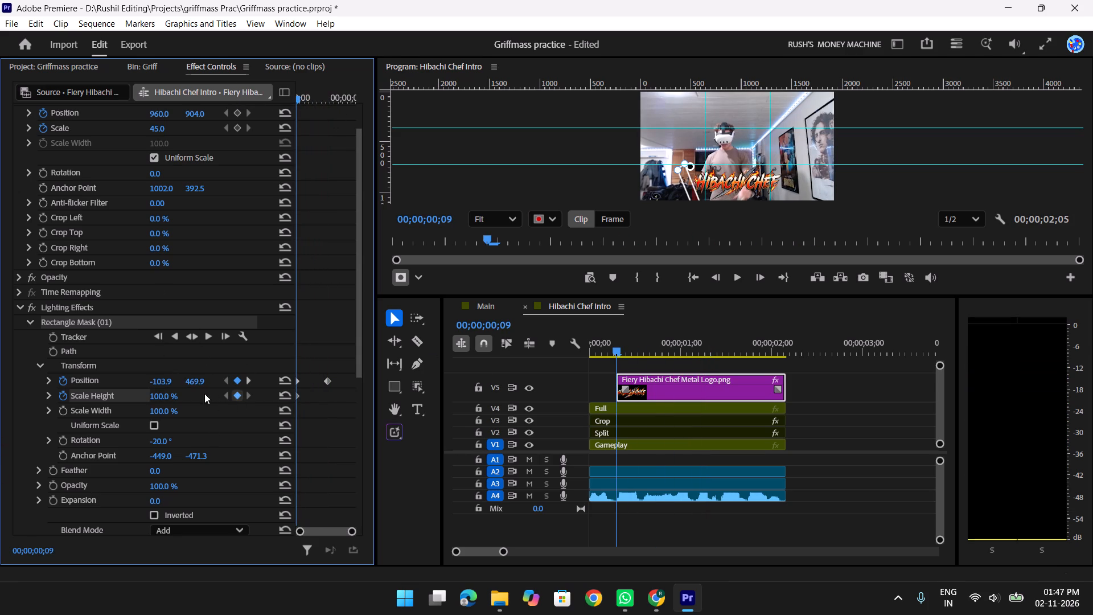
{"action": "left_click_drag", "start_coordinate": [192, 380], "coordinate": [162, 381]}
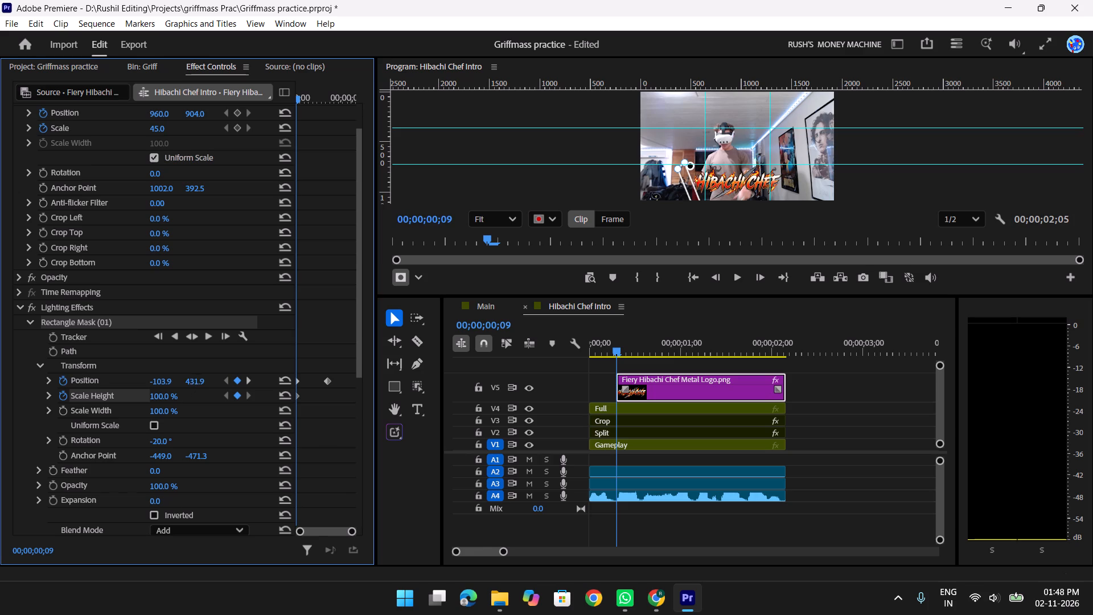
{"action": "left_click_drag", "start_coordinate": [162, 381], "coordinate": [153, 382]}
Play and scrub through the Hibachi Chef Intro sequence, including full screen, to check the light sweep across the logo.
{"action": "type", "text": "f"}
{"action": "key", "text": "space"}
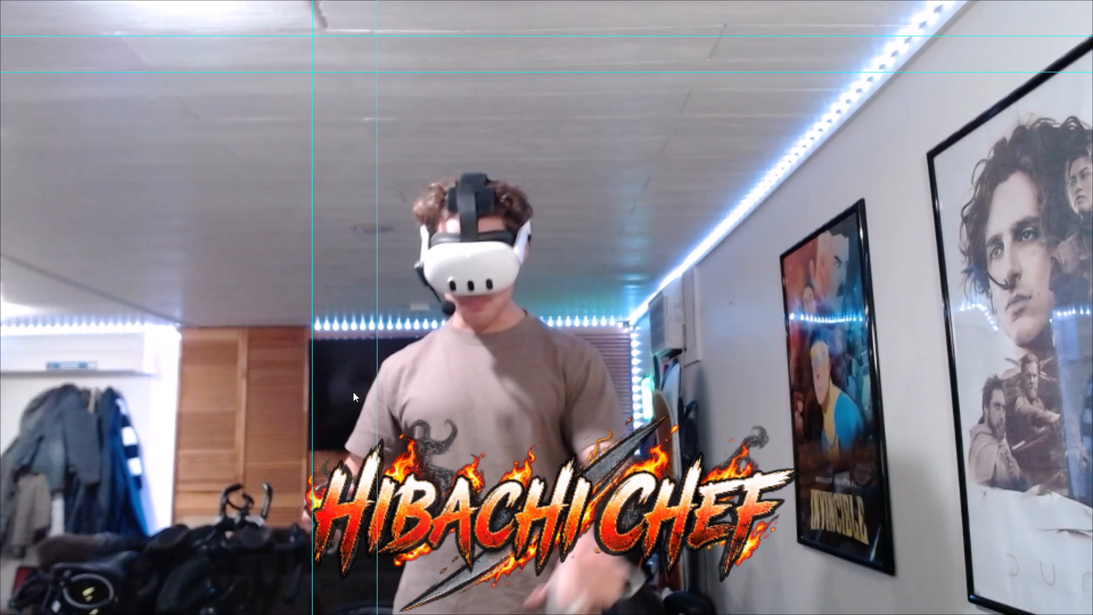
{"action": "key", "text": "space"}
{"action": "key", "text": "f"}
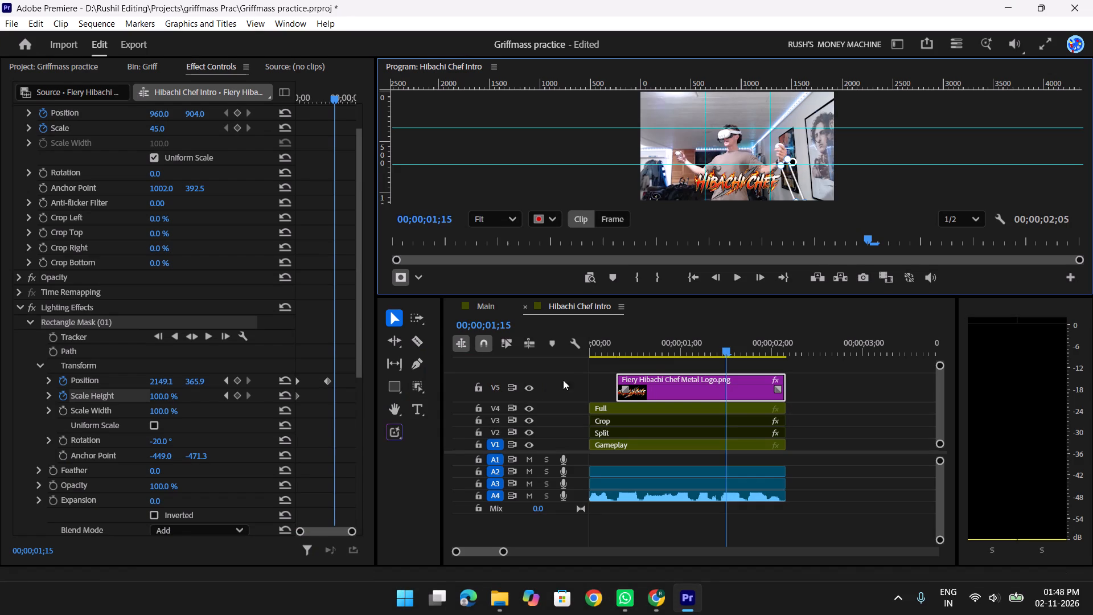
{"action": "left_click_drag", "start_coordinate": [737, 341], "coordinate": [597, 352]}
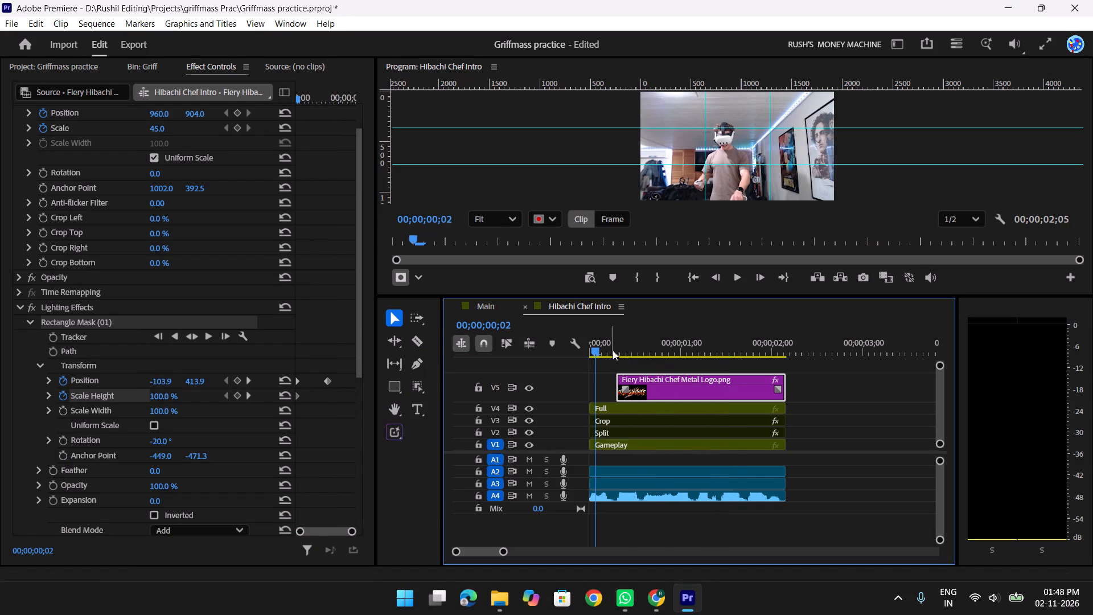
{"action": "left_click_drag", "start_coordinate": [587, 347], "coordinate": [650, 343]}
{"action": "left_click_drag", "start_coordinate": [598, 346], "coordinate": [760, 362]}
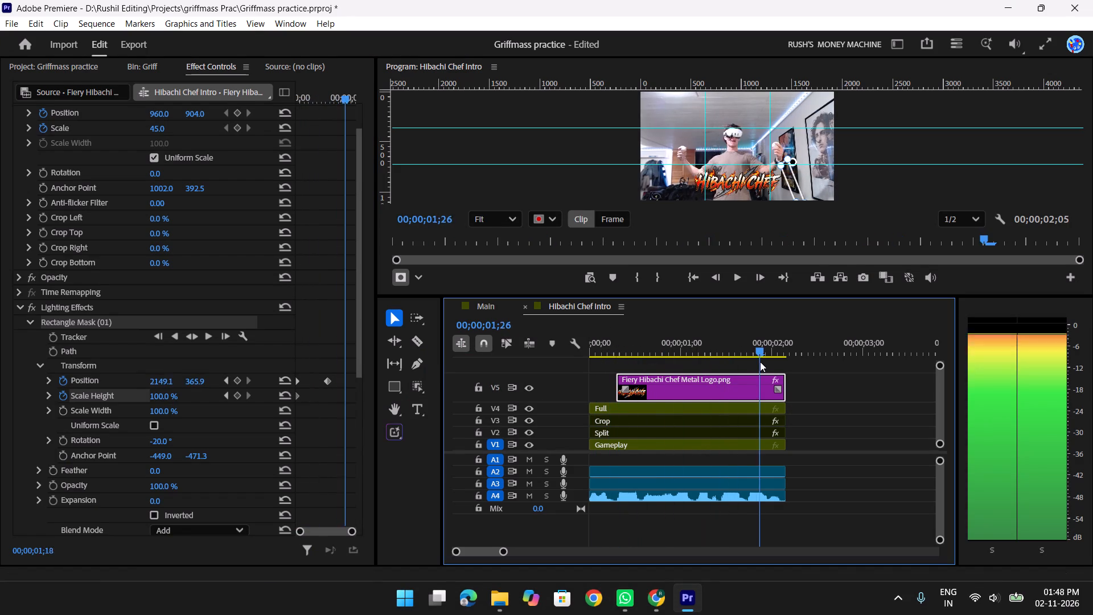
{"action": "left_click_drag", "start_coordinate": [760, 362], "coordinate": [586, 366]}
{"action": "type", "text": "f"}
{"action": "key", "text": "space"}
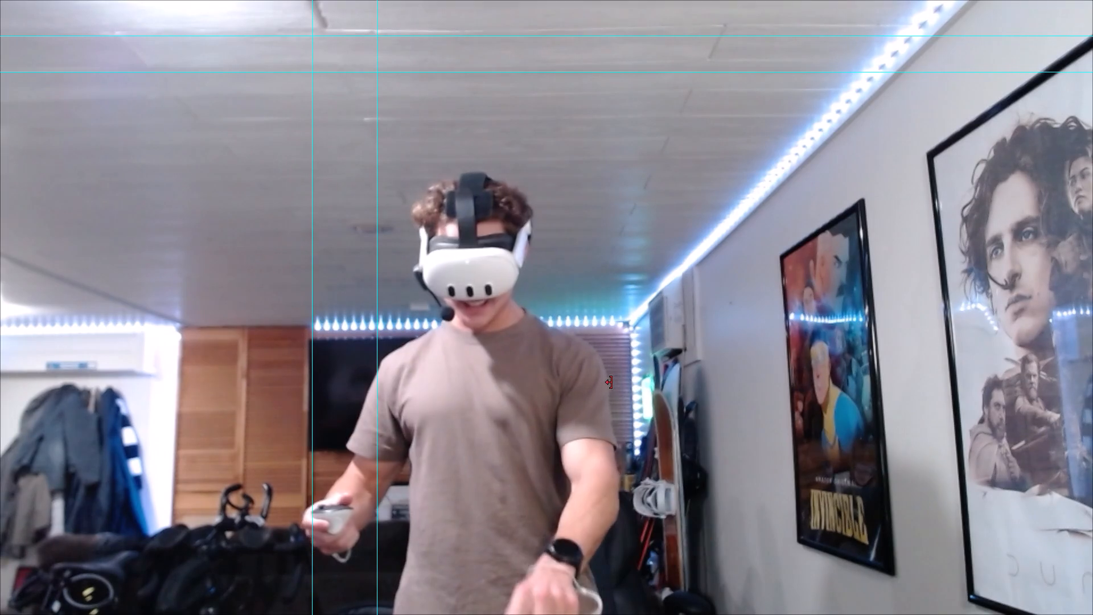
{"action": "key", "text": "space"}
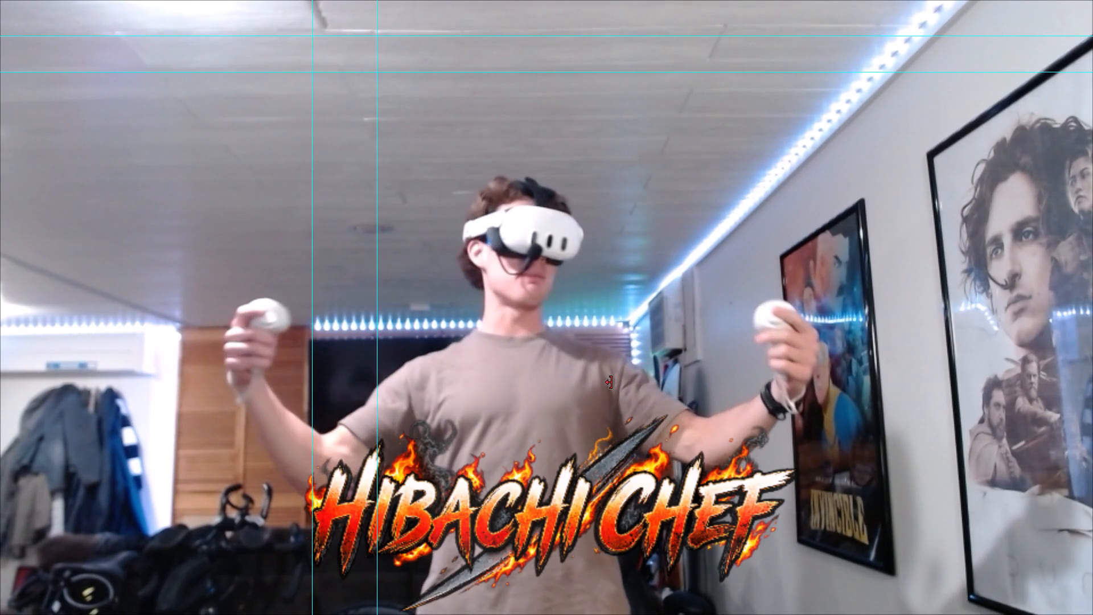
{"action": "type", "text": "f"}
Move the mask's second Position keyframe earlier, to about half its distance from the first, to speed up the sweep.
{"action": "left_click_drag", "start_coordinate": [345, 350], "coordinate": [306, 426]}
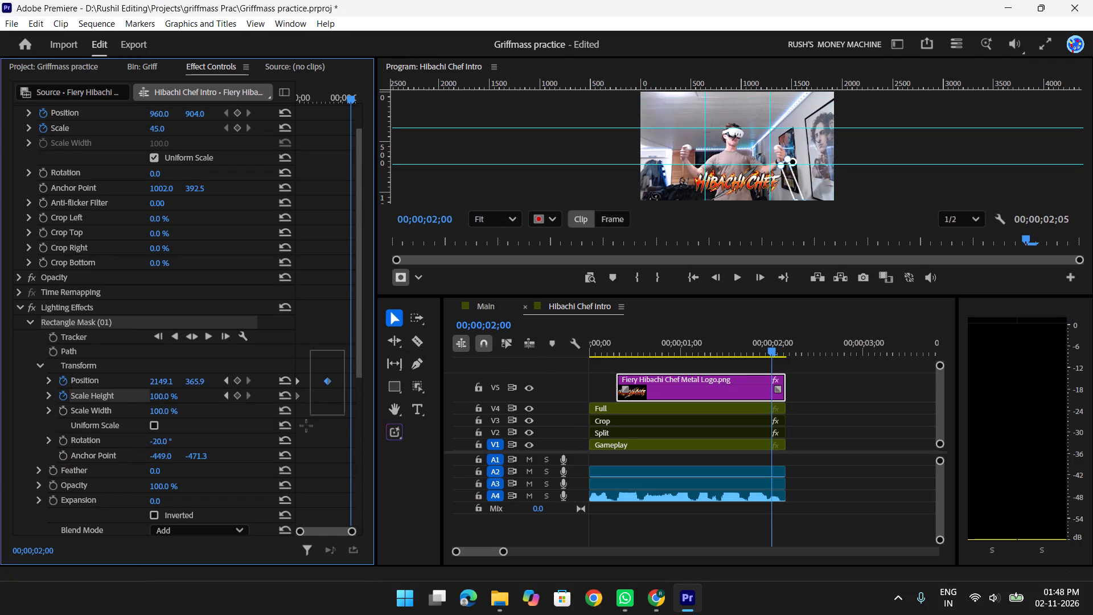
{"action": "left_click_drag", "start_coordinate": [306, 426], "coordinate": [305, 430]}
{"action": "left_click_drag", "start_coordinate": [329, 383], "coordinate": [312, 389]}
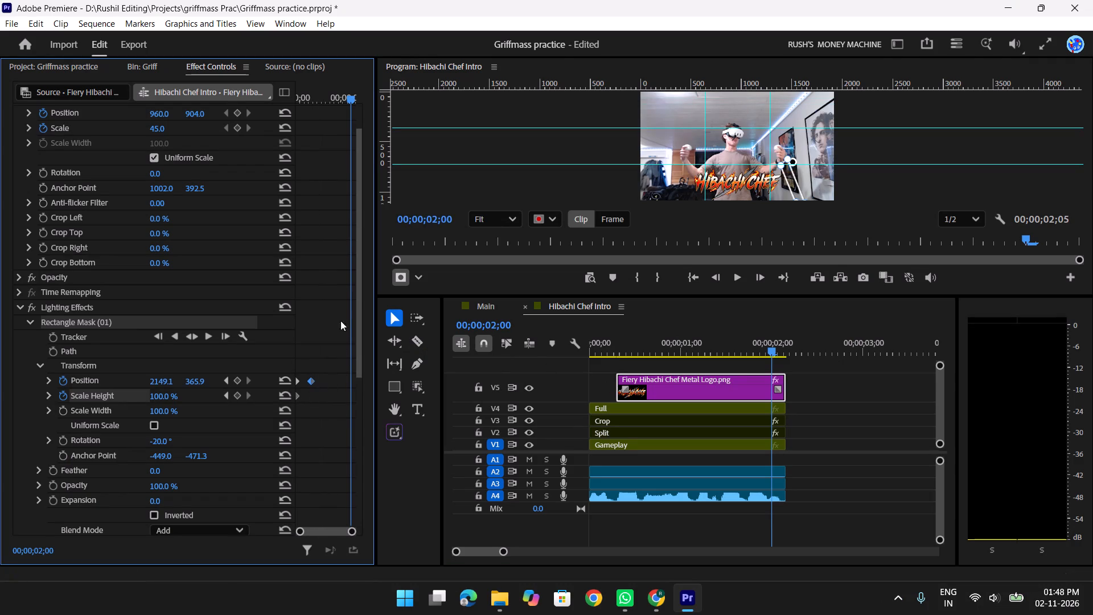
{"action": "left_click_drag", "start_coordinate": [310, 97], "coordinate": [225, 105]}
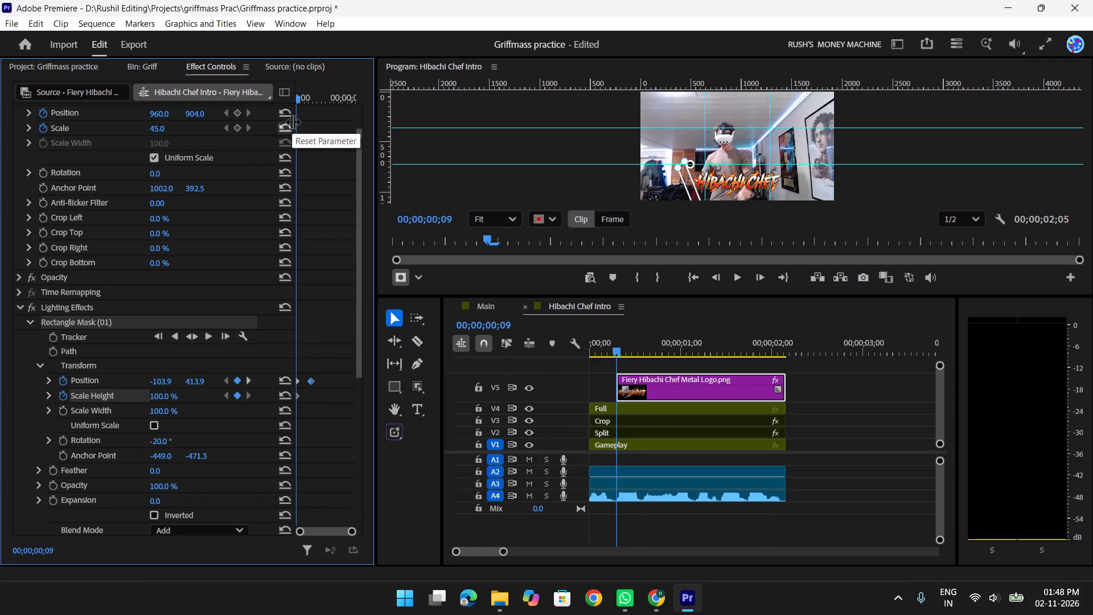
{"action": "type", "text": "f"}
{"action": "key", "text": "space"}
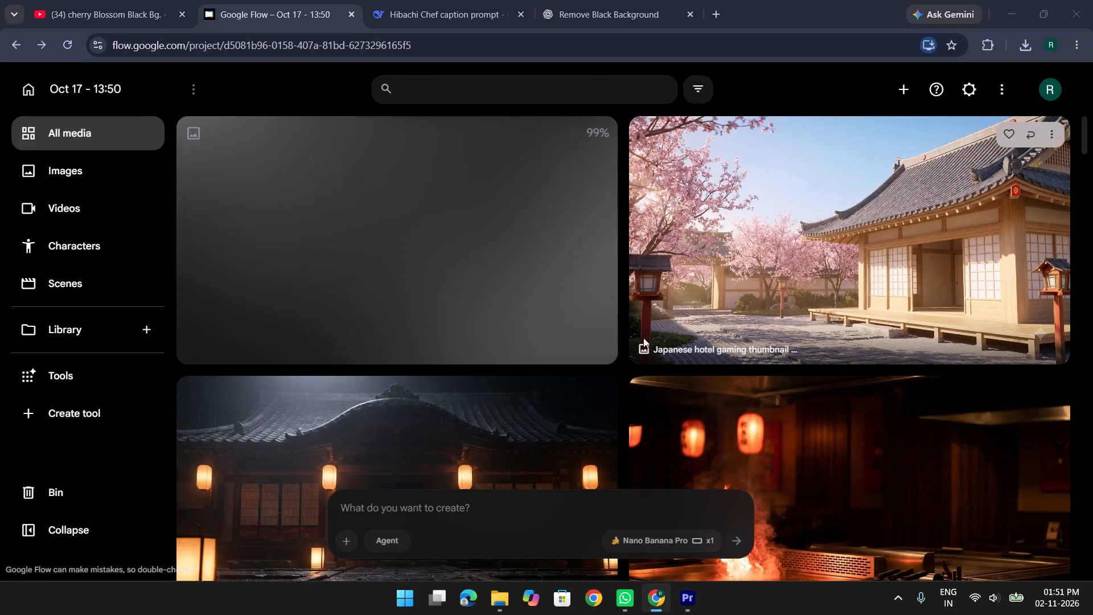
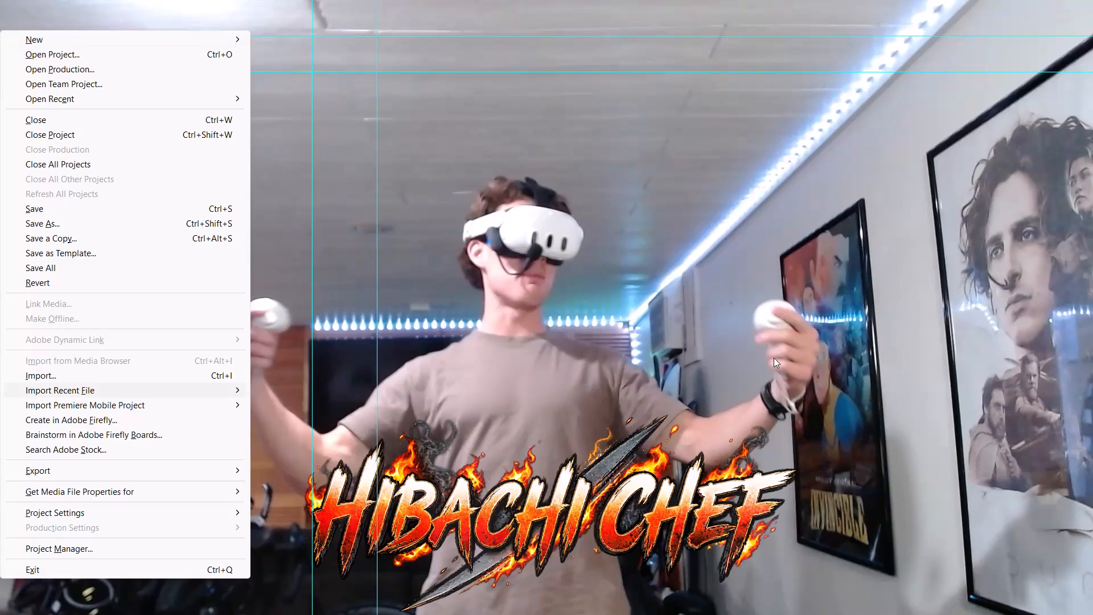
Play the Hibachi Chef Intro from the start to review the logo animation over the footage.
{"action": "key", "text": "Escape"}
{"action": "key", "text": "f"}
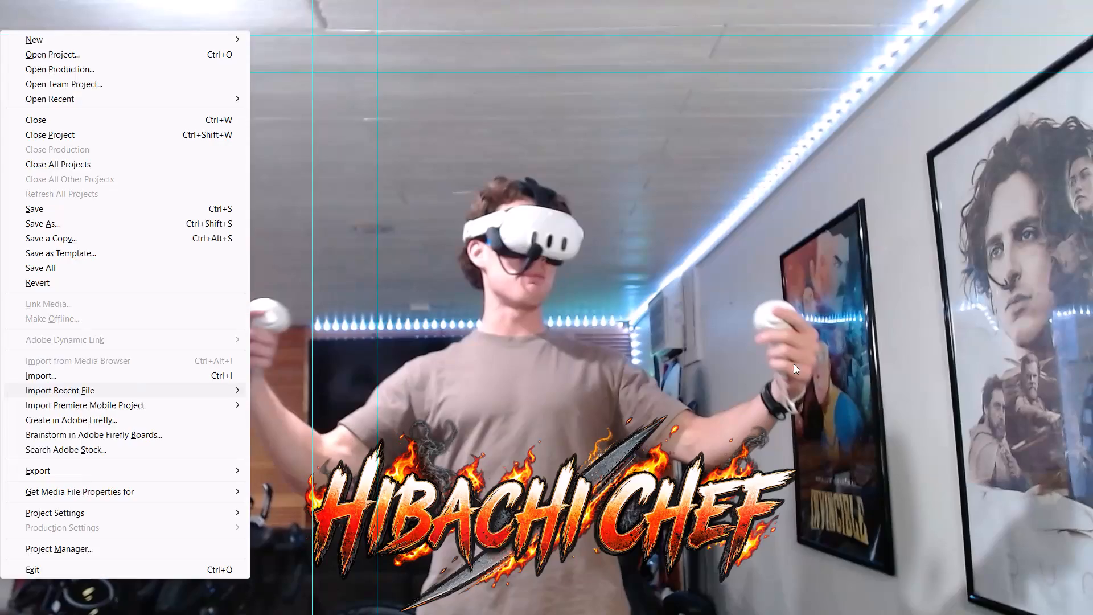
{"action": "key", "text": "f"}
{"action": "left_click", "coordinate": [779, 365], "text": "alt"}
{"action": "type", "text": "``"}
{"action": "key", "text": "Escape"}
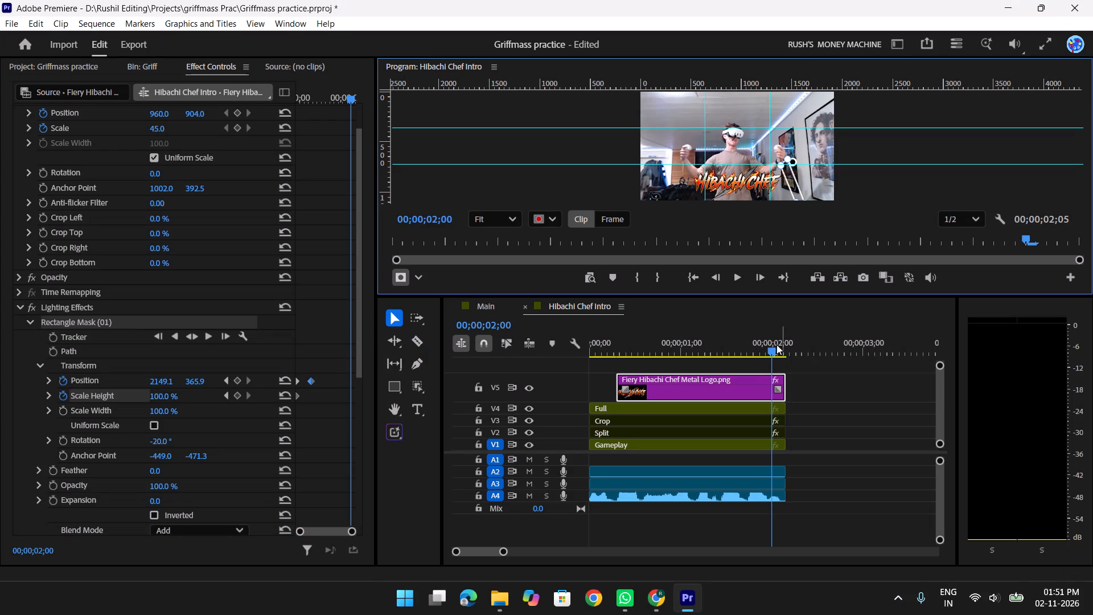
{"action": "left_click_drag", "start_coordinate": [766, 343], "coordinate": [591, 345], "text": "alt"}
{"action": "type", "text": "f"}
{"action": "key", "text": "space"}
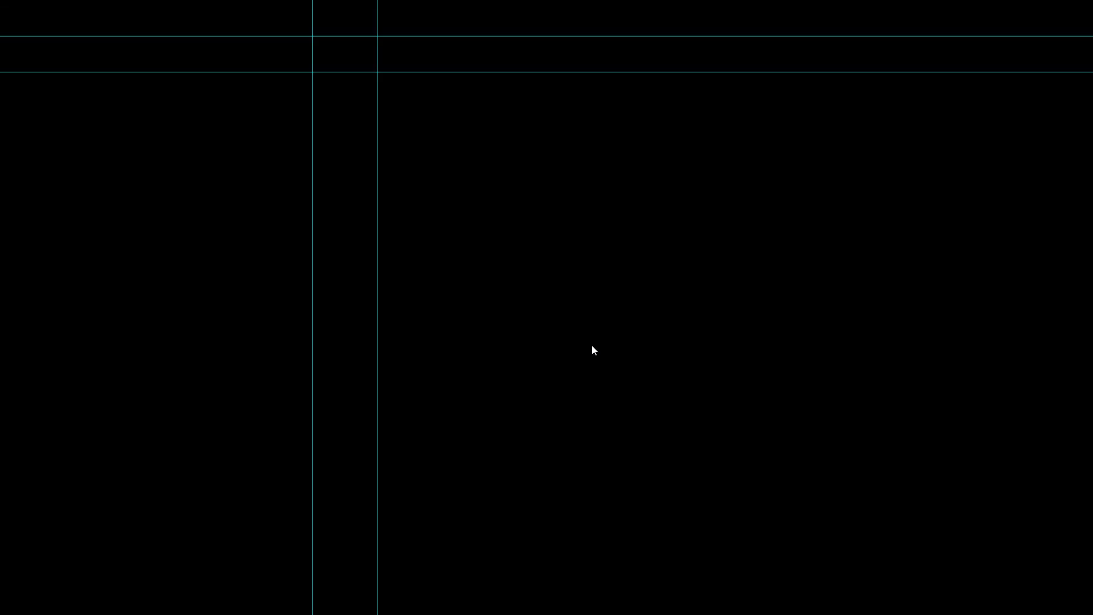
{"action": "key", "text": "space"}
{"action": "key", "text": "space"}
{"action": "type", "text": "f"}
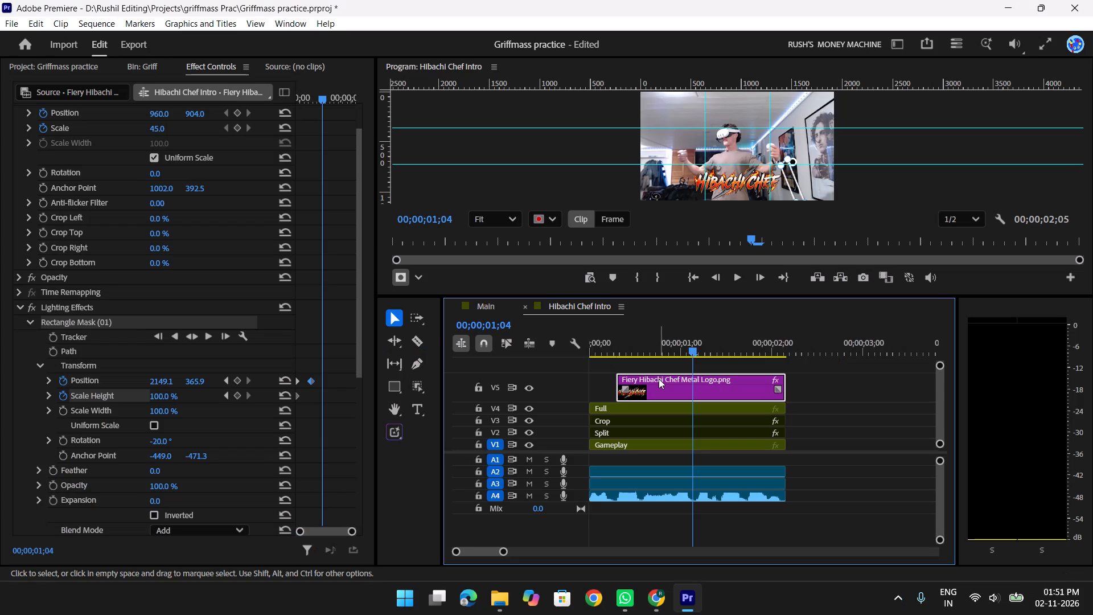
{"action": "key", "text": "space"}
{"action": "key", "text": "space"}
{"action": "key", "text": "space"}
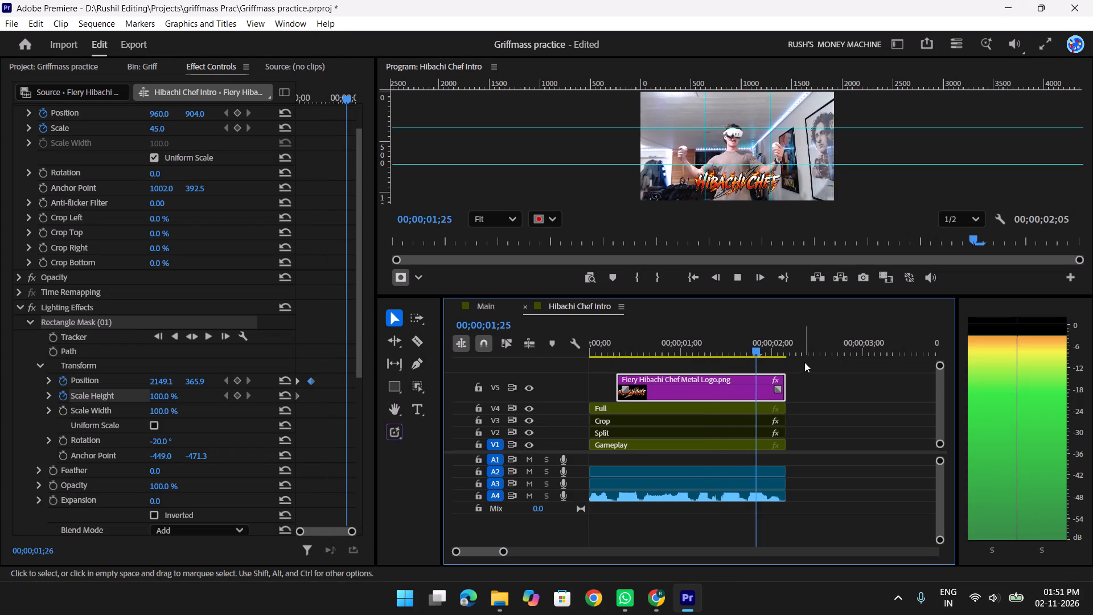
{"action": "key", "text": "space"}
{"action": "left_click_drag", "start_coordinate": [776, 346], "coordinate": [782, 341], "text": "alt"}
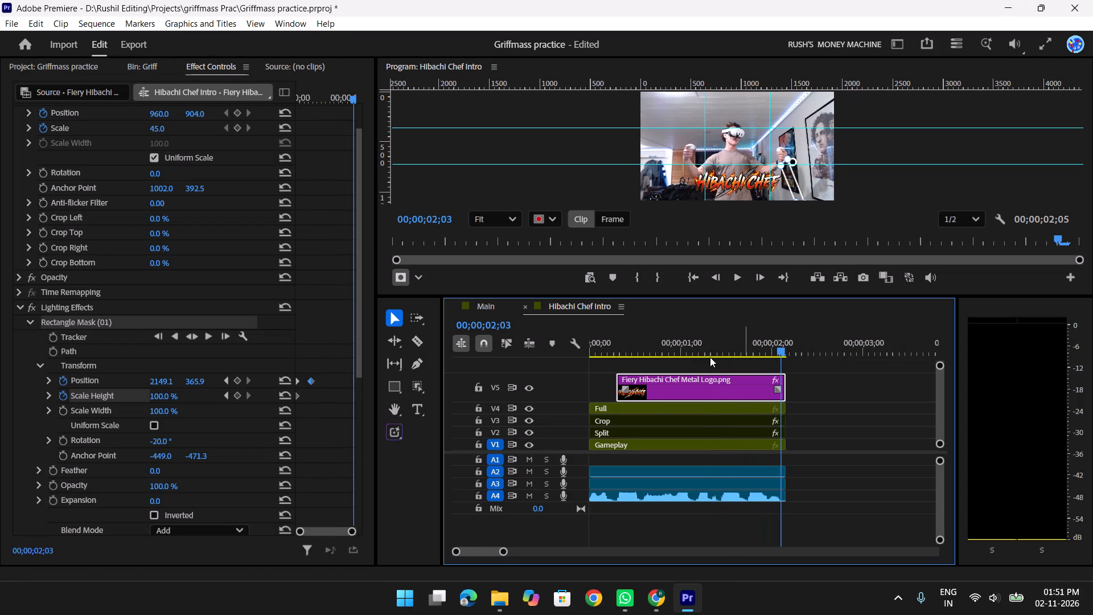
Delete the Crop and Split clips from tracks V3 and V2 of the Hibachi Chef Intro sequence.
{"action": "left_click", "coordinate": [650, 417], "text": "alt"}
{"action": "left_click_drag", "start_coordinate": [804, 434], "coordinate": [737, 420], "text": "alt"}
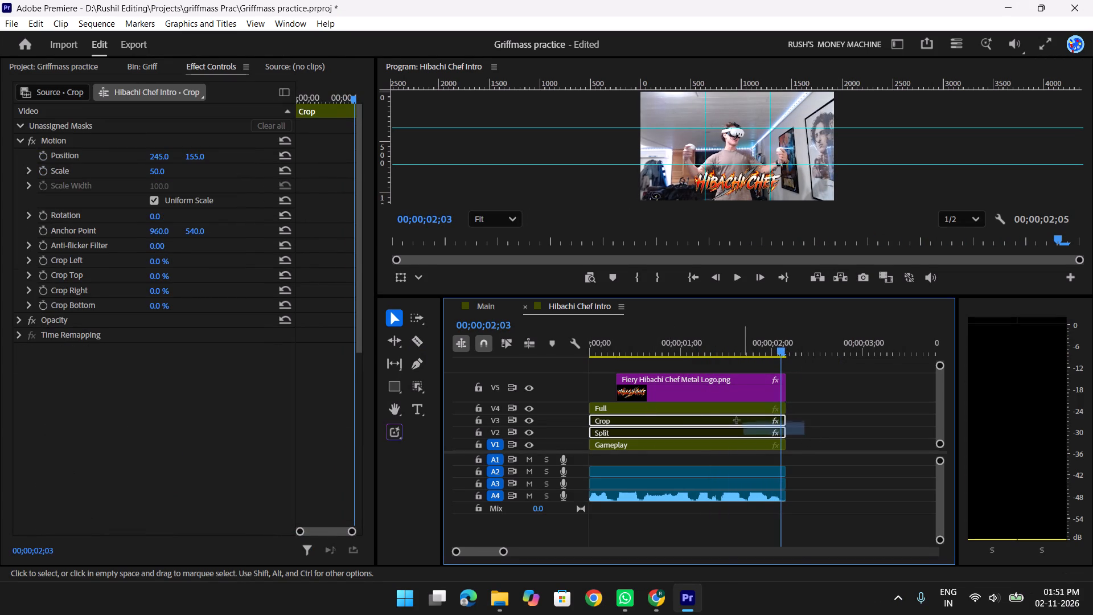
{"action": "left_click_drag", "start_coordinate": [737, 420], "coordinate": [704, 419], "text": "alt"}
{"action": "key", "text": "Delete"}
Move the Full clip from track V4 down to track V2, directly above the Gameplay clip.
{"action": "left_click_drag", "start_coordinate": [700, 404], "coordinate": [698, 417], "text": "alt"}
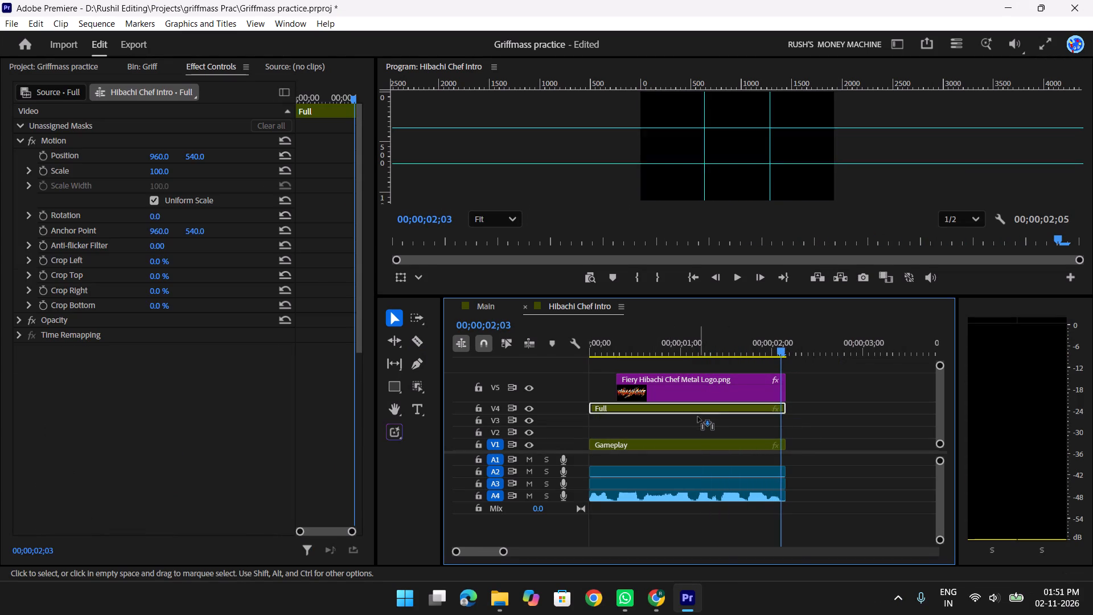
{"action": "left_click_drag", "start_coordinate": [698, 417], "coordinate": [698, 433], "text": "alt"}
Collapse the V5 track height, and scrub and play the opening second of the intro to check the full-frame footage.
{"action": "left_click_drag", "start_coordinate": [771, 345], "coordinate": [611, 356], "text": "alt"}
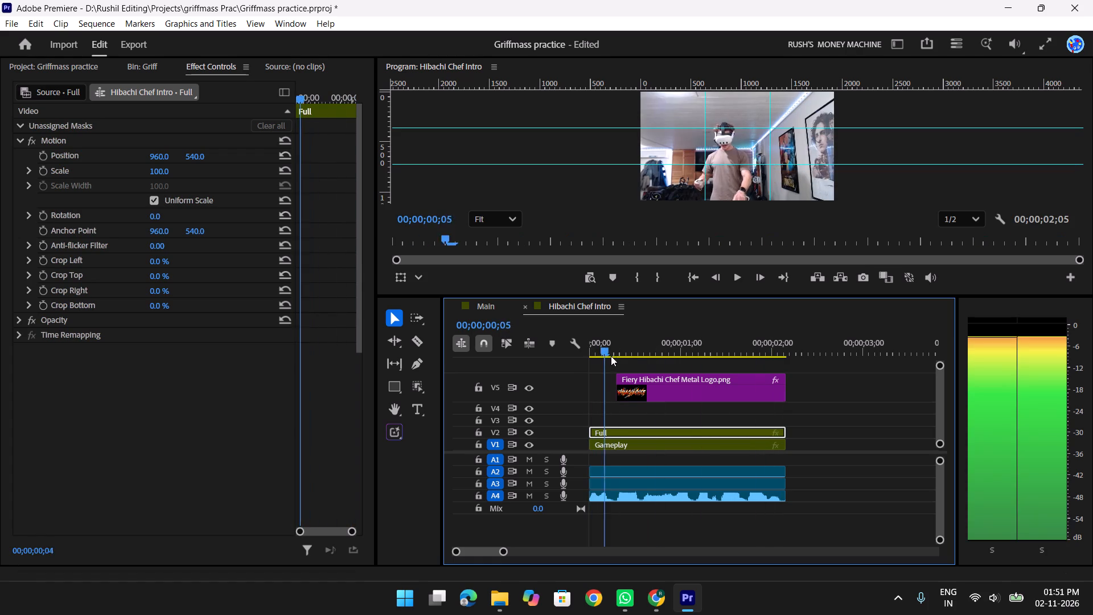
{"action": "left_click_drag", "start_coordinate": [611, 356], "coordinate": [670, 358], "text": "alt"}
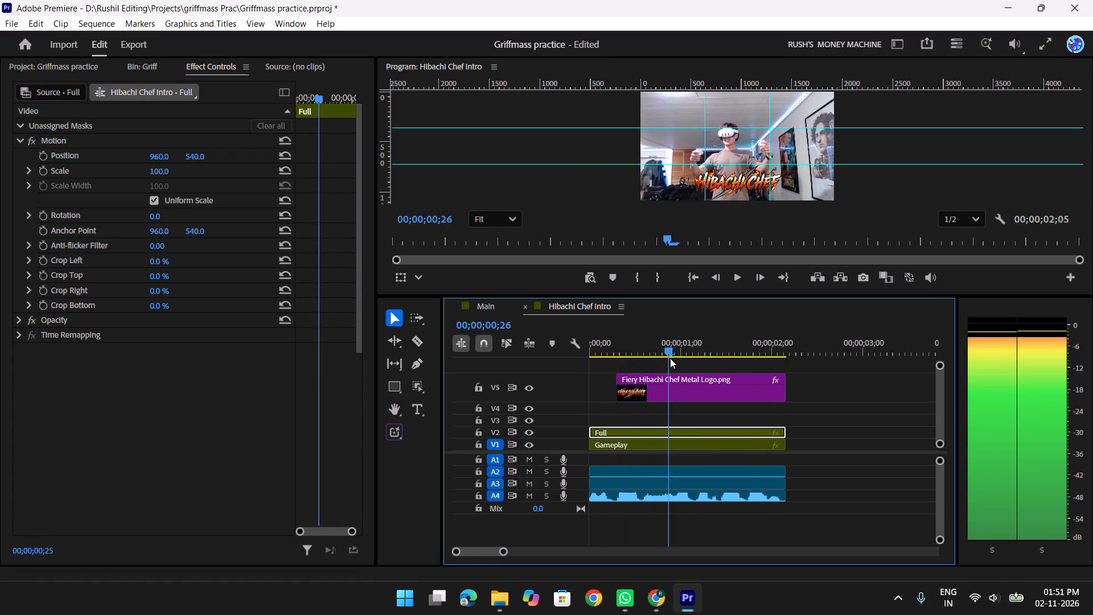
{"action": "left_click_drag", "start_coordinate": [670, 358], "coordinate": [644, 362], "text": "alt"}
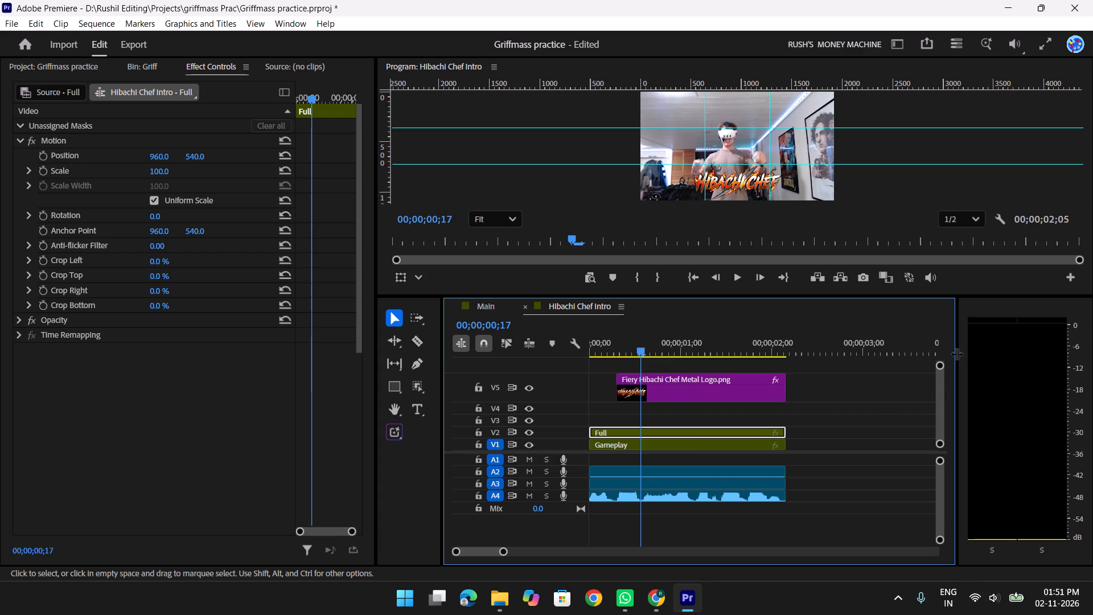
{"action": "left_click_drag", "start_coordinate": [938, 363], "coordinate": [936, 343], "text": "alt"}
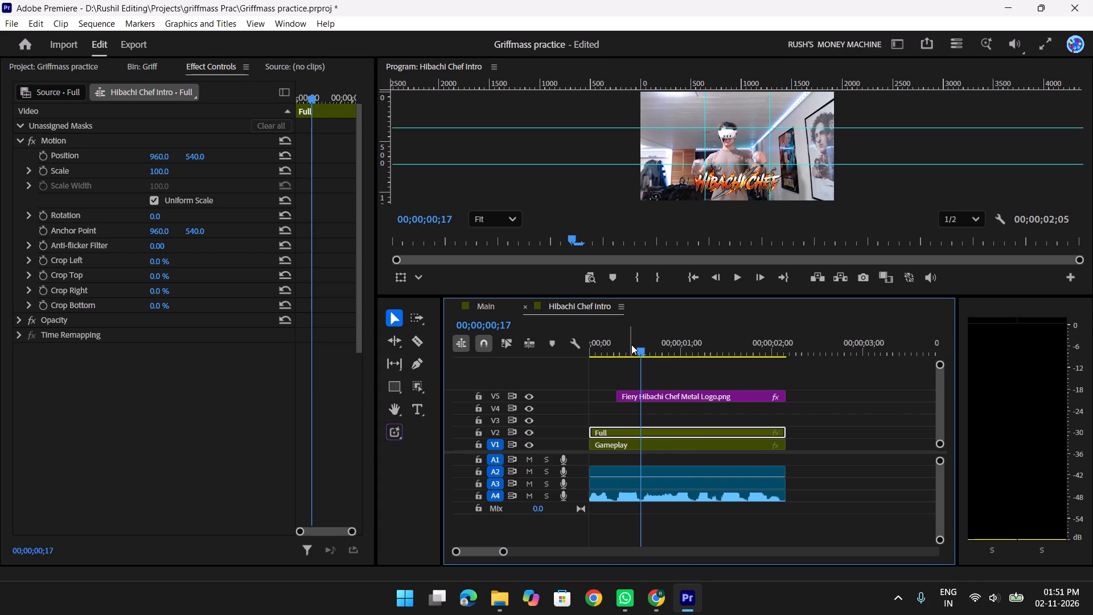
{"action": "left_click_drag", "start_coordinate": [626, 343], "coordinate": [535, 341], "text": "alt"}
{"action": "key", "text": "space"}
{"action": "key", "text": "space"}
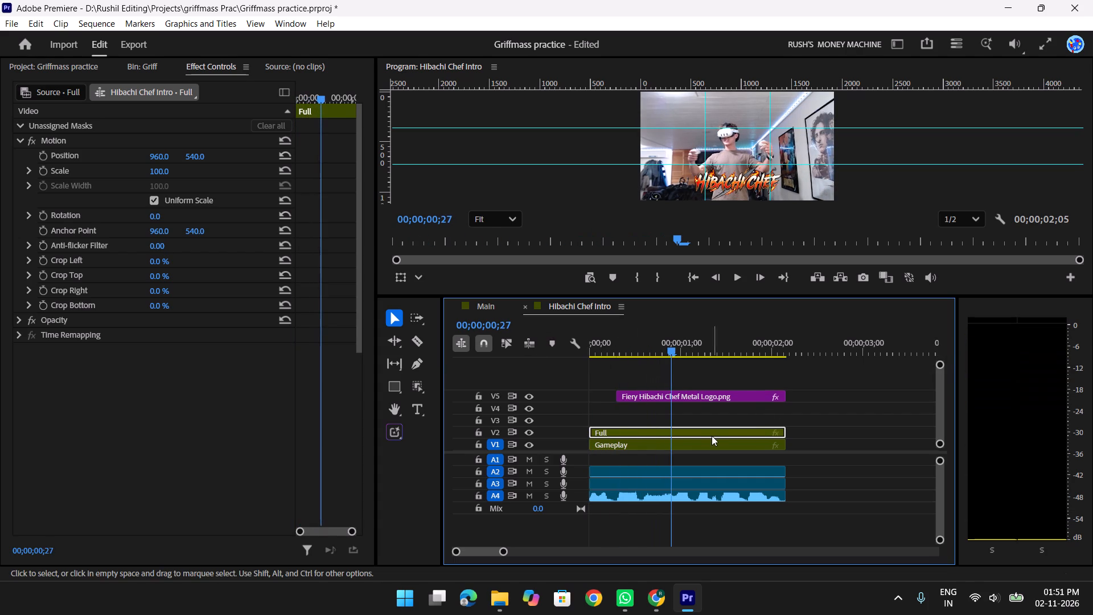
Scale the Full clip on V2 to 138 and set its position to 1015, 415.
{"action": "left_click", "coordinate": [693, 423], "text": "alt"}
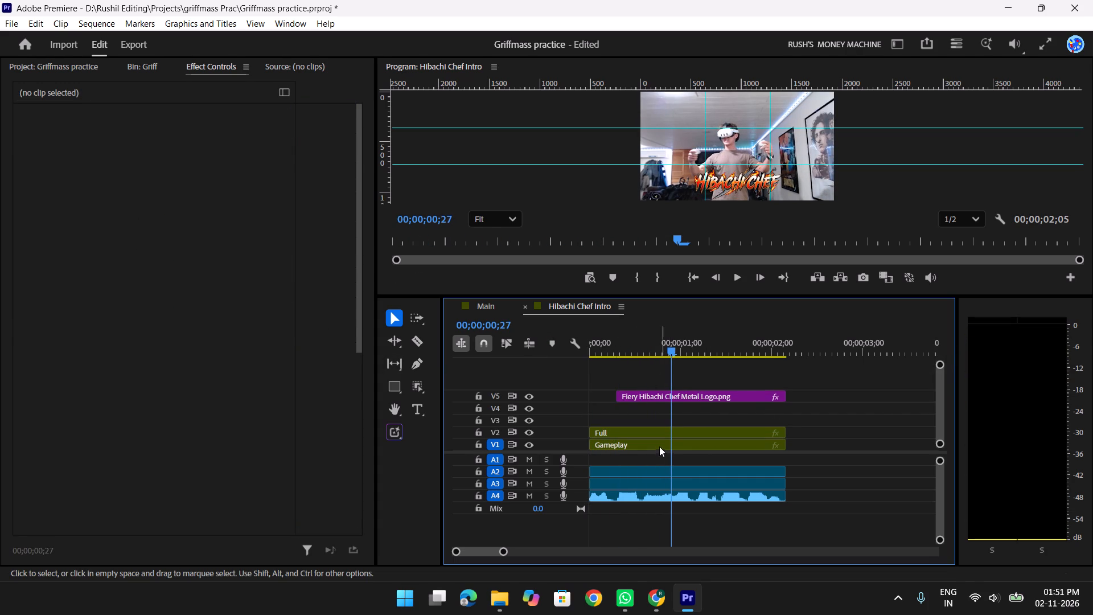
{"action": "left_click", "coordinate": [656, 429], "text": "alt"}
{"action": "key", "text": "shift+z"}
{"action": "left_click", "coordinate": [578, 124]}
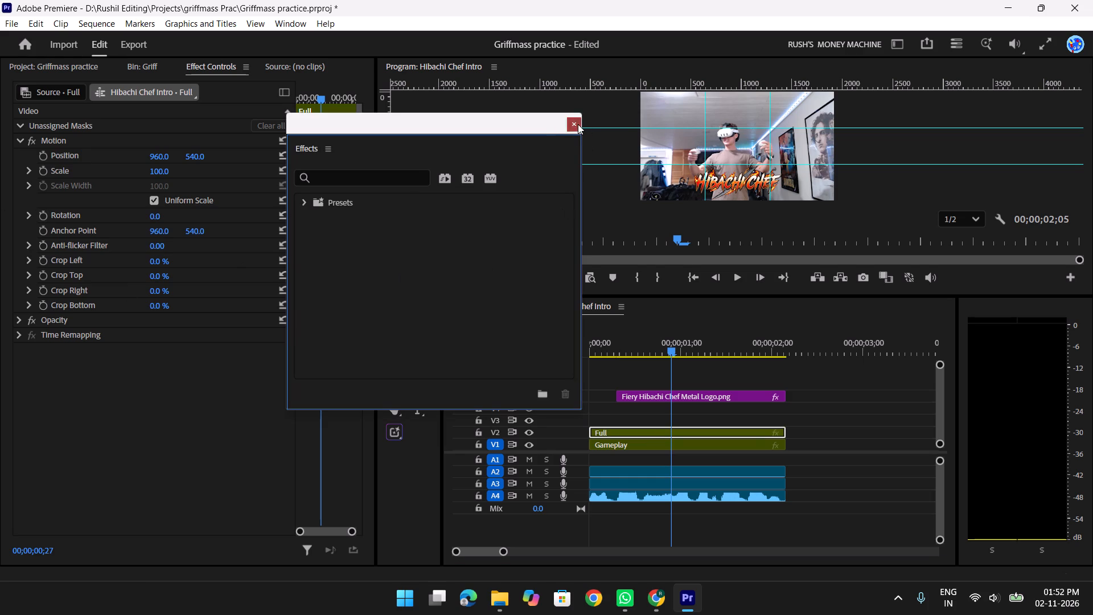
{"action": "left_click_drag", "start_coordinate": [155, 175], "coordinate": [170, 174]}
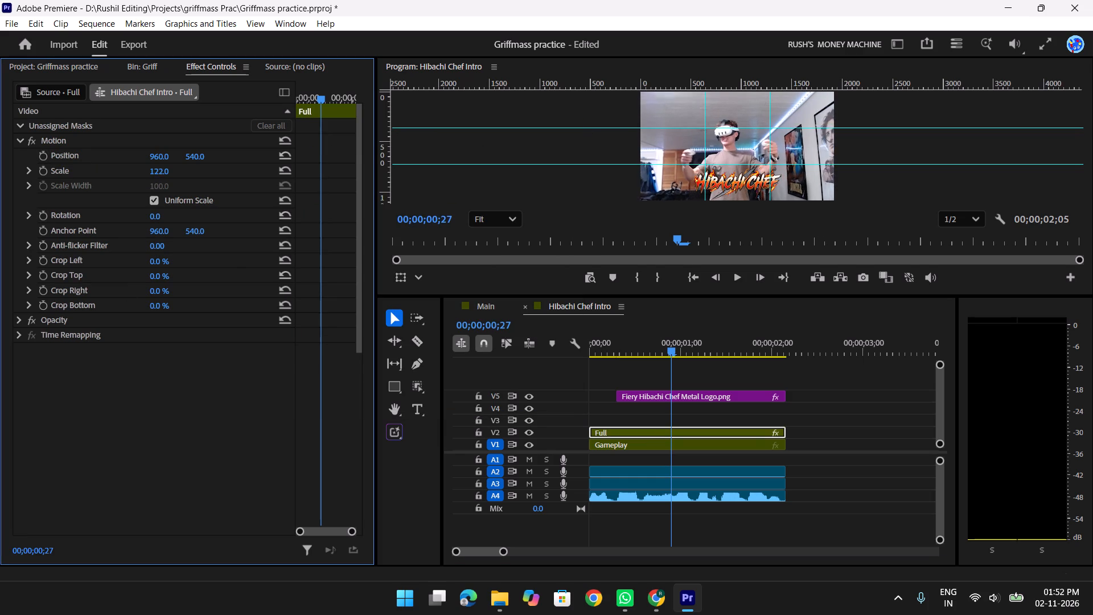
{"action": "left_click_drag", "start_coordinate": [170, 174], "coordinate": [186, 174]}
{"action": "left_click_drag", "start_coordinate": [204, 153], "coordinate": [182, 163]}
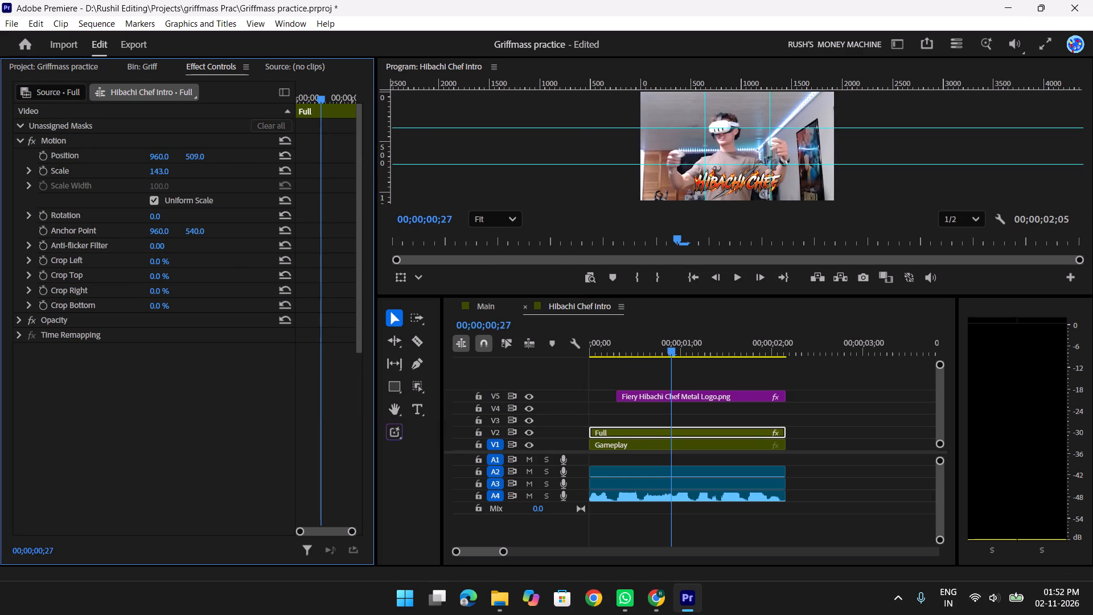
{"action": "left_click_drag", "start_coordinate": [182, 163], "coordinate": [113, 196]}
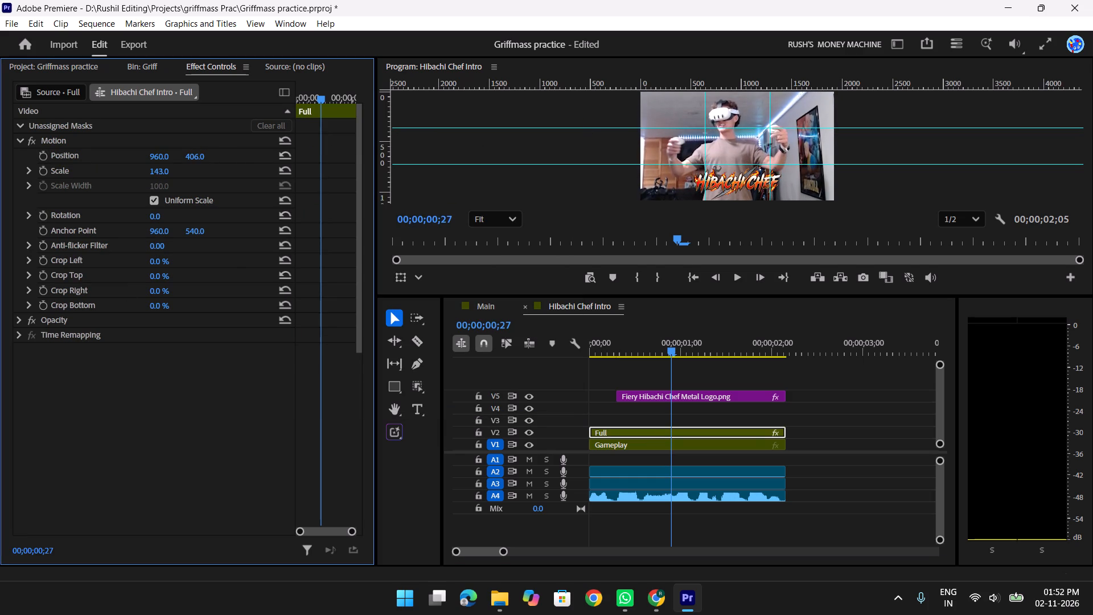
{"action": "left_click_drag", "start_coordinate": [113, 196], "coordinate": [125, 204]}
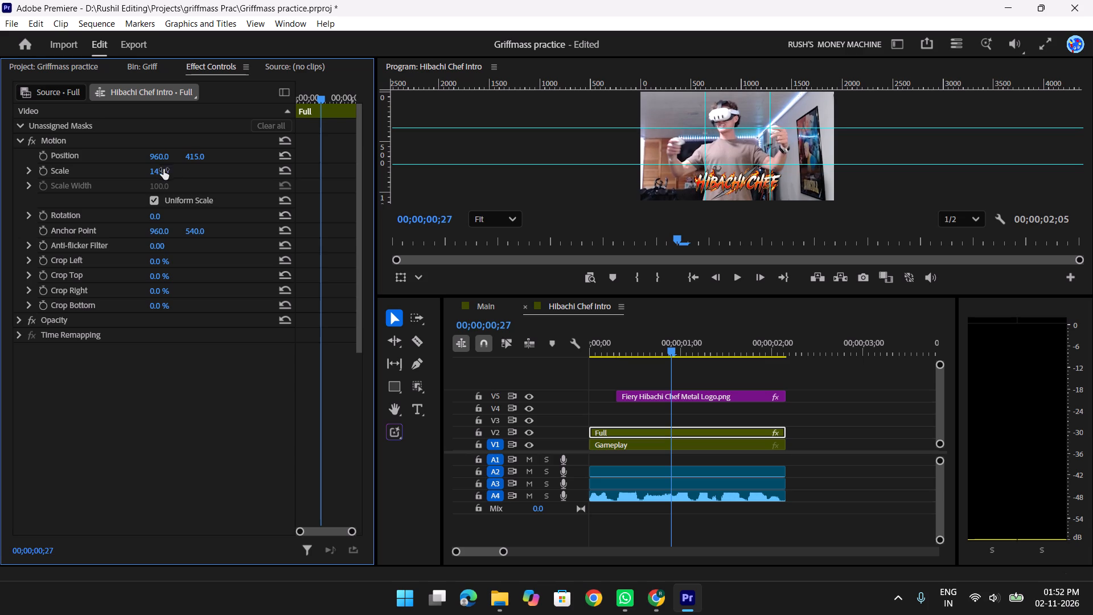
{"action": "left_click_drag", "start_coordinate": [159, 171], "coordinate": [158, 178]}
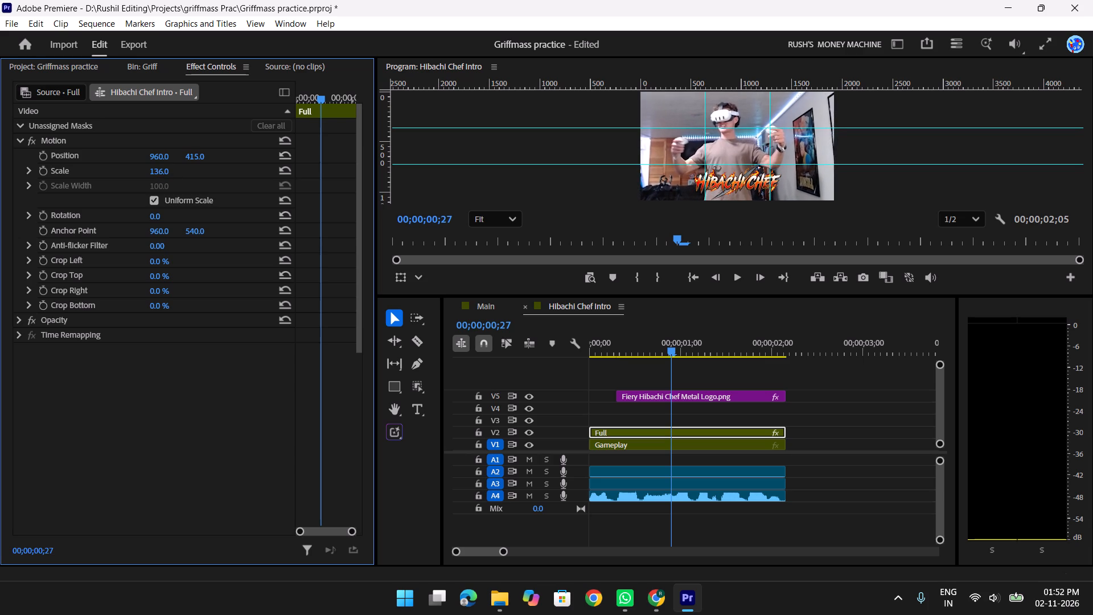
{"action": "left_click_drag", "start_coordinate": [158, 178], "coordinate": [159, 178]}
{"action": "left_click_drag", "start_coordinate": [161, 158], "coordinate": [191, 163]}
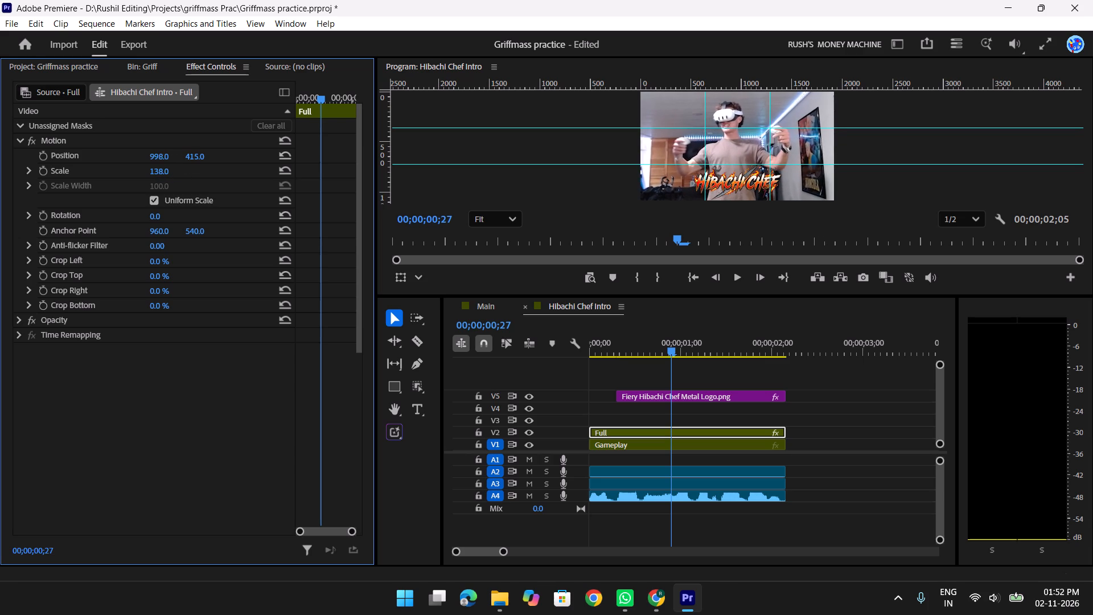
{"action": "left_click_drag", "start_coordinate": [191, 163], "coordinate": [209, 174]}
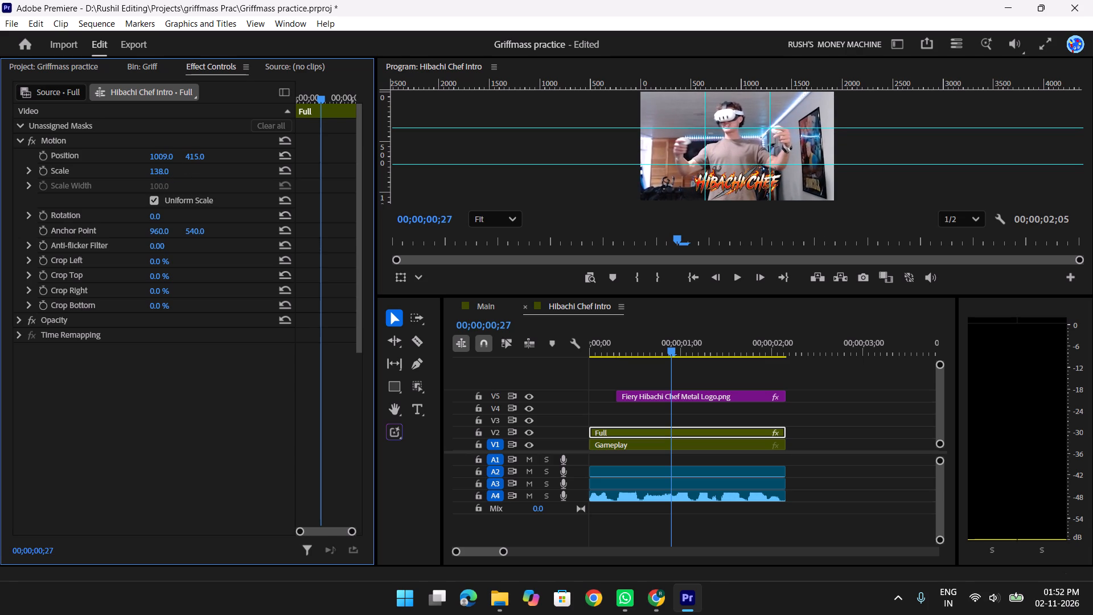
{"action": "left_click_drag", "start_coordinate": [209, 174], "coordinate": [221, 180]}
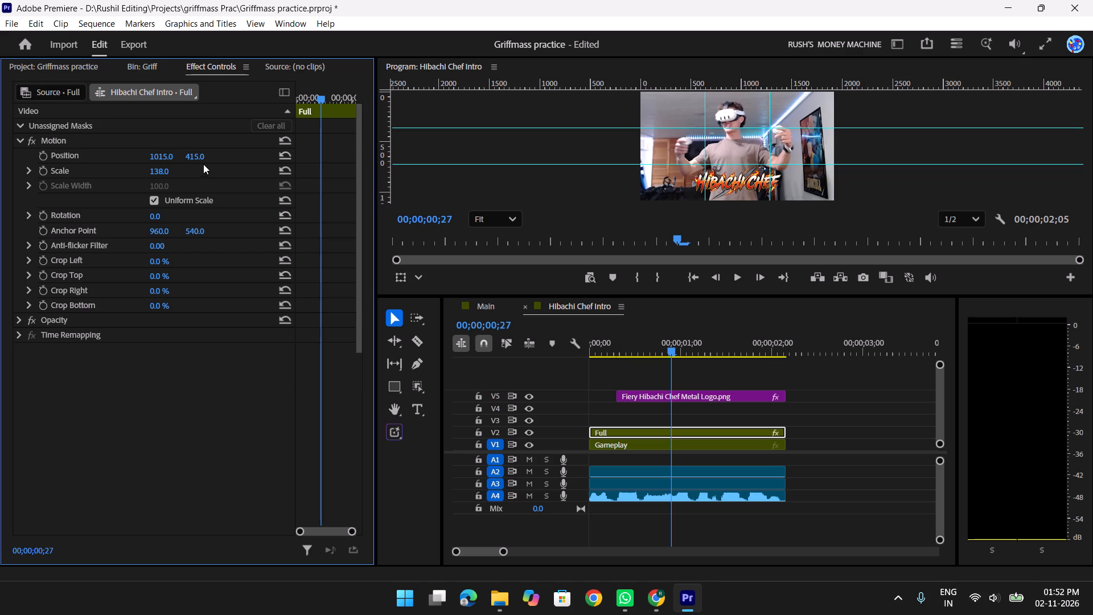
Reposition the Full clip to 1080, 524 to reframe the VR player behind the logo.
{"action": "left_click_drag", "start_coordinate": [196, 155], "coordinate": [191, 154]}
{"action": "left_click_drag", "start_coordinate": [191, 154], "coordinate": [265, 157]}
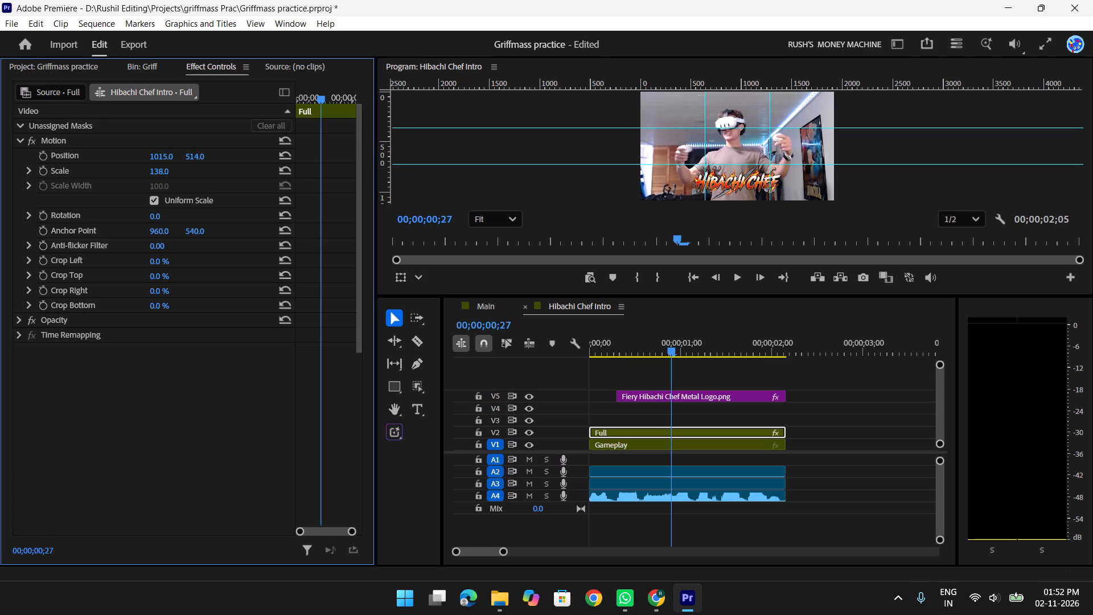
{"action": "left_click_drag", "start_coordinate": [265, 157], "coordinate": [237, 178]}
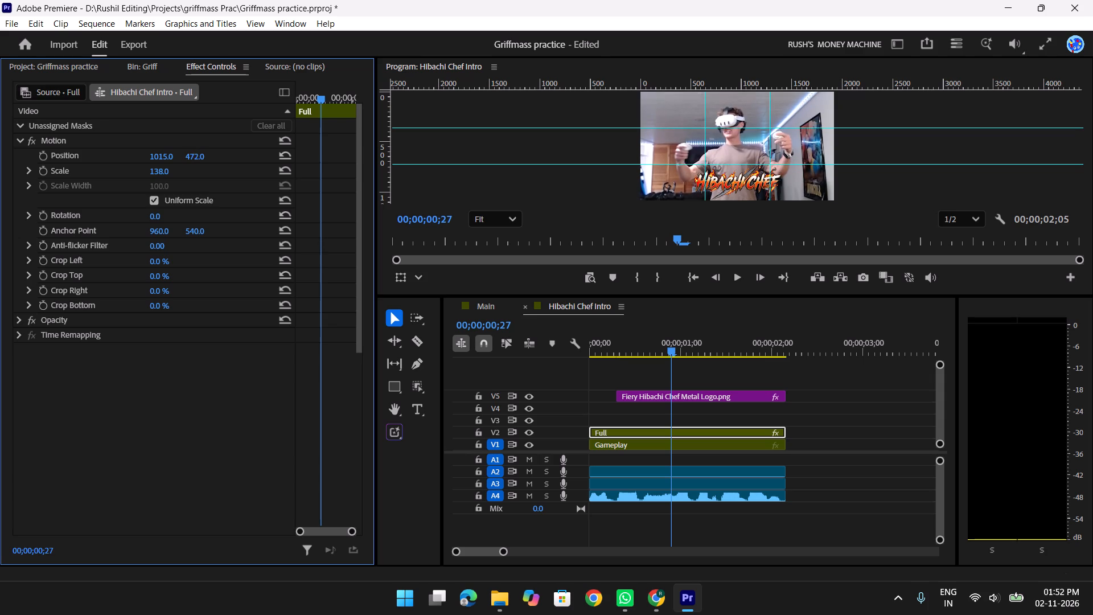
{"action": "left_click_drag", "start_coordinate": [237, 178], "coordinate": [264, 170]}
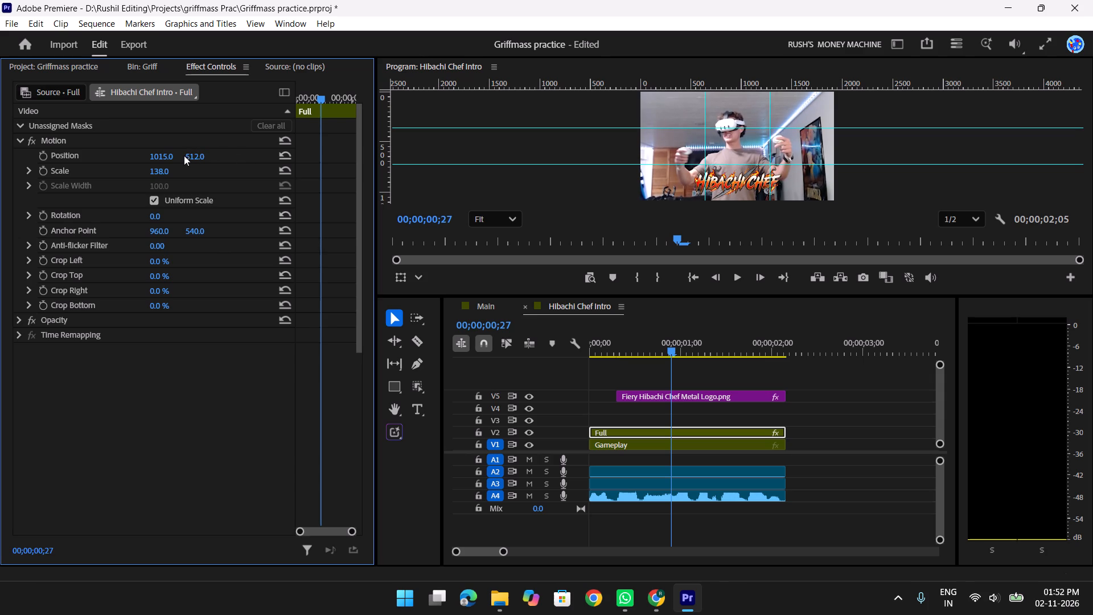
{"action": "left_click_drag", "start_coordinate": [194, 154], "coordinate": [188, 153]}
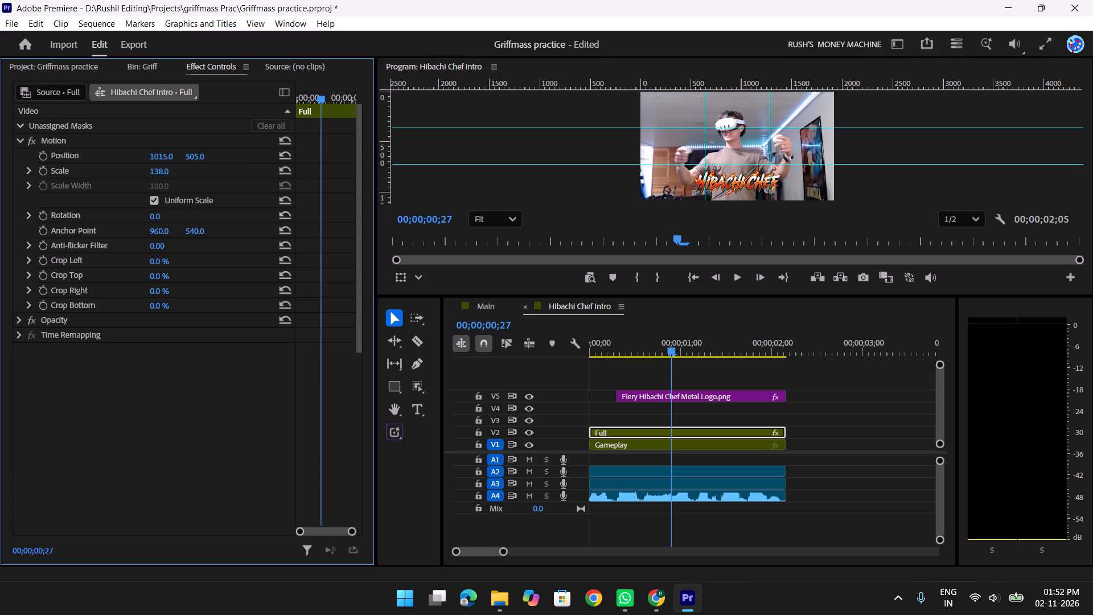
{"action": "left_click_drag", "start_coordinate": [188, 153], "coordinate": [188, 153]}
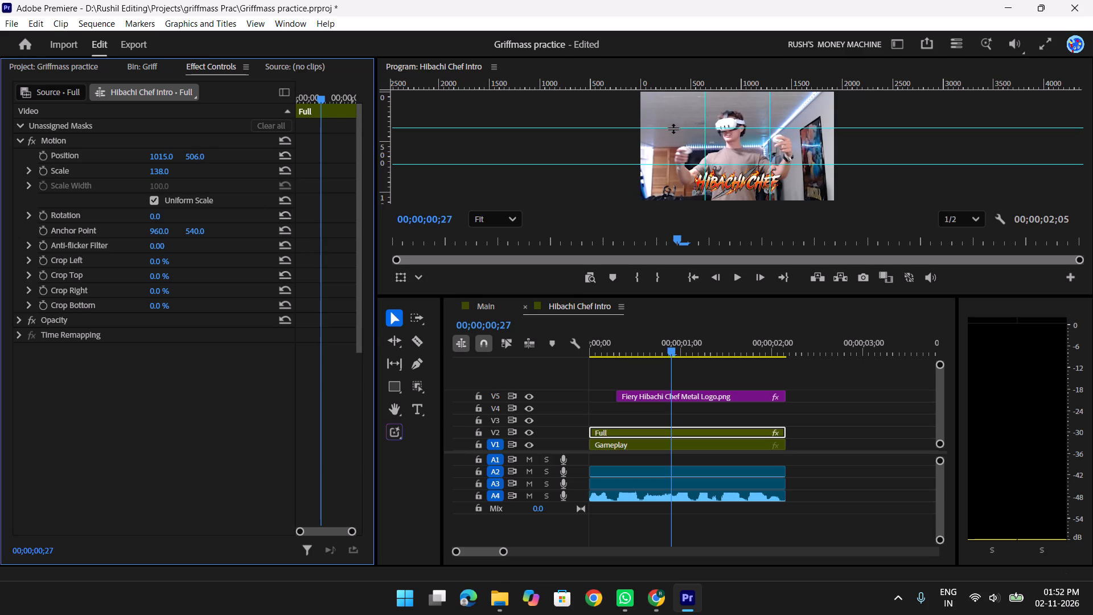
{"action": "left_click_drag", "start_coordinate": [191, 152], "coordinate": [178, 159]}
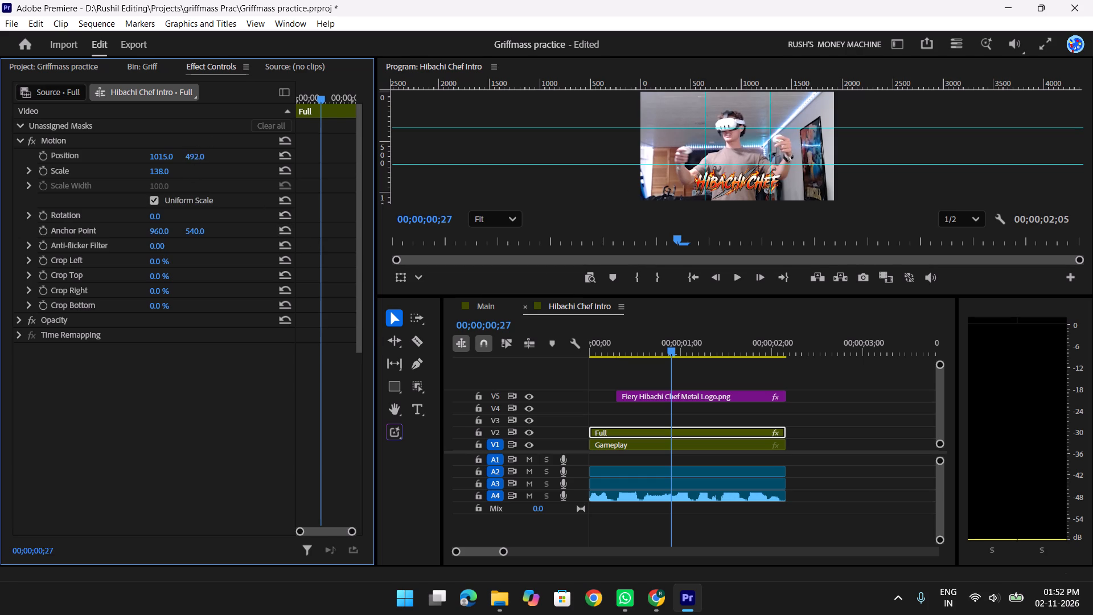
{"action": "left_click_drag", "start_coordinate": [178, 159], "coordinate": [209, 165]}
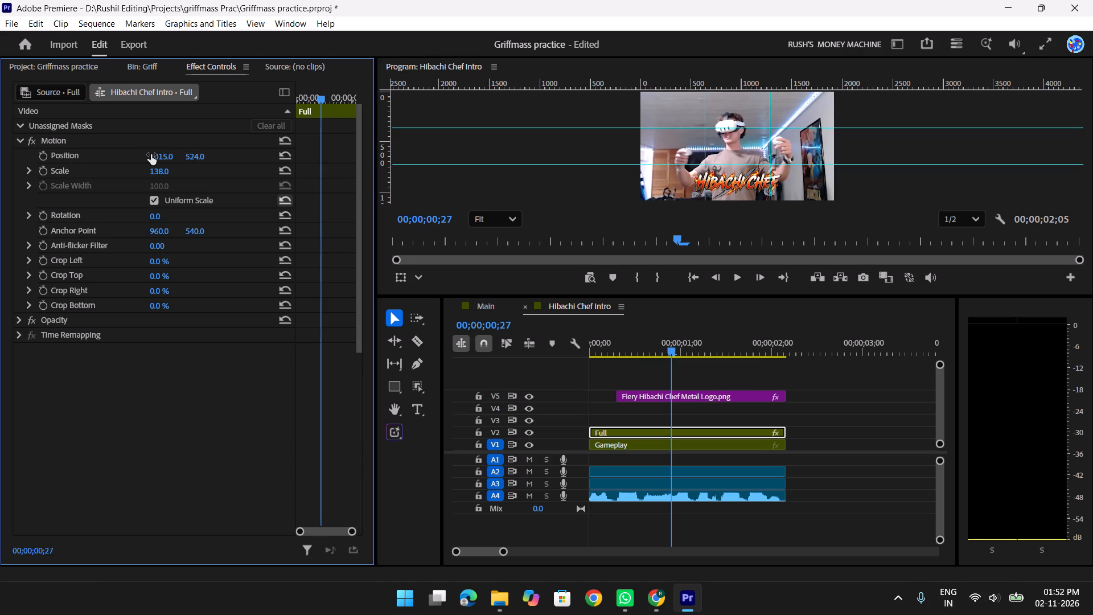
{"action": "left_click_drag", "start_coordinate": [156, 154], "coordinate": [207, 161]}
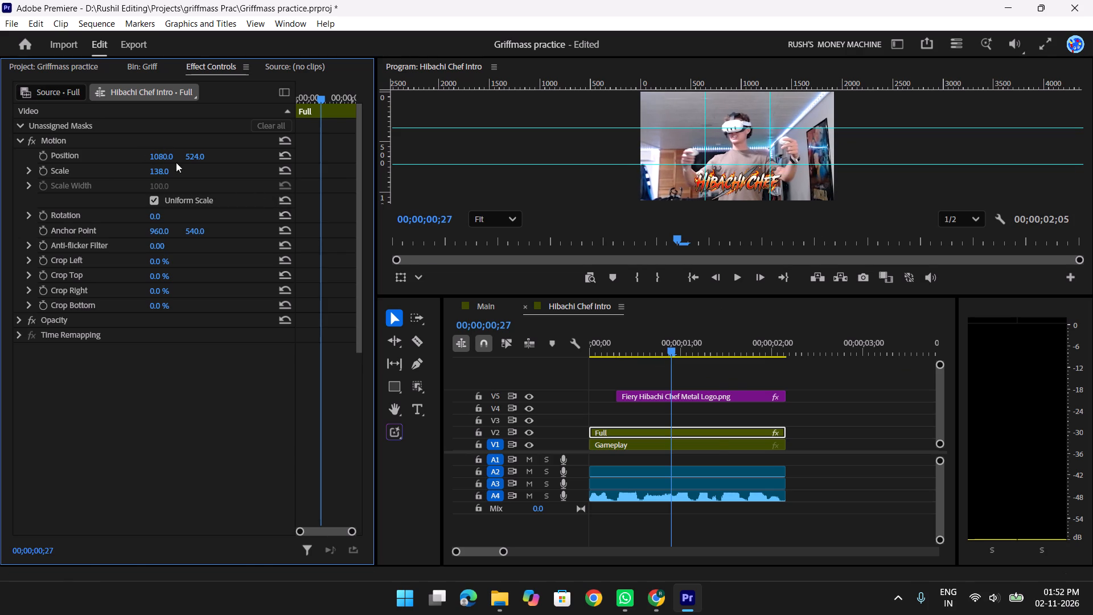
Play the intro from the start, and reframe the Full clip on V2 to scale 143 and position 1029, 524.
{"action": "left_click_drag", "start_coordinate": [676, 343], "coordinate": [541, 347]}
{"action": "key", "text": "space"}
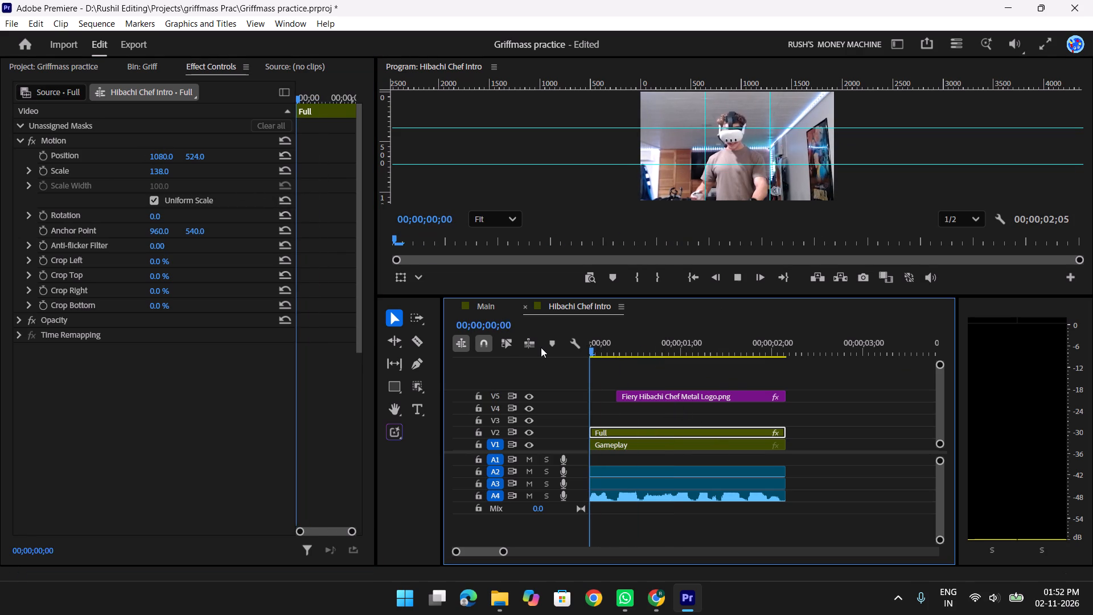
{"action": "key", "text": "space"}
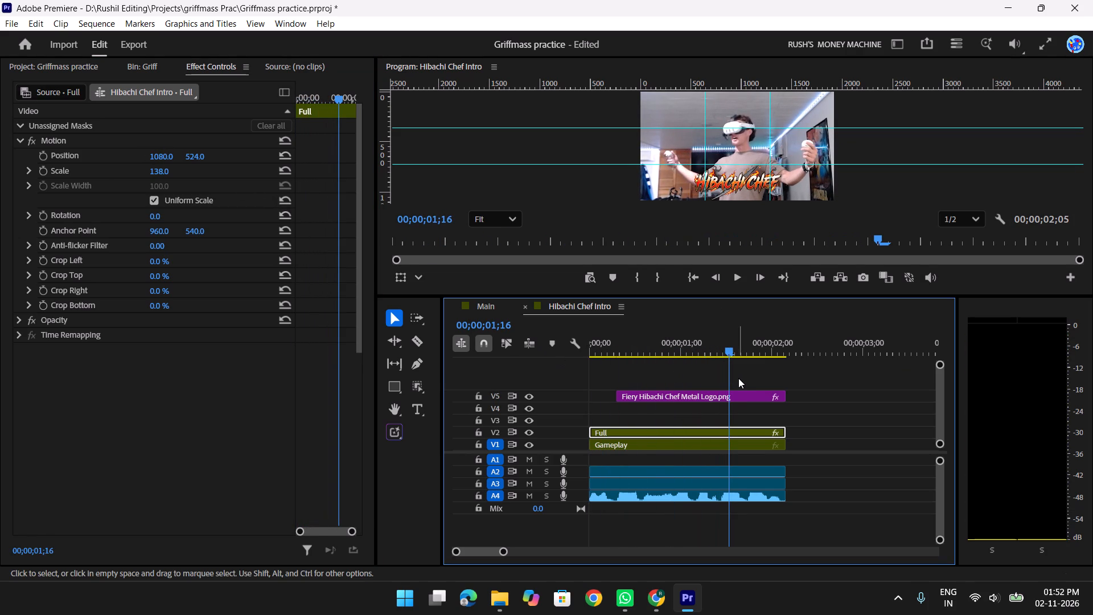
{"action": "left_click_drag", "start_coordinate": [159, 172], "coordinate": [161, 172]}
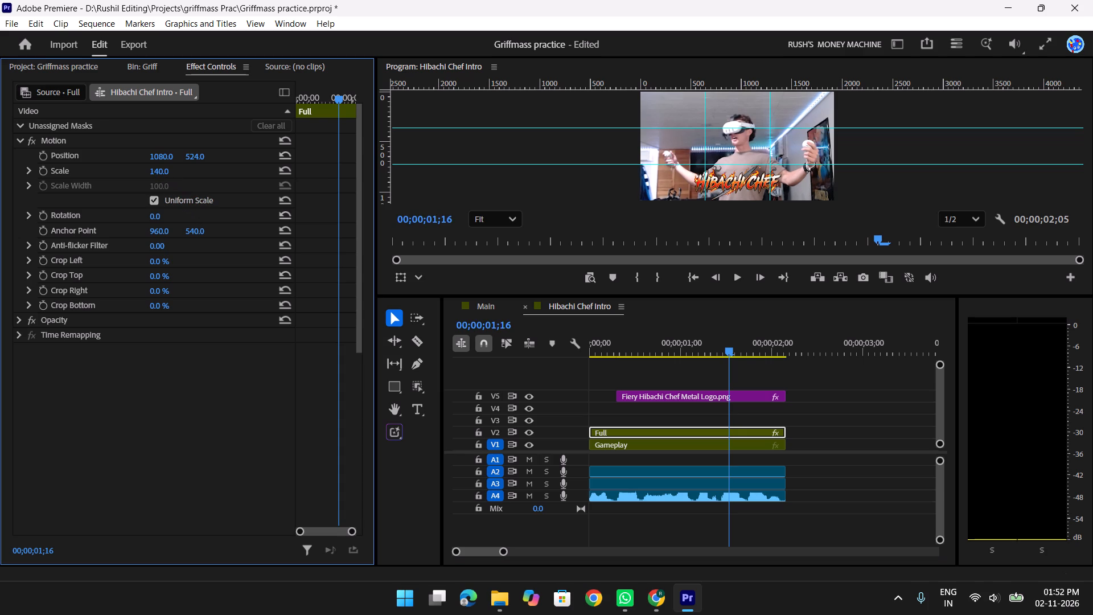
{"action": "left_click_drag", "start_coordinate": [161, 172], "coordinate": [172, 175]}
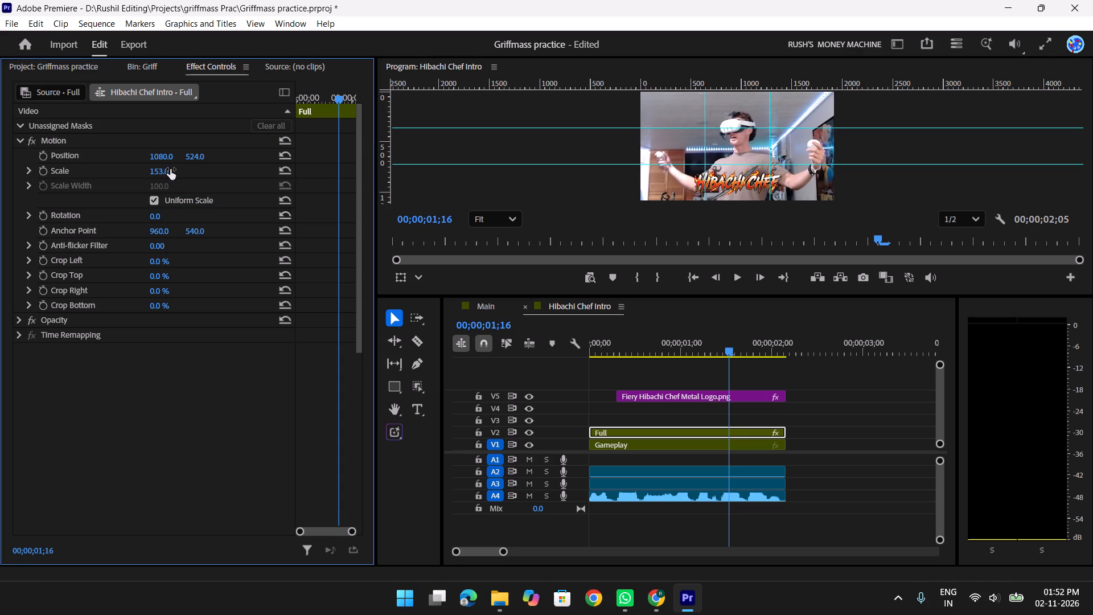
{"action": "left_click_drag", "start_coordinate": [159, 155], "coordinate": [122, 155]}
{"action": "left_click_drag", "start_coordinate": [164, 169], "coordinate": [159, 173]}
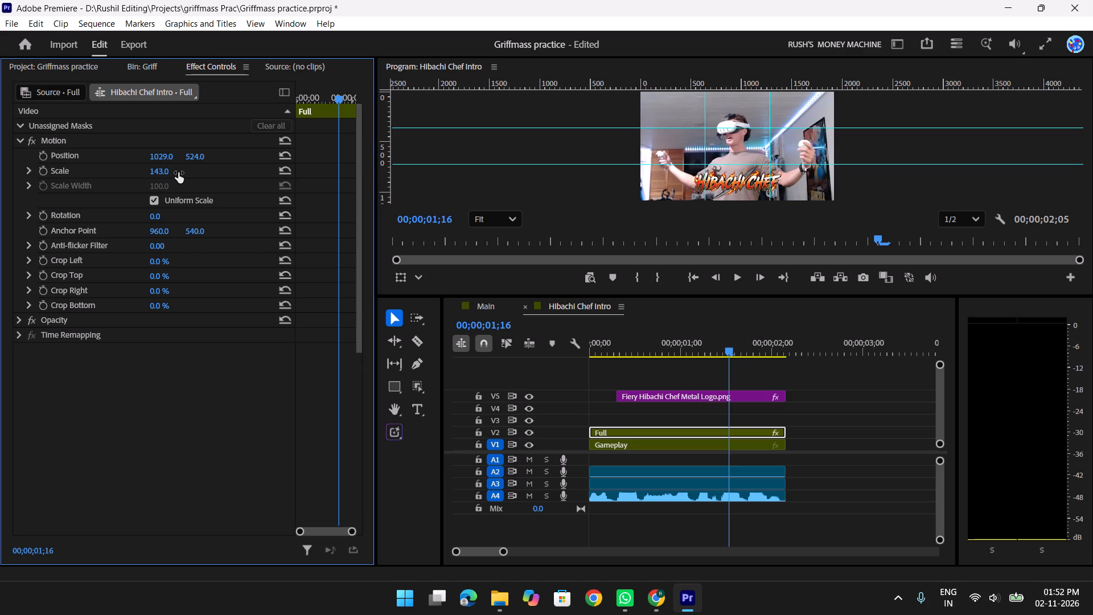
Play the intro from the start in full-screen view and again in the normal view to check the new framing behind the logo.
{"action": "left_click_drag", "start_coordinate": [732, 327], "coordinate": [534, 324]}
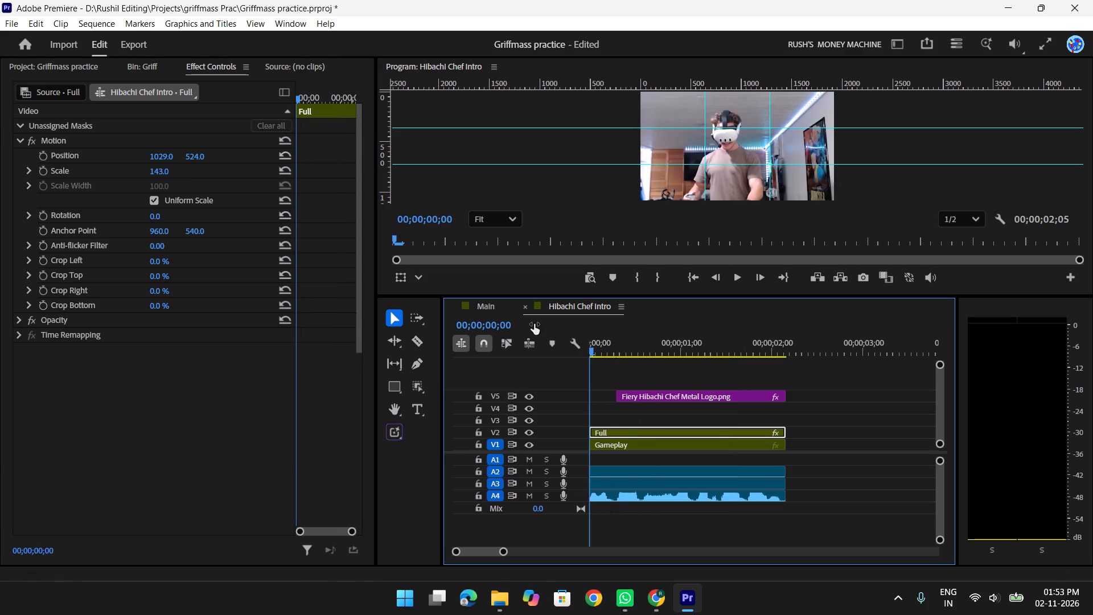
{"action": "type", "text": "f"}
{"action": "key", "text": "space"}
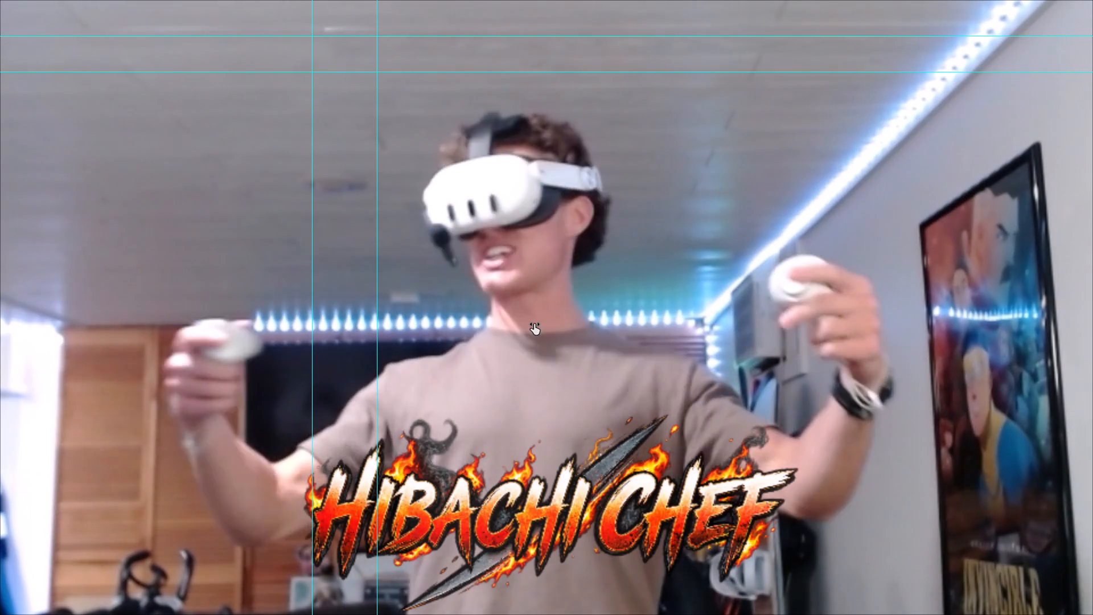
{"action": "key", "text": "space"}
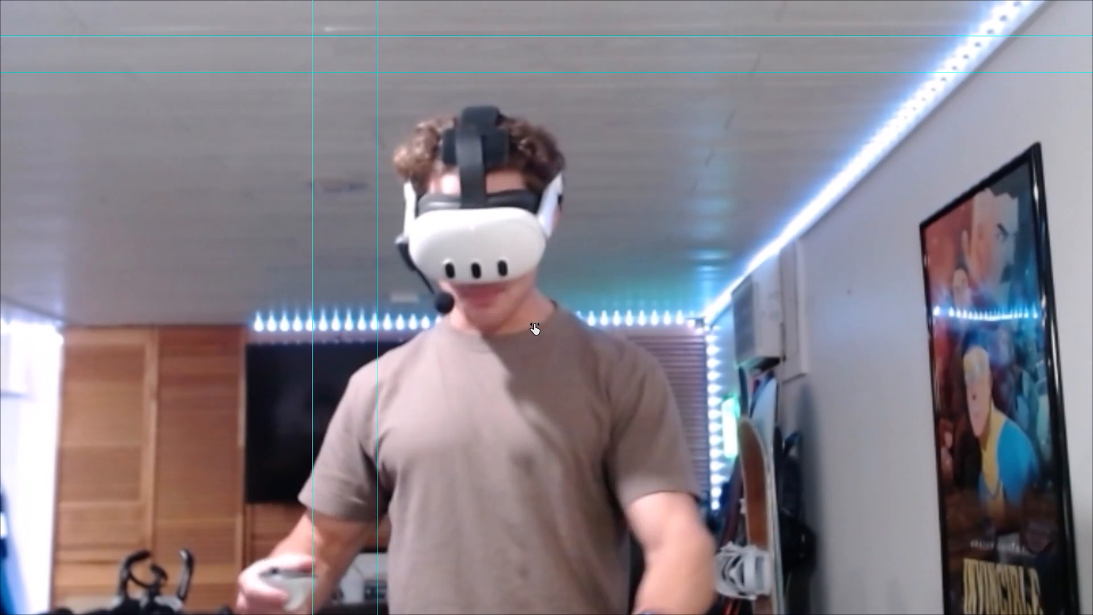
{"action": "type", "text": "f"}
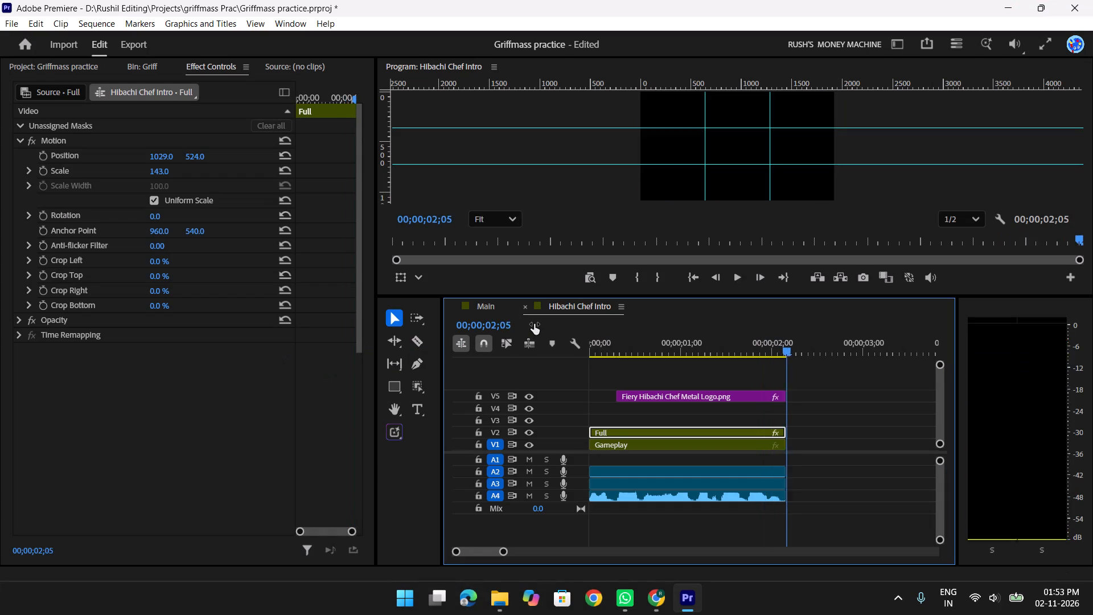
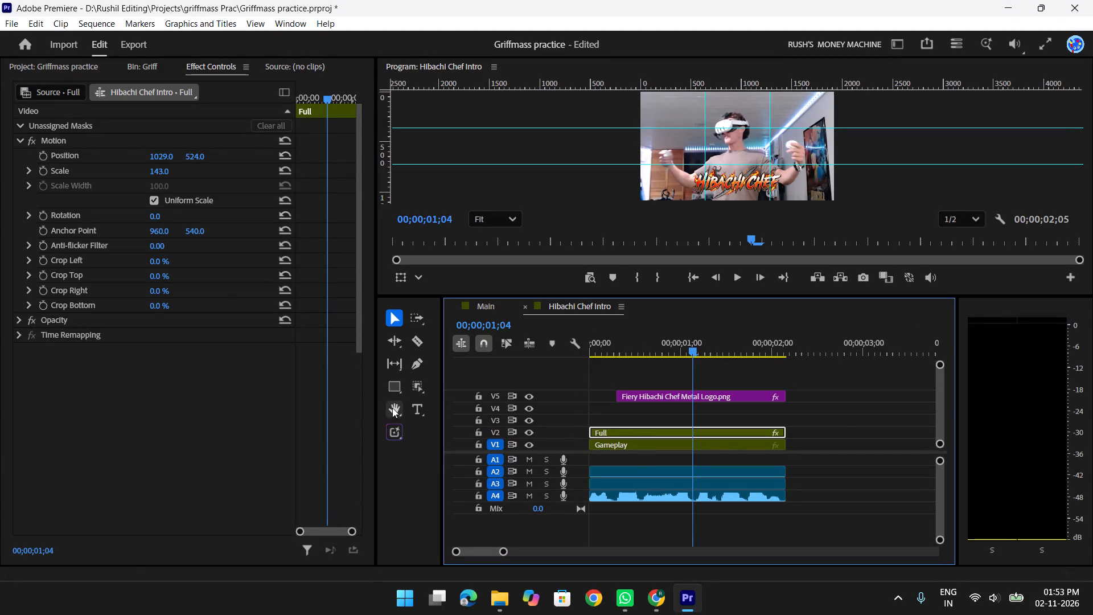
Create a sharp object mask around the man in the VR headset on the Full clip and apply it to Opacity.
{"action": "left_click", "coordinate": [417, 389]}
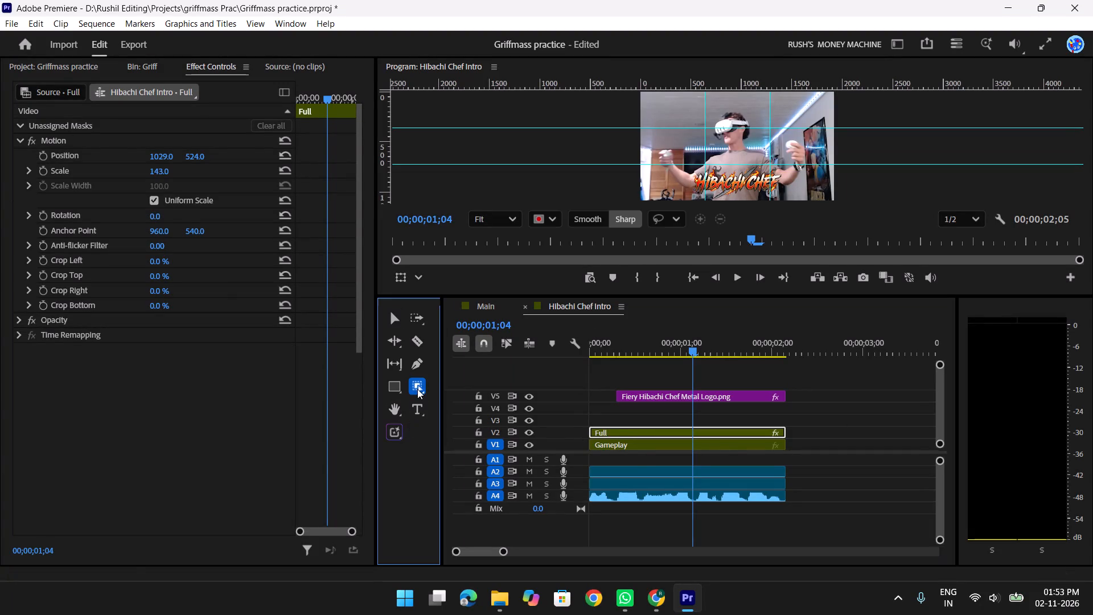
{"action": "left_click", "coordinate": [719, 160]}
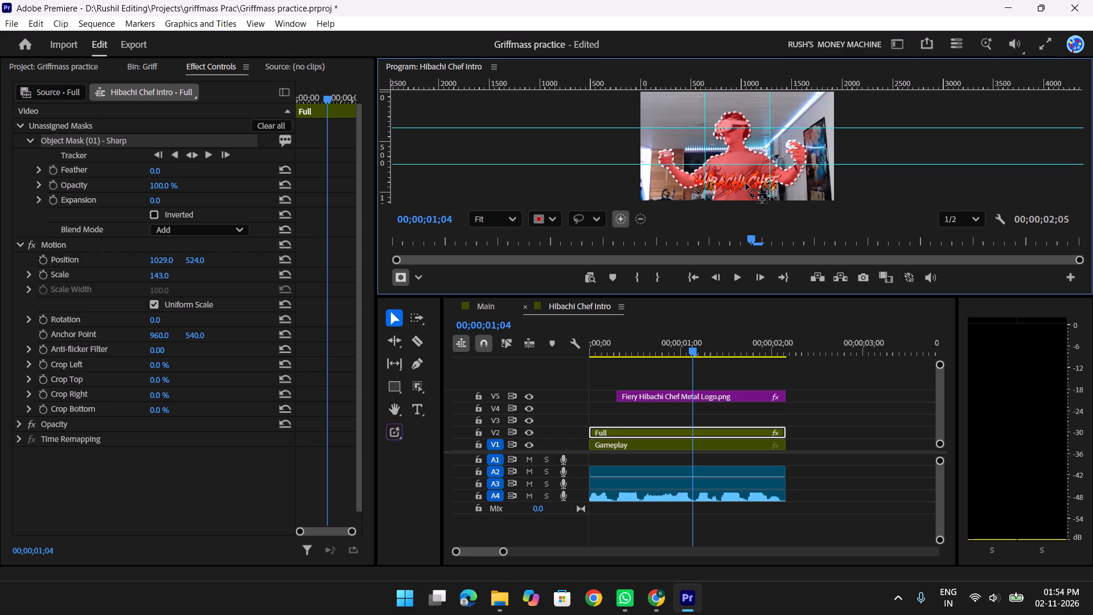
{"action": "key", "text": "v"}
{"action": "left_click_drag", "start_coordinate": [132, 142], "coordinate": [100, 454]}
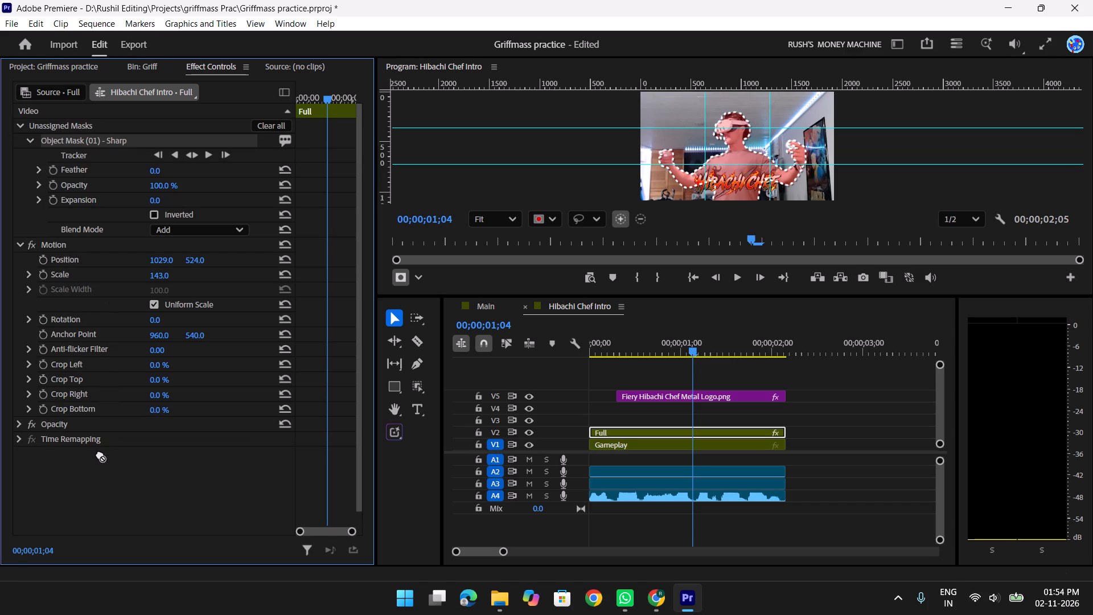
{"action": "left_click_drag", "start_coordinate": [100, 454], "coordinate": [97, 424]}
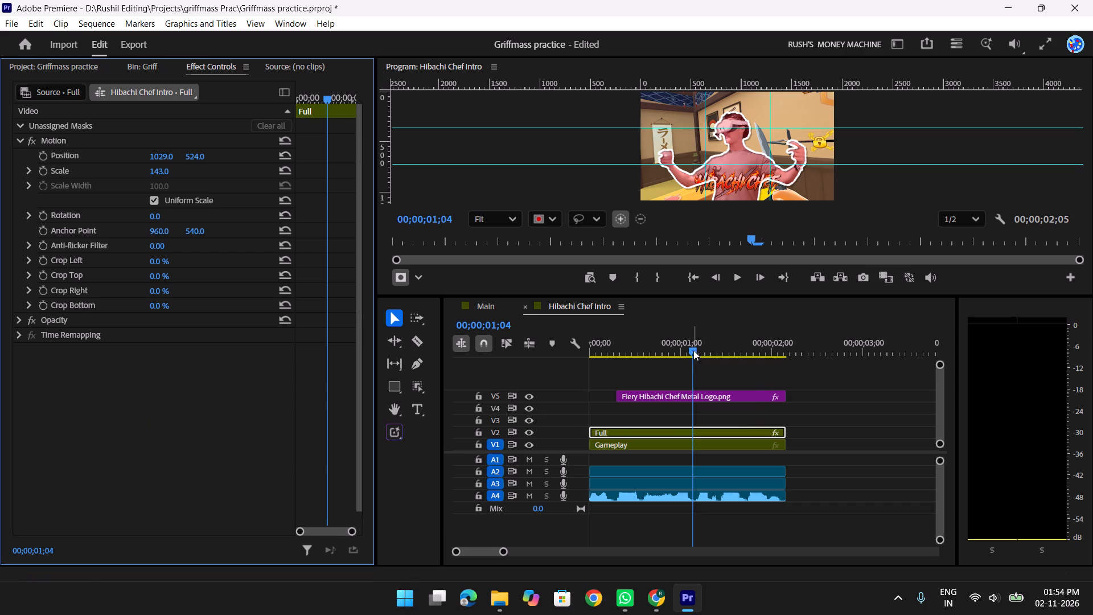
{"action": "left_click_drag", "start_coordinate": [691, 343], "coordinate": [637, 338]}
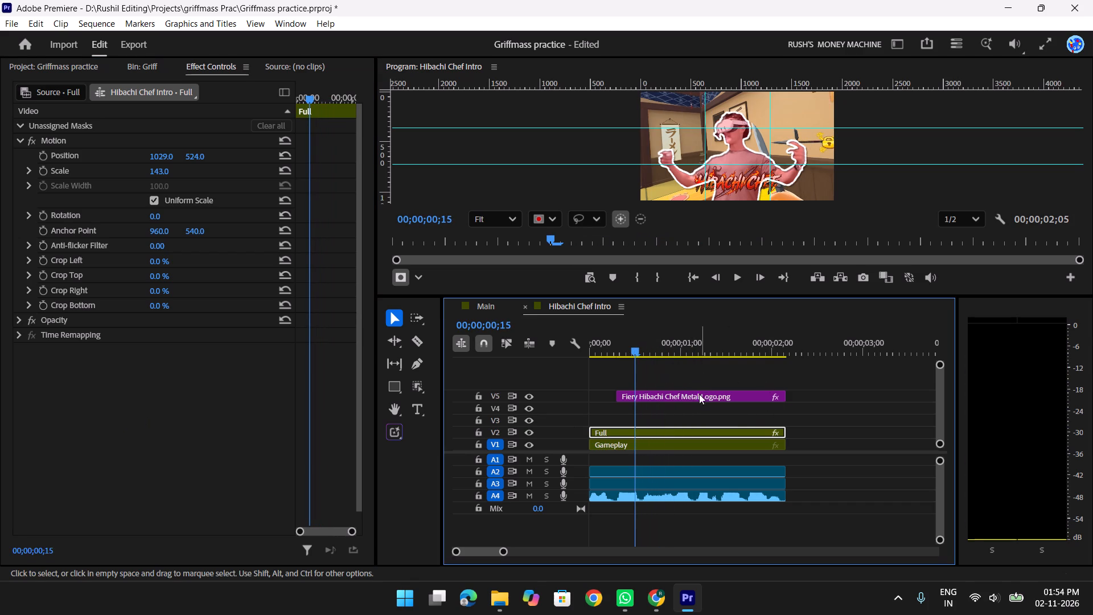
Move the Fiery Hibachi Chef Metal Logo clip down to track V3 and play back the intro.
{"action": "left_click_drag", "start_coordinate": [690, 395], "coordinate": [684, 418]}
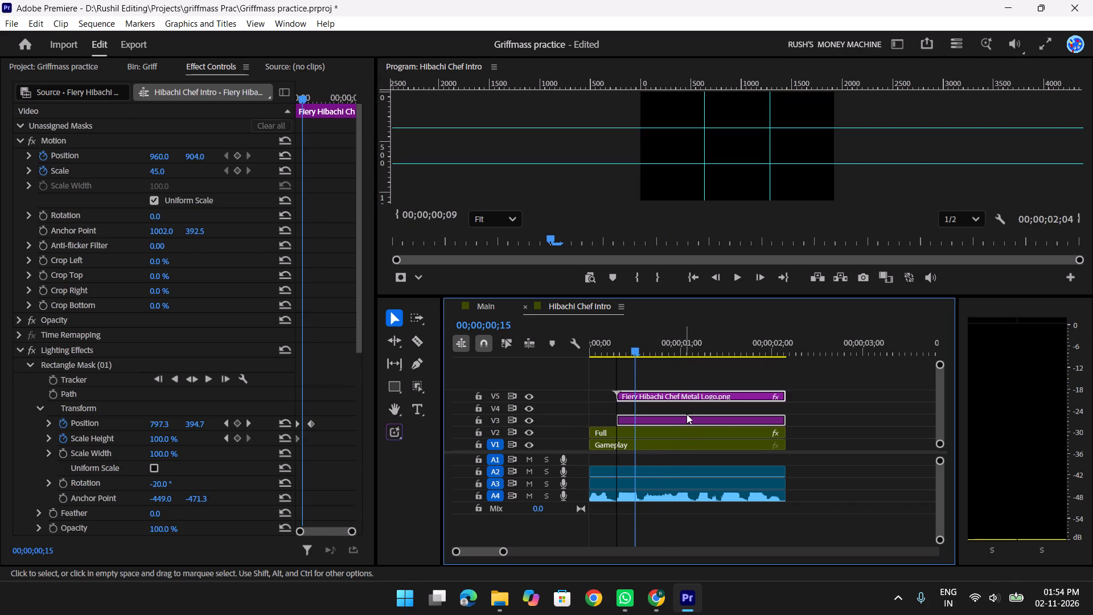
{"action": "left_click_drag", "start_coordinate": [623, 346], "coordinate": [567, 345]}
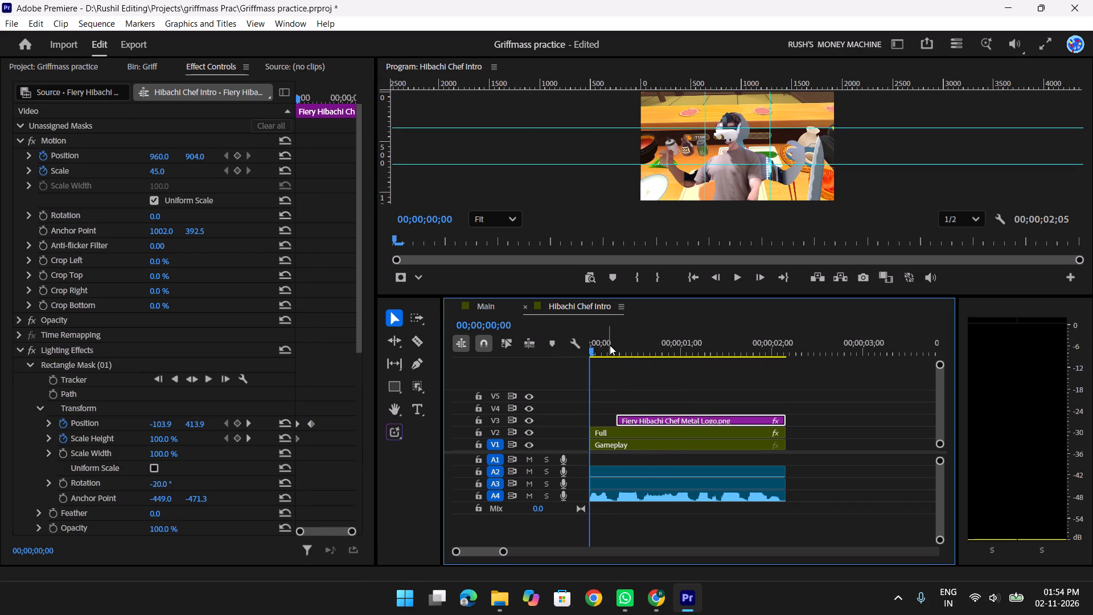
{"action": "key", "text": "space"}
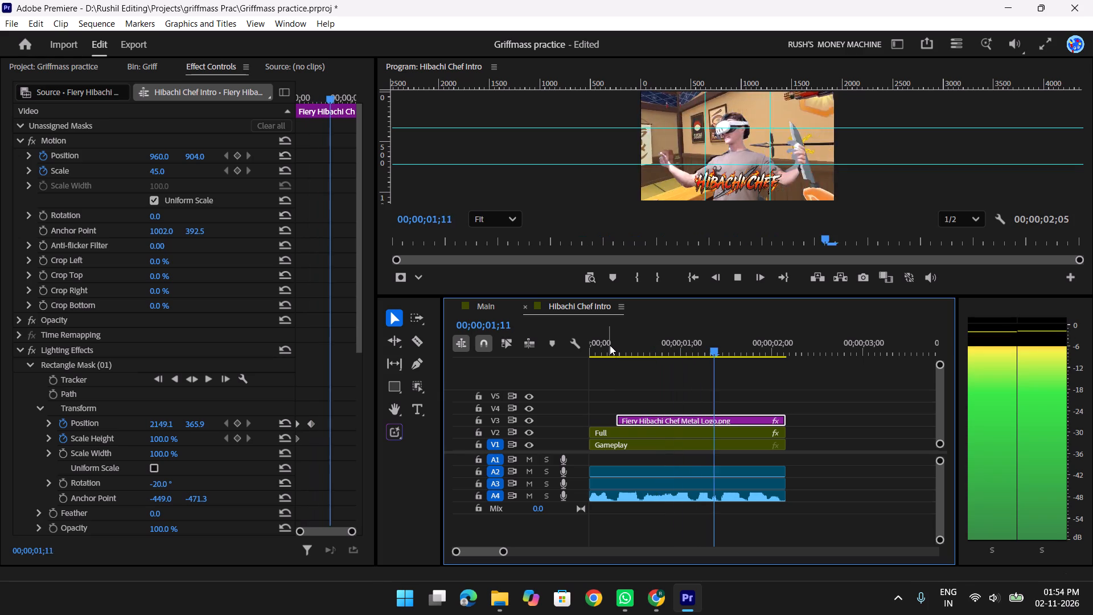
{"action": "key", "text": "space"}
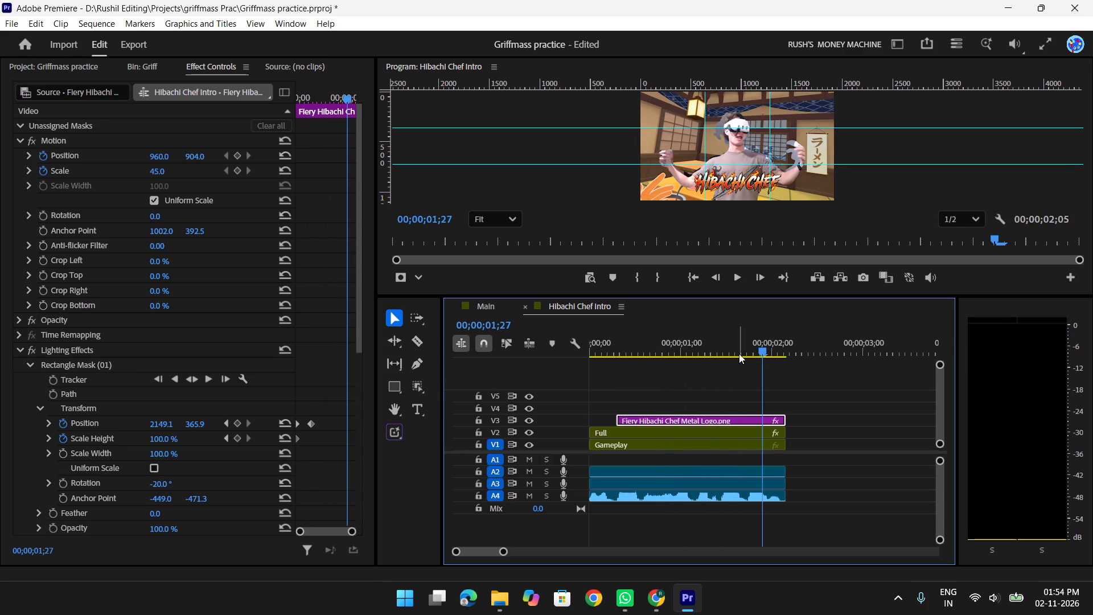
{"action": "scroll", "coordinate": [165, 406], "scroll_direction": "down", "scroll_amount": 3}
{"action": "scroll", "coordinate": [175, 411], "scroll_direction": "up", "scroll_amount": 5}
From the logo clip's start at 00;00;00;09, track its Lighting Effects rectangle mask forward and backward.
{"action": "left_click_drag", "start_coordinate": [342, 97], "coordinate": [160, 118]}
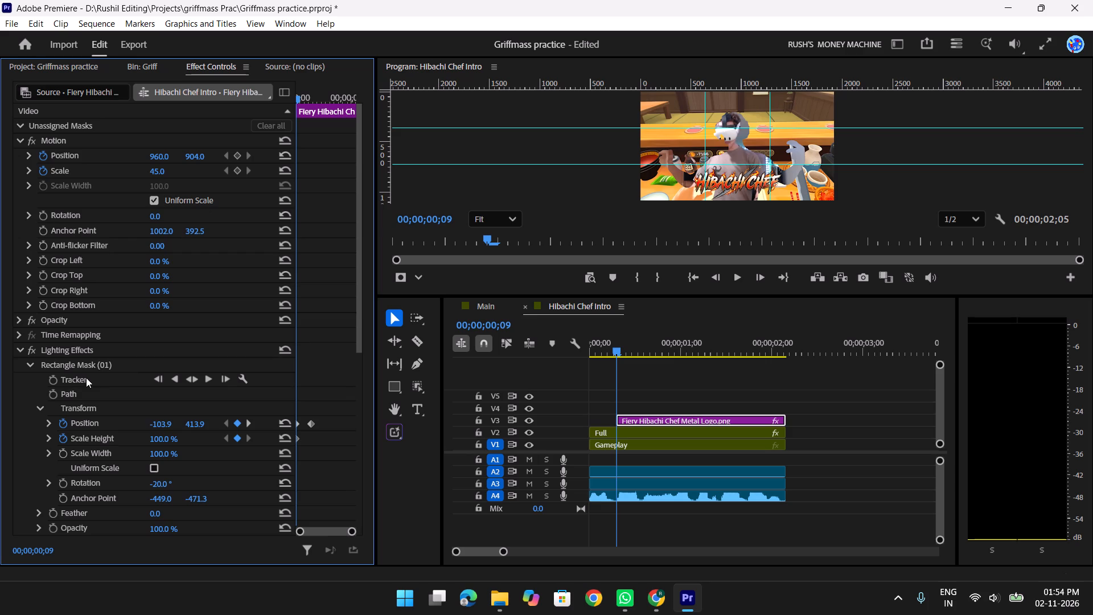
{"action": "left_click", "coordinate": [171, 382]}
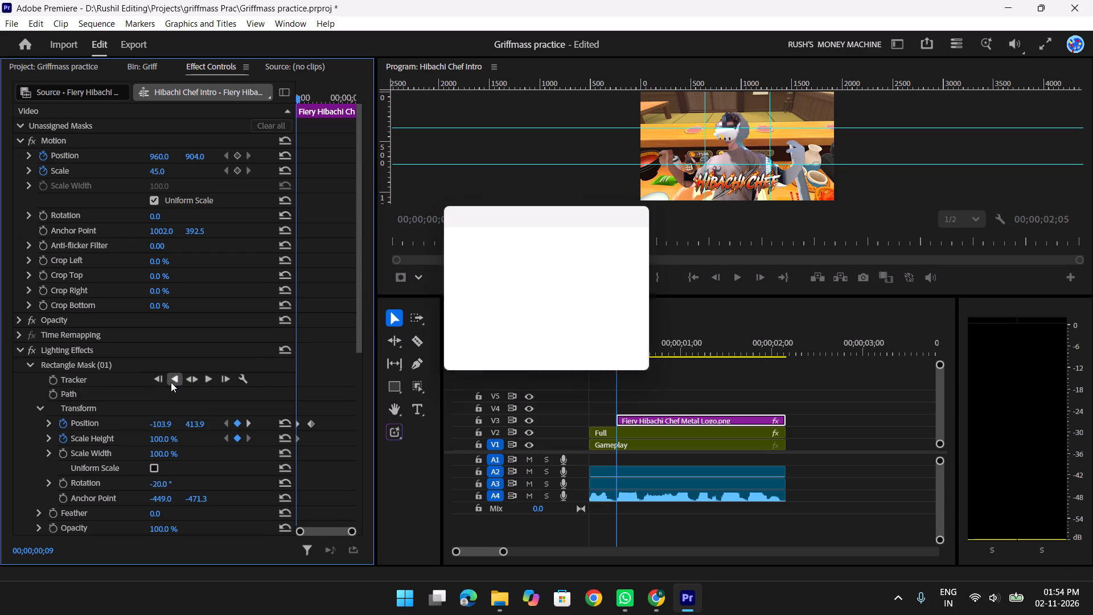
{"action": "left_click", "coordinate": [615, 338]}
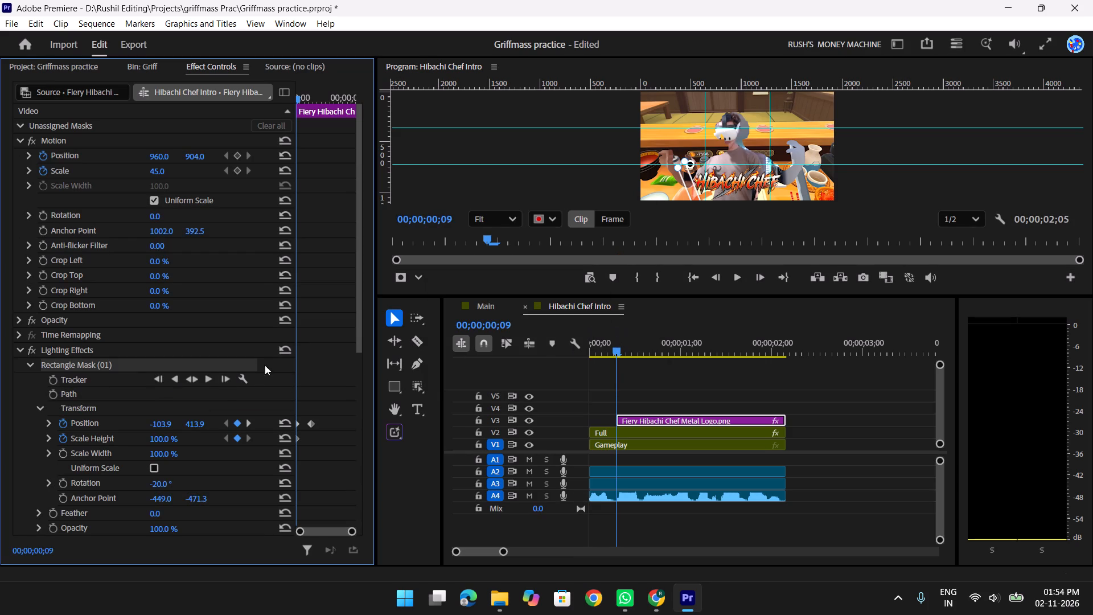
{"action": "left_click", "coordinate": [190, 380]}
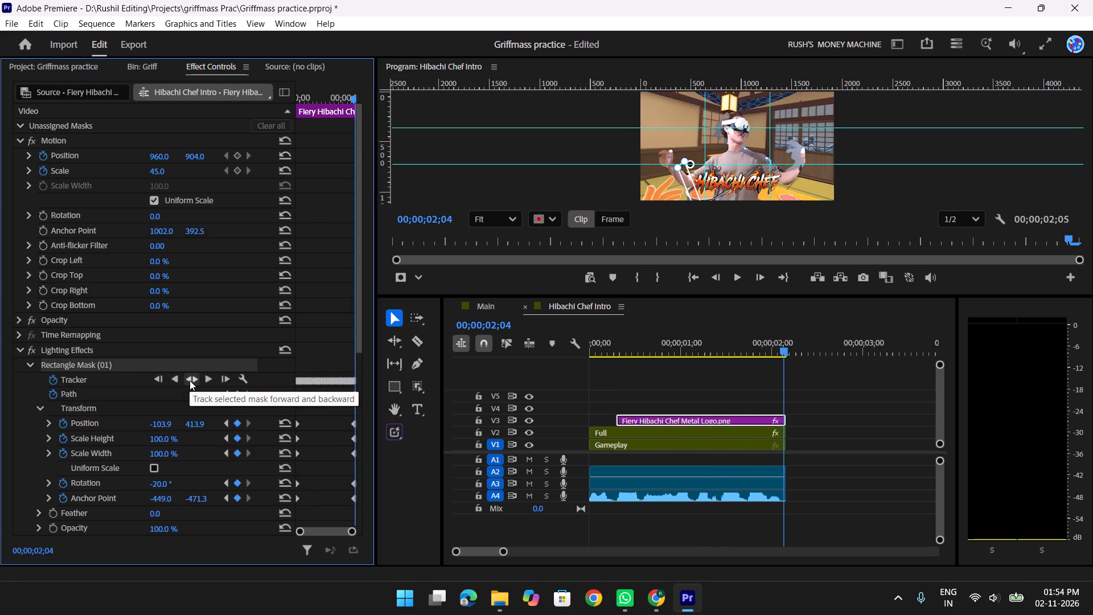
Play and scrub through the Hibachi Chef Intro to examine the logo's light sweep with the tracked mask.
{"action": "left_click_drag", "start_coordinate": [766, 345], "coordinate": [751, 346]}
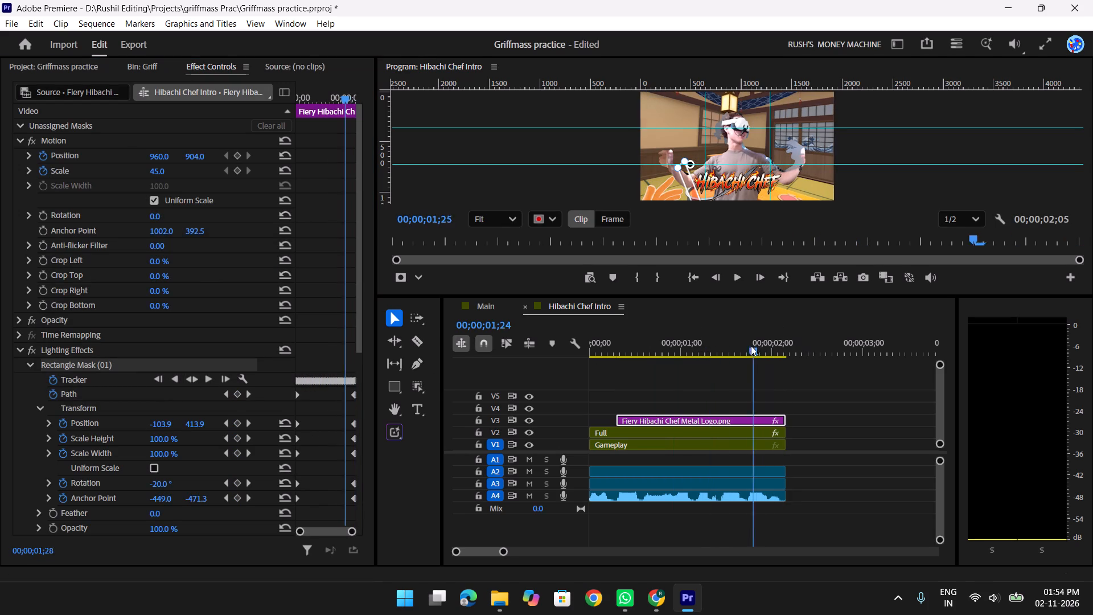
{"action": "left_click_drag", "start_coordinate": [751, 346], "coordinate": [577, 349]}
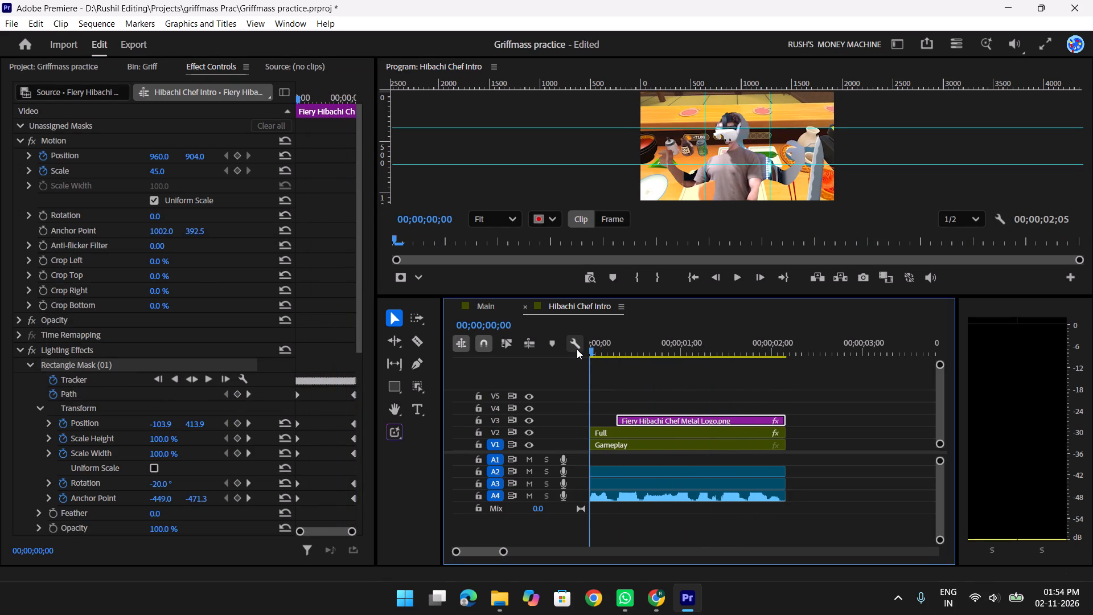
{"action": "key", "text": "space"}
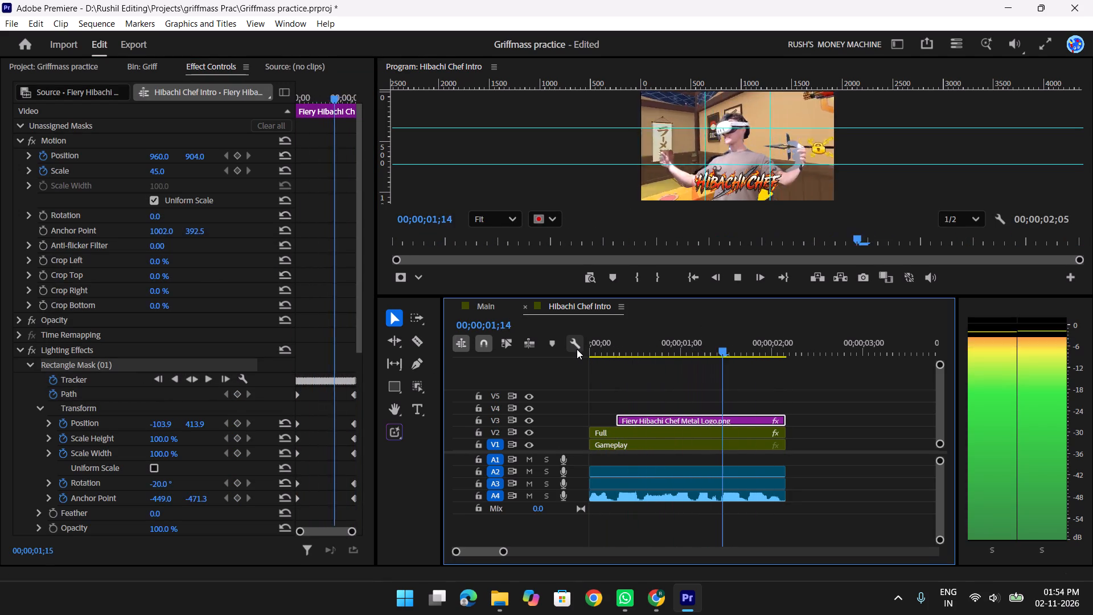
{"action": "key", "text": "space"}
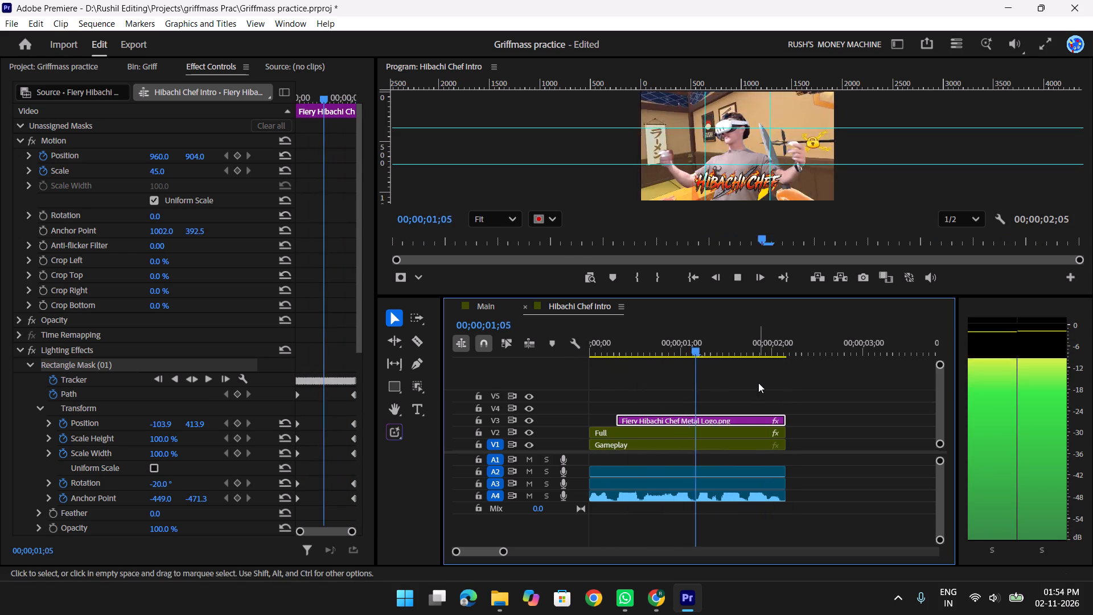
{"action": "key", "text": "space"}
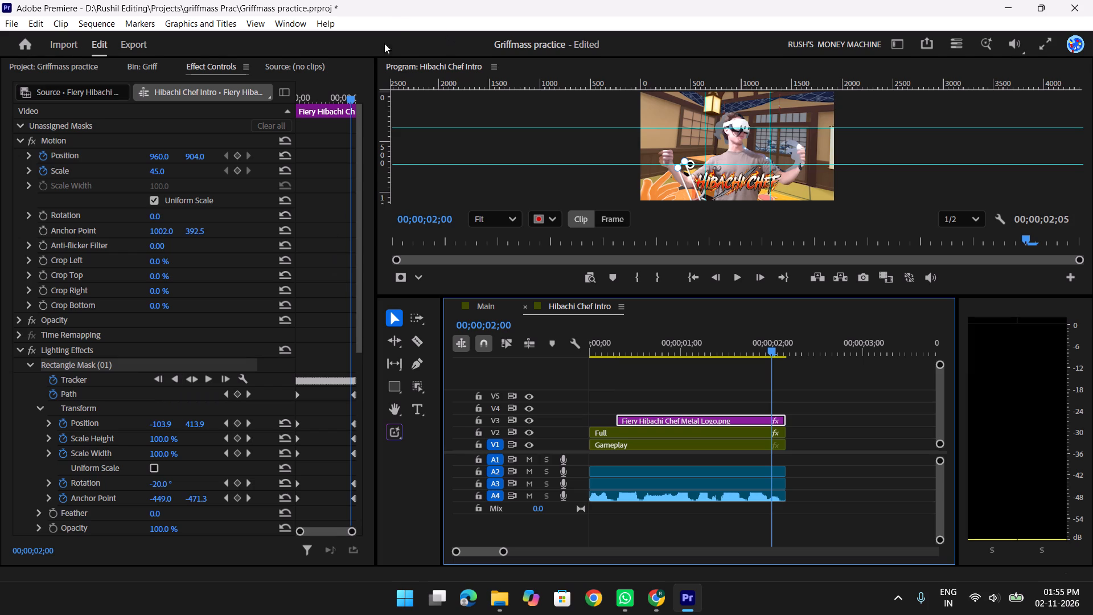
{"action": "left_click_drag", "start_coordinate": [347, 97], "coordinate": [298, 105]}
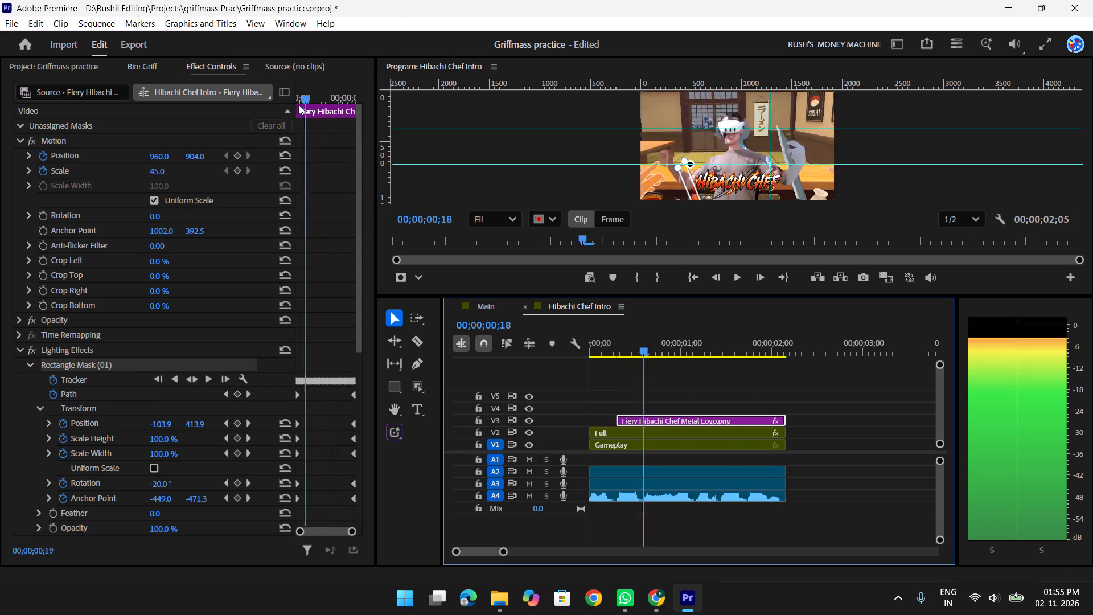
{"action": "left_click_drag", "start_coordinate": [298, 105], "coordinate": [273, 122]}
{"action": "key", "text": "space"}
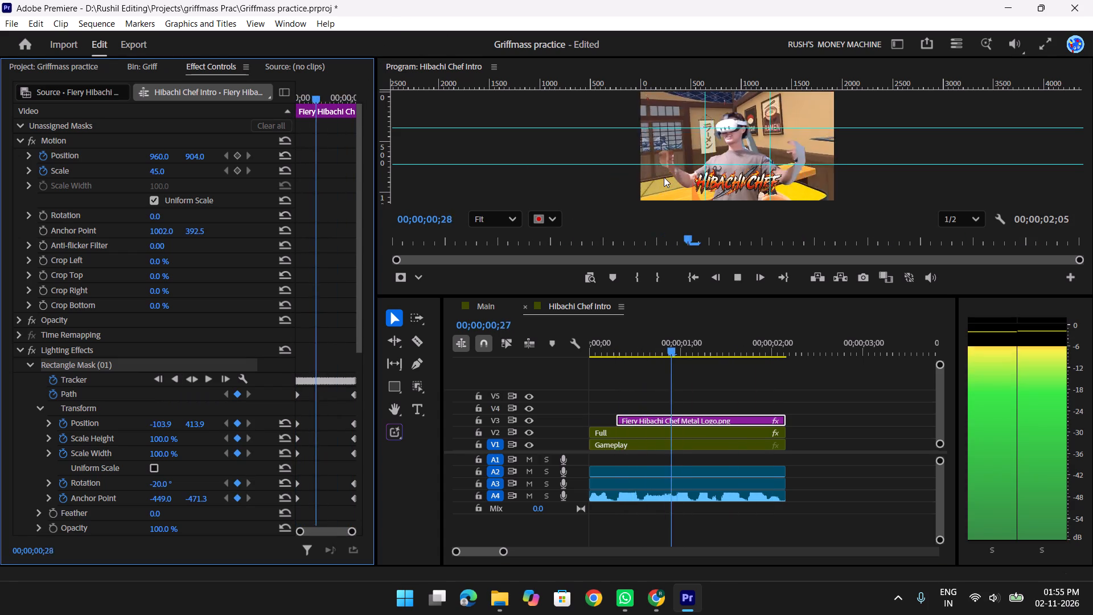
{"action": "key", "text": "space"}
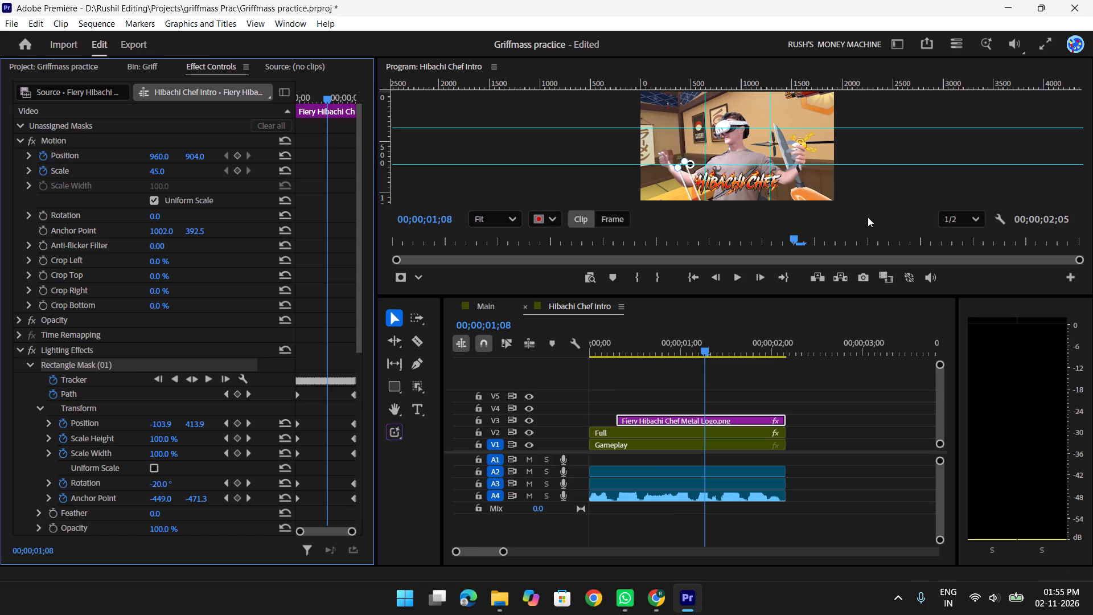
{"action": "key", "text": "space"}
{"action": "key", "text": "space"}
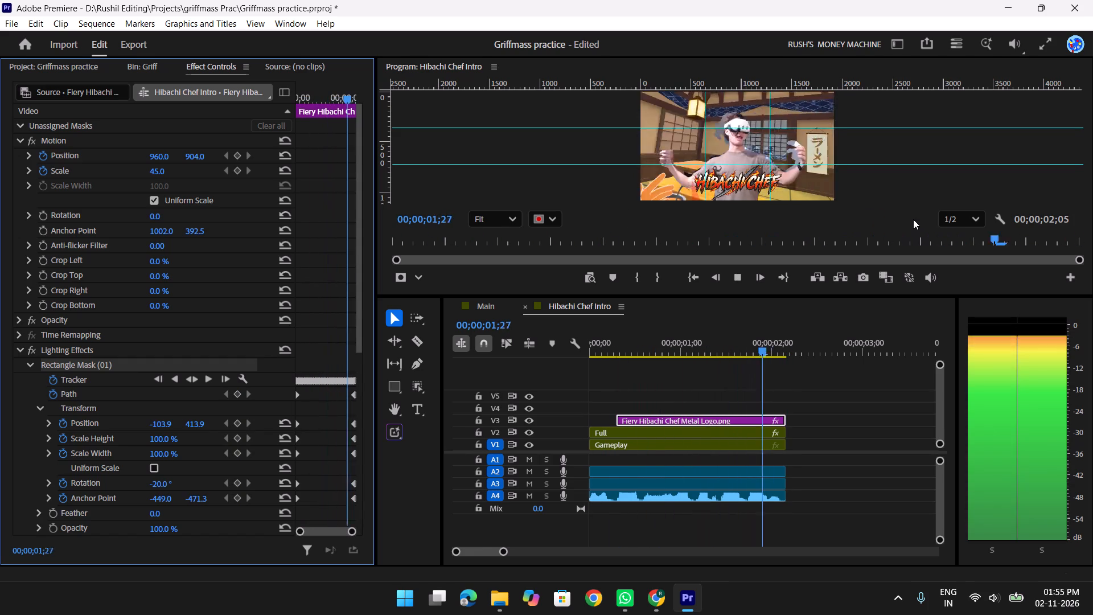
{"action": "key", "text": "space"}
{"action": "left_click_drag", "start_coordinate": [762, 342], "coordinate": [656, 341]}
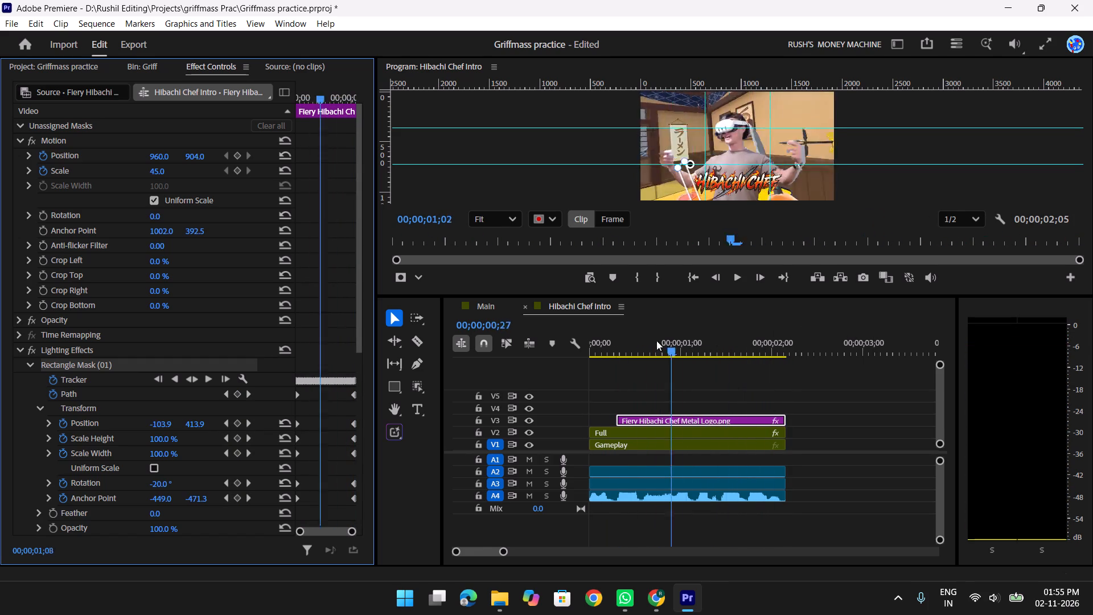
{"action": "left_click_drag", "start_coordinate": [656, 341], "coordinate": [519, 338]}
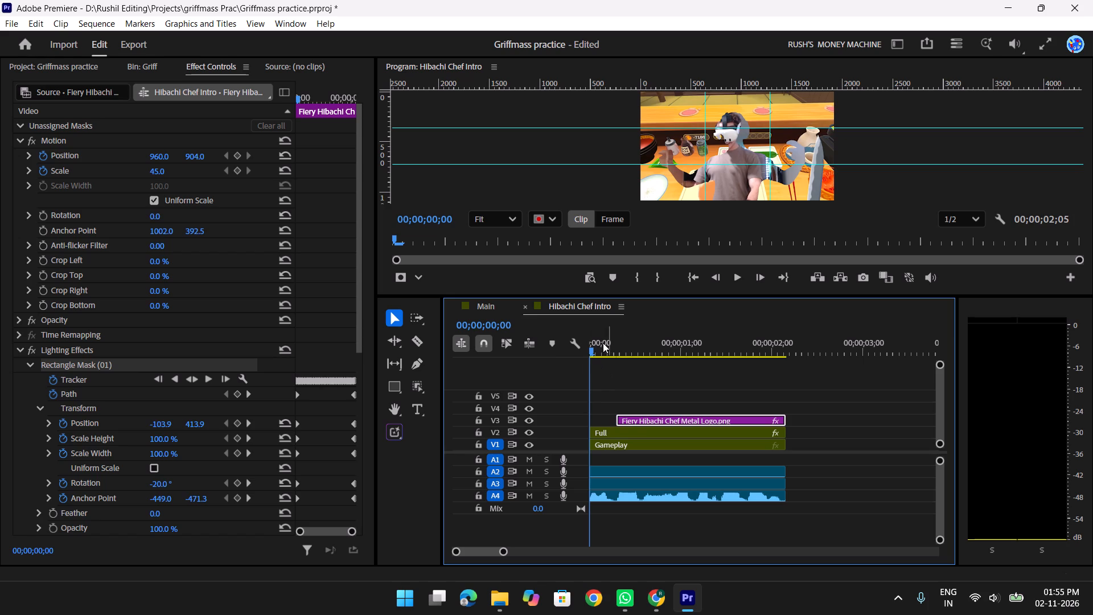
{"action": "key", "text": "space"}
{"action": "key", "text": "space"}
{"action": "left_click_drag", "start_coordinate": [638, 342], "coordinate": [598, 342]}
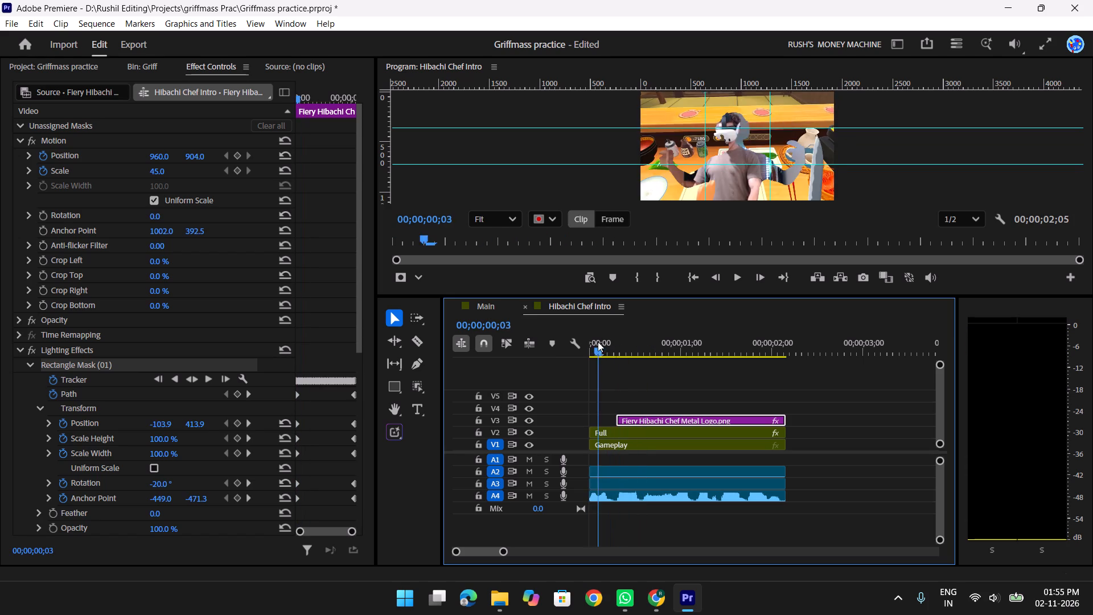
{"action": "left_click_drag", "start_coordinate": [598, 342], "coordinate": [663, 335]}
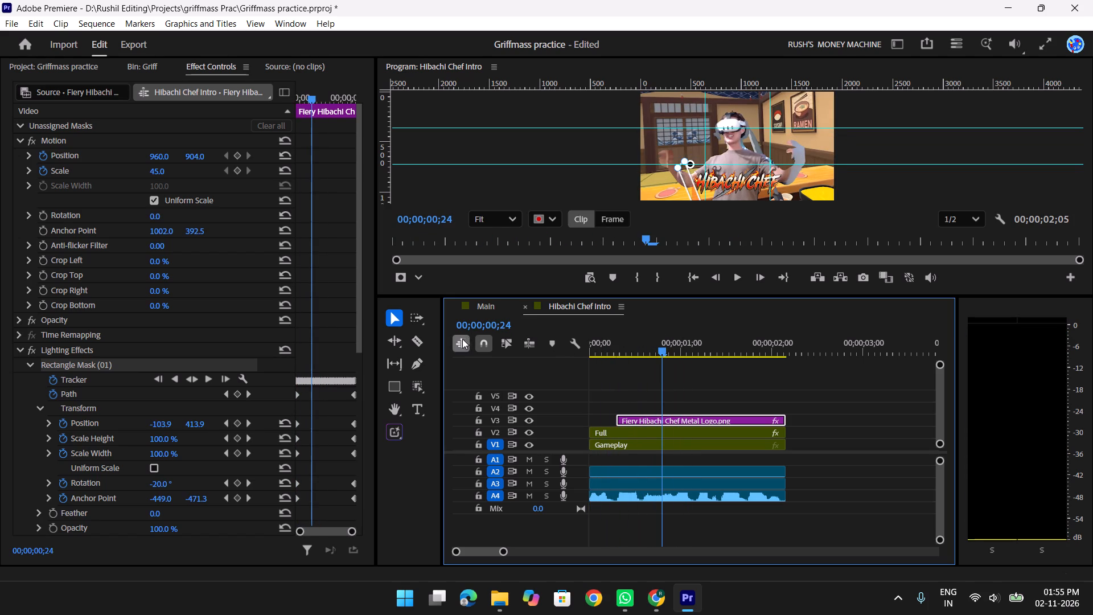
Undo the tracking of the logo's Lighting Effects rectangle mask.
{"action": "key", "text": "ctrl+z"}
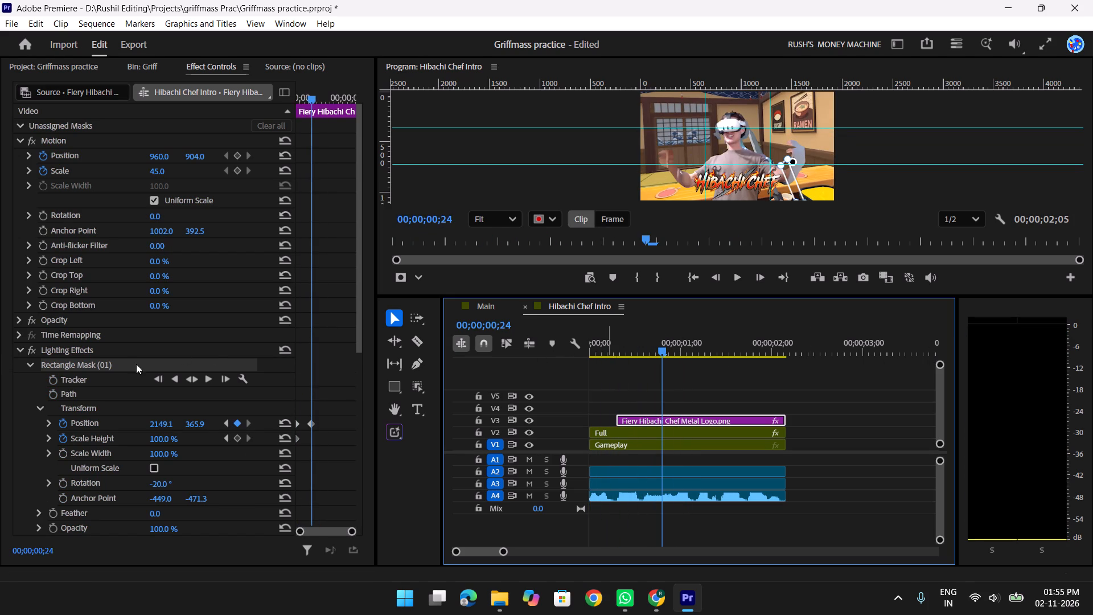
Select the logo's Lighting Effects rectangle mask and replay the intro from the logo's first frames to examine the light sweep.
{"action": "left_click", "coordinate": [128, 365]}
{"action": "left_click_drag", "start_coordinate": [624, 333], "coordinate": [609, 333]}
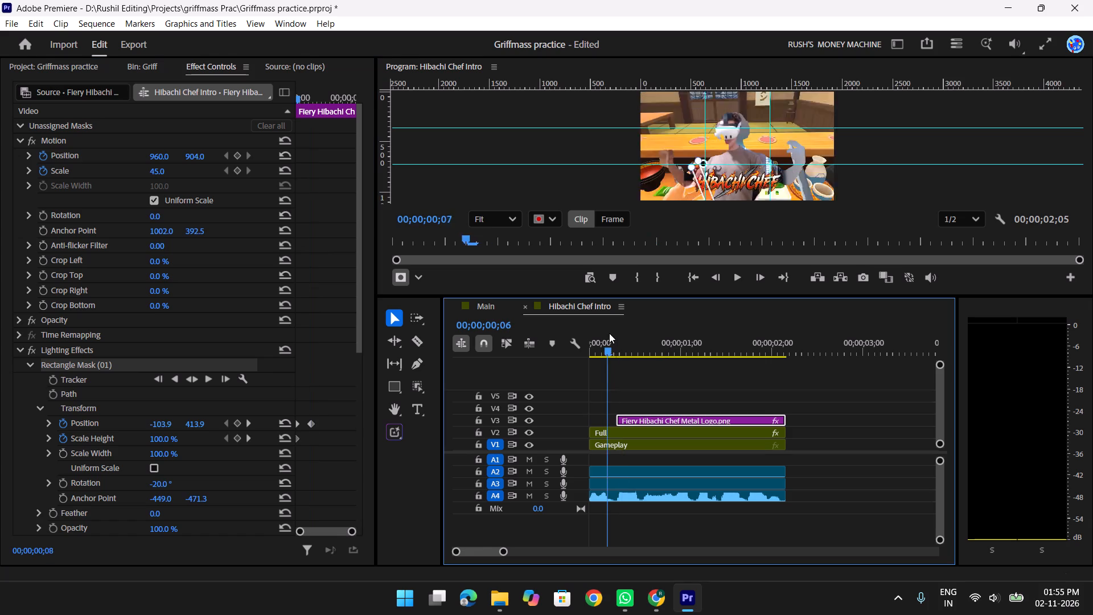
{"action": "left_click_drag", "start_coordinate": [609, 333], "coordinate": [617, 331]}
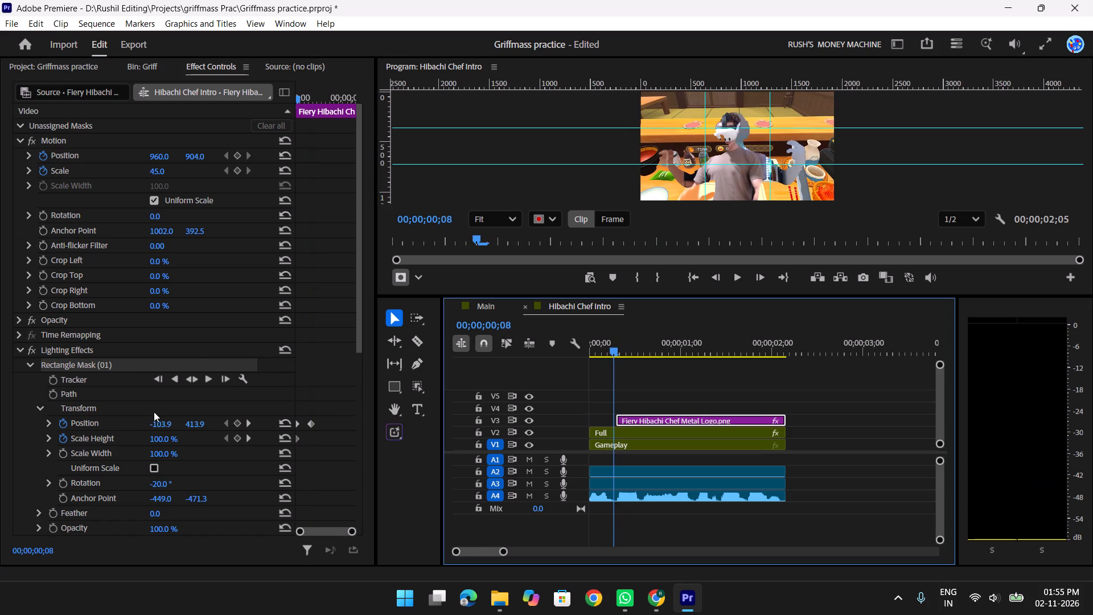
{"action": "left_click_drag", "start_coordinate": [615, 349], "coordinate": [615, 348]}
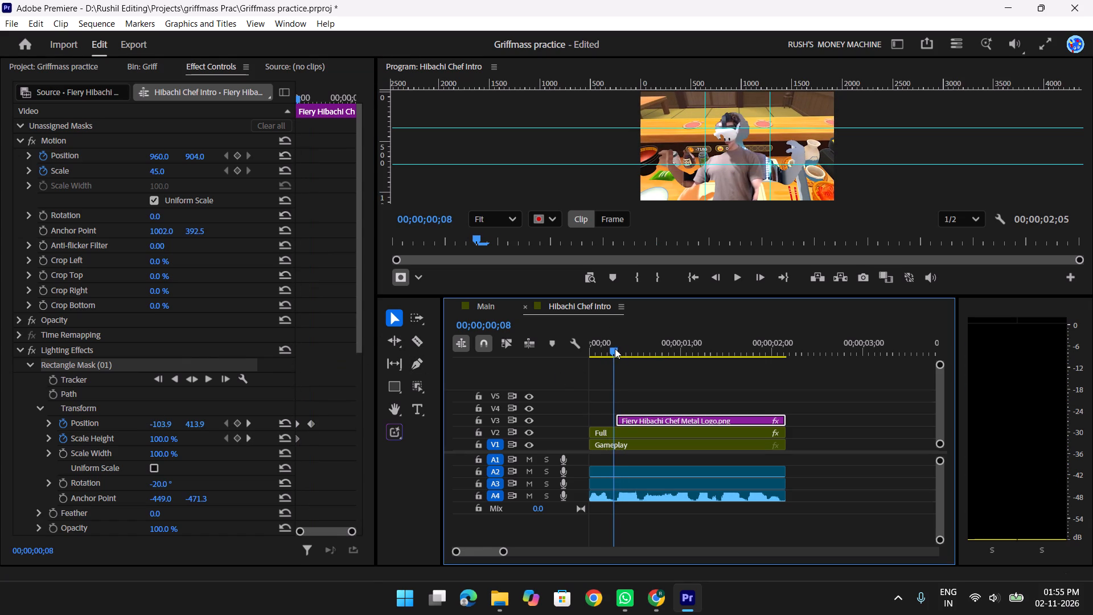
{"action": "left_click_drag", "start_coordinate": [615, 348], "coordinate": [622, 348]}
{"action": "left_click", "coordinate": [686, 416]}
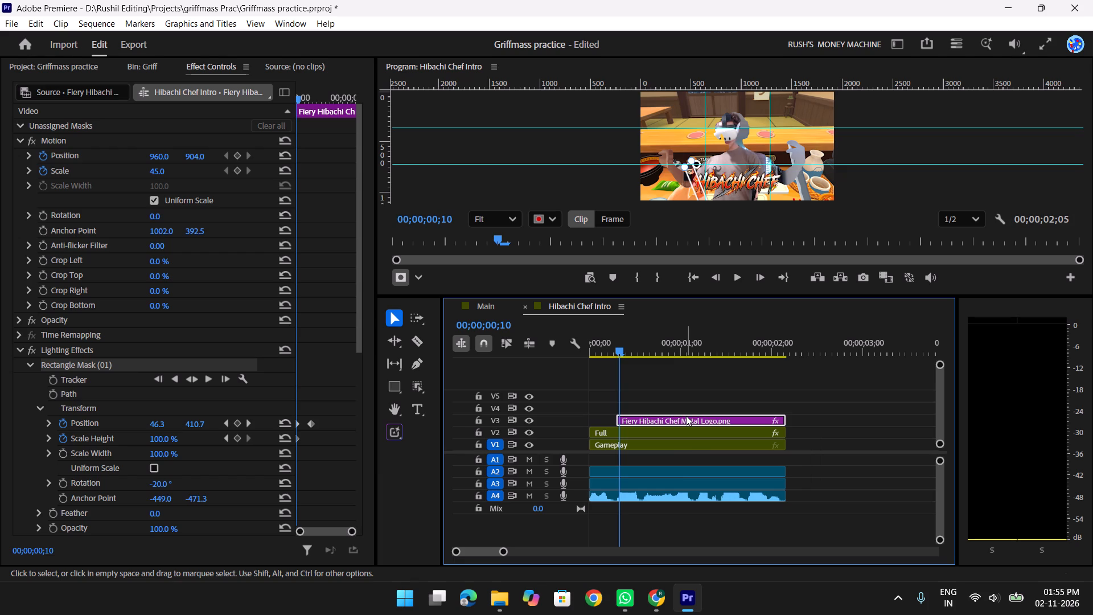
{"action": "key", "text": "space"}
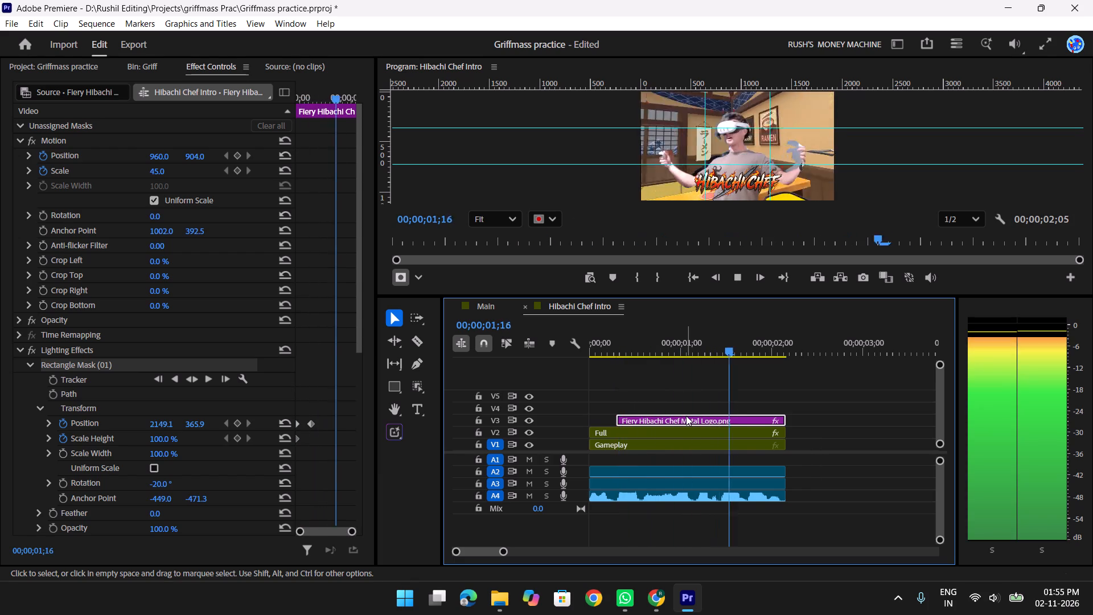
{"action": "key", "text": "space"}
{"action": "left_click_drag", "start_coordinate": [776, 345], "coordinate": [617, 343]}
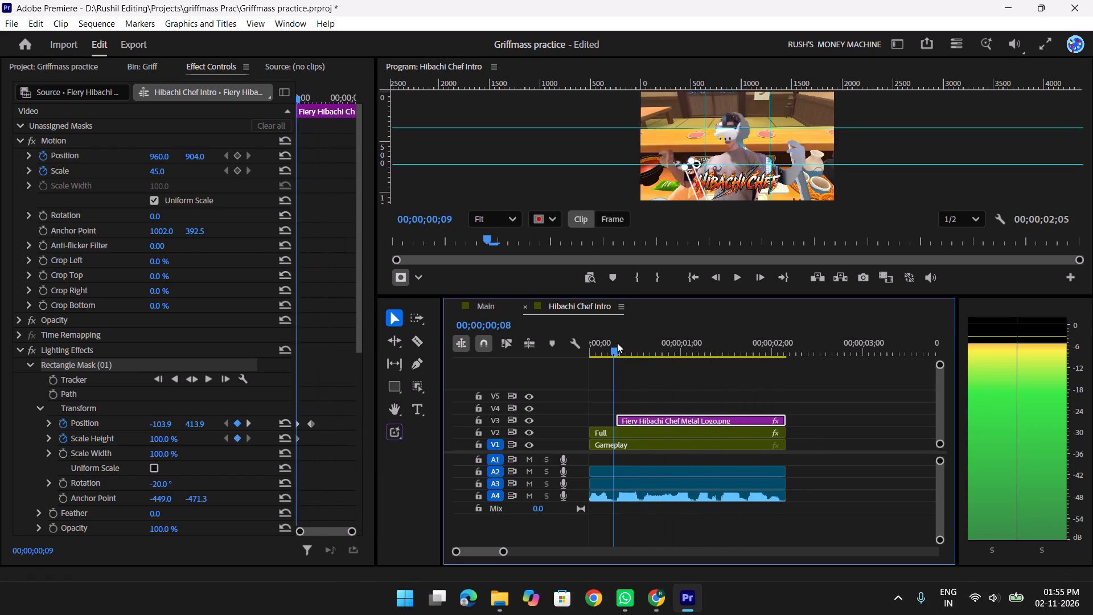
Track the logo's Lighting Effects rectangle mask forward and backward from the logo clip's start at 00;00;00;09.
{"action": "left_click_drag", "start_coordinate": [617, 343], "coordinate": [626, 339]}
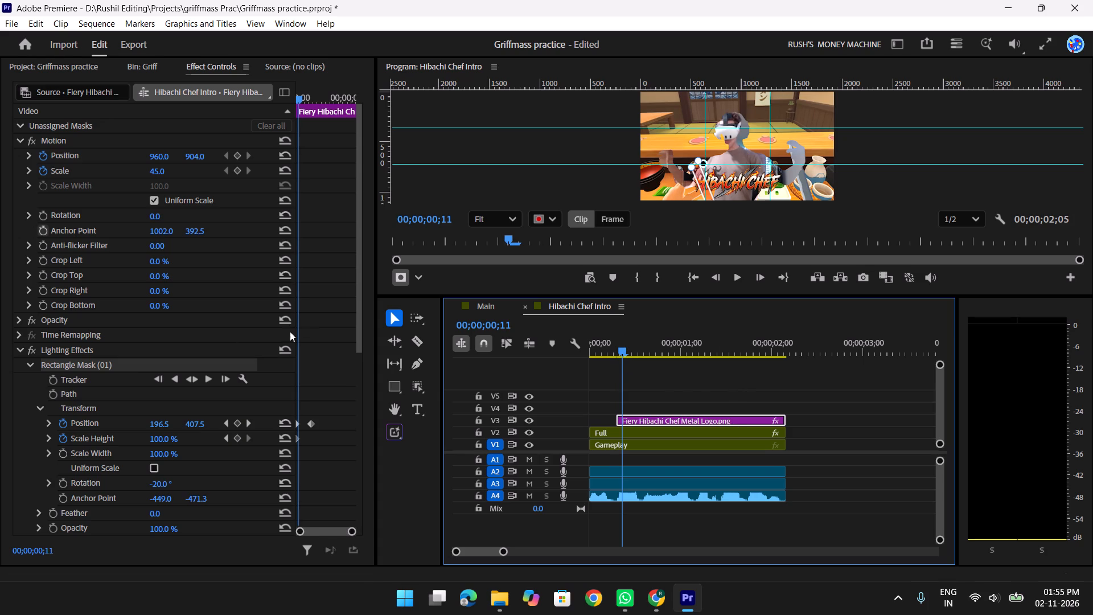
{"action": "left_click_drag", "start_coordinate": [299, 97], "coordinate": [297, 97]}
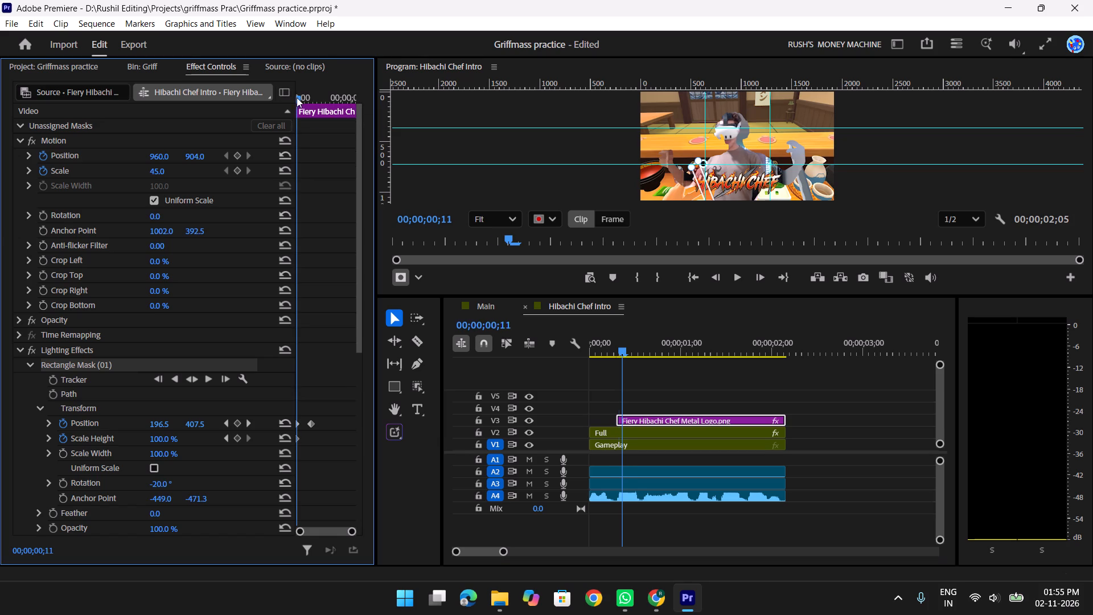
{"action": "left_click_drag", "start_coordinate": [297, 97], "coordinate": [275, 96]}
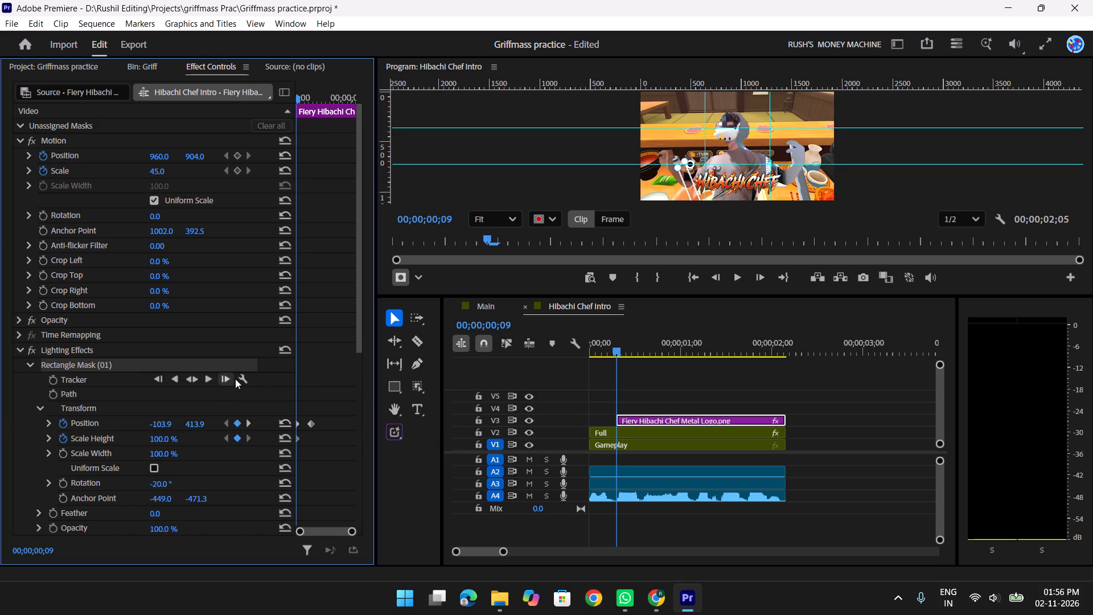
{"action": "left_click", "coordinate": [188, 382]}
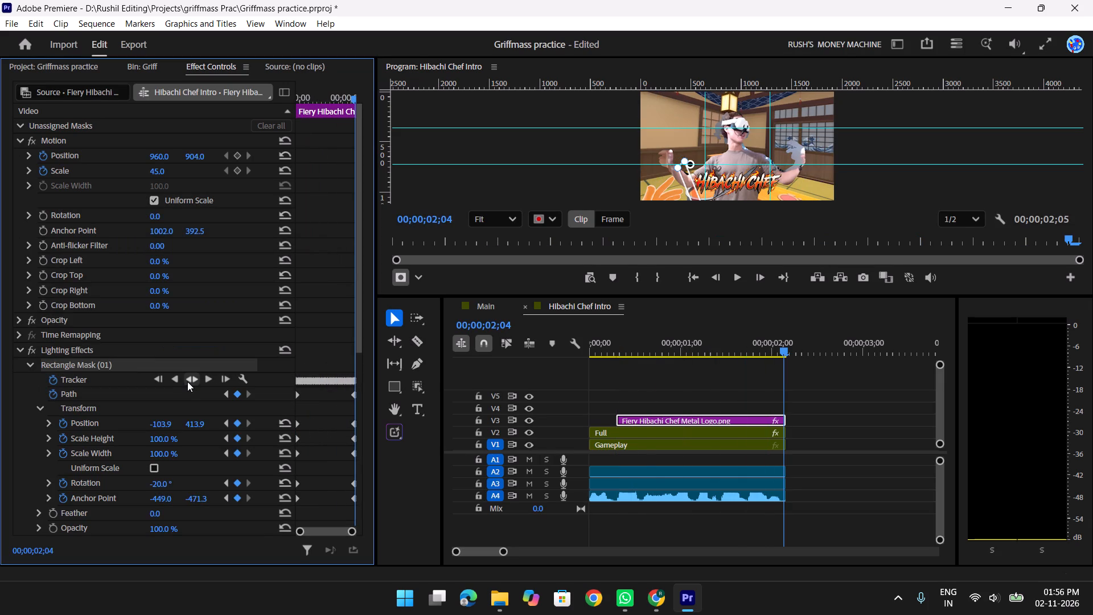
Replay the Hibachi Chef Intro from the logo's first frames to examine the light sweep with the tracked mask.
{"action": "left_click_drag", "start_coordinate": [353, 92], "coordinate": [235, 110]}
{"action": "key", "text": "space"}
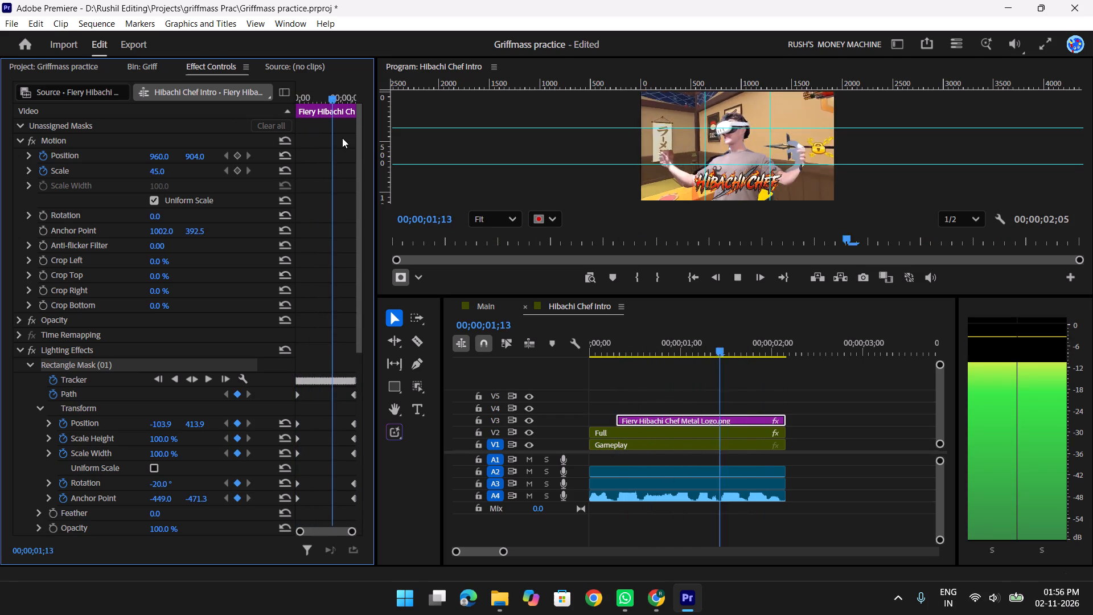
{"action": "key", "text": "space"}
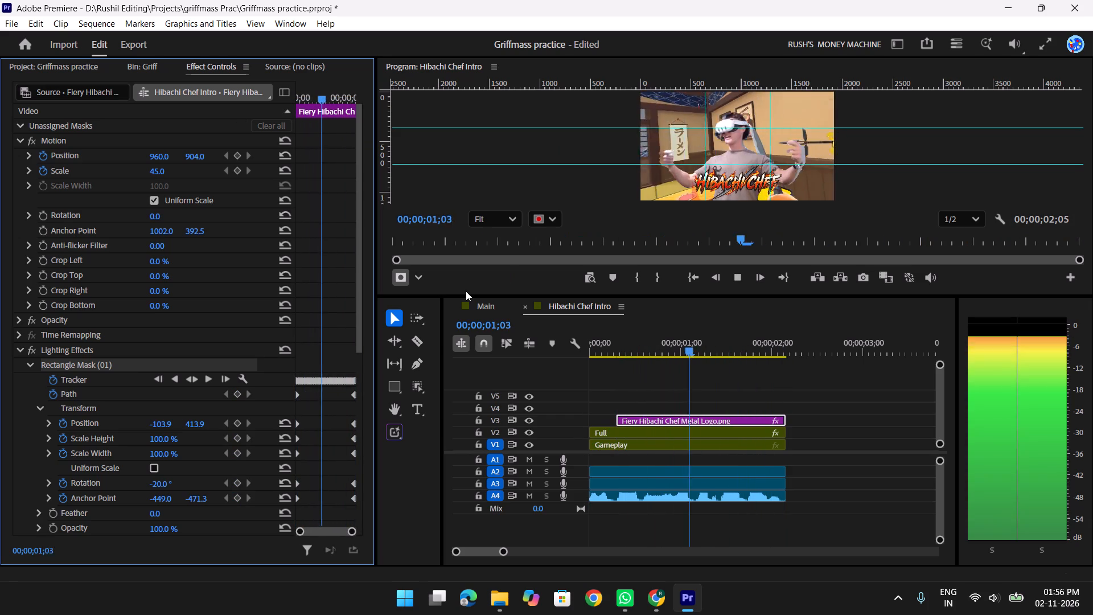
{"action": "key", "text": "space"}
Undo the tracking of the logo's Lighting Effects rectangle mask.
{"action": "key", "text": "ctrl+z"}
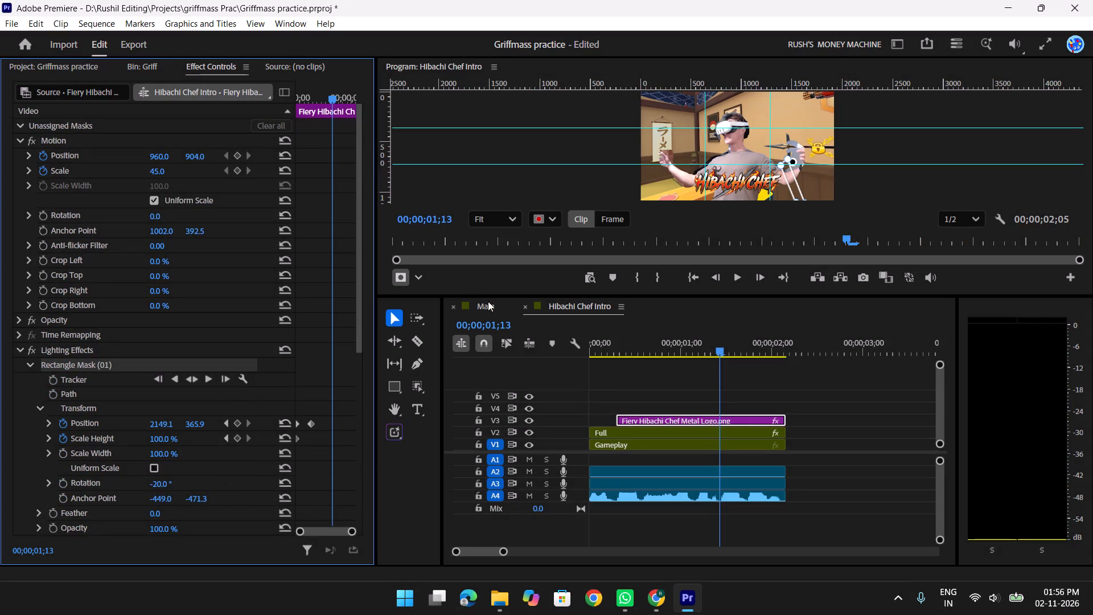
Look over the logo's Lighting Effects rectangle mask settings and collapse the effect.
{"action": "left_click", "coordinate": [79, 364]}
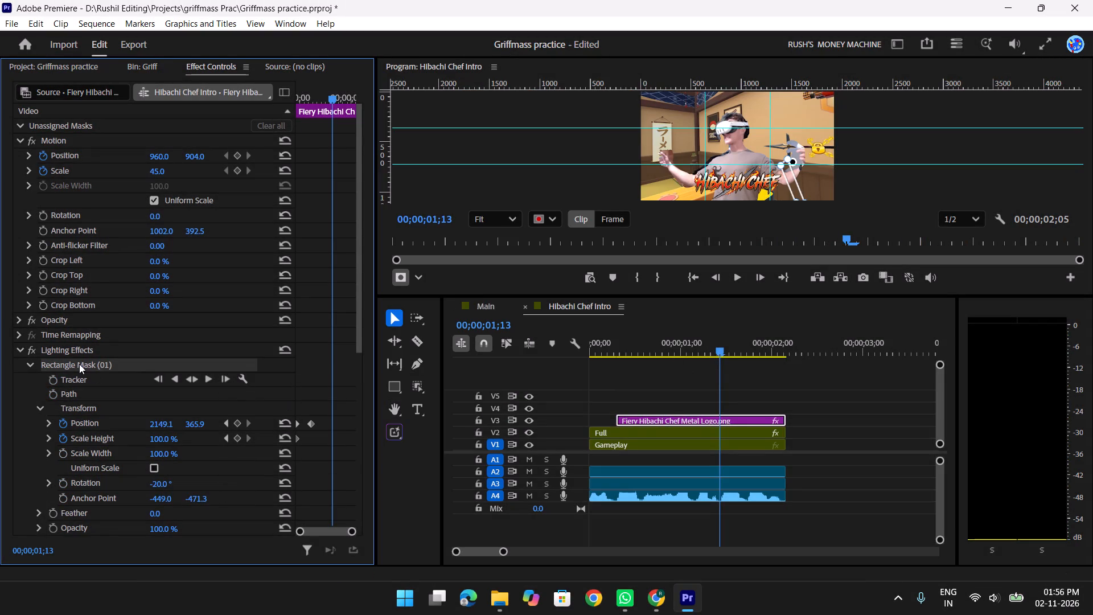
{"action": "scroll", "coordinate": [80, 361], "scroll_direction": "down", "scroll_amount": 3}
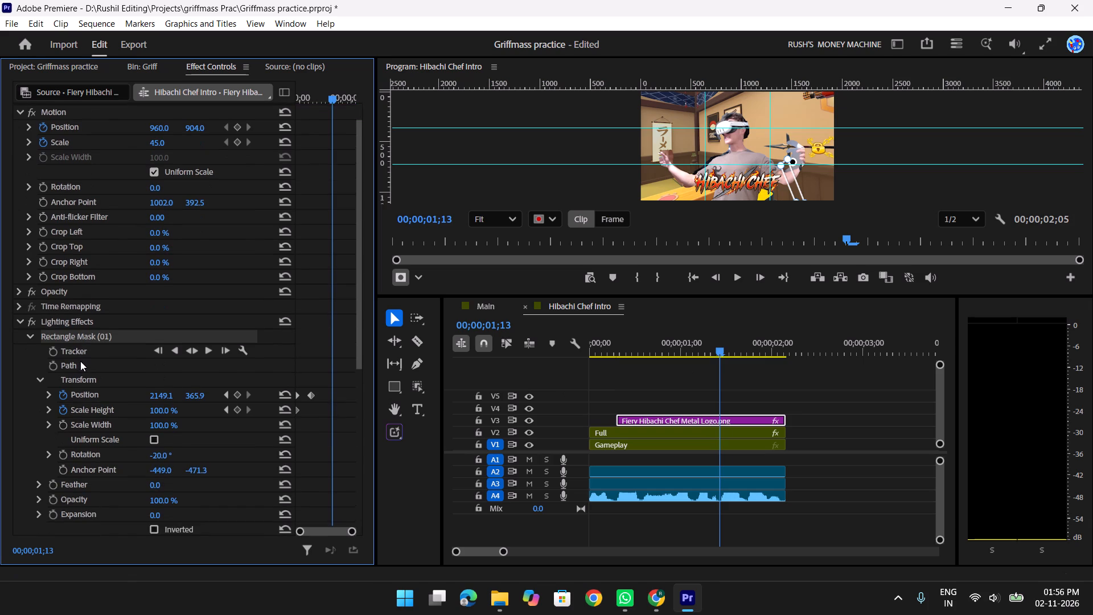
{"action": "scroll", "coordinate": [80, 361], "scroll_direction": "up", "scroll_amount": 2}
{"action": "left_click", "coordinate": [25, 347]}
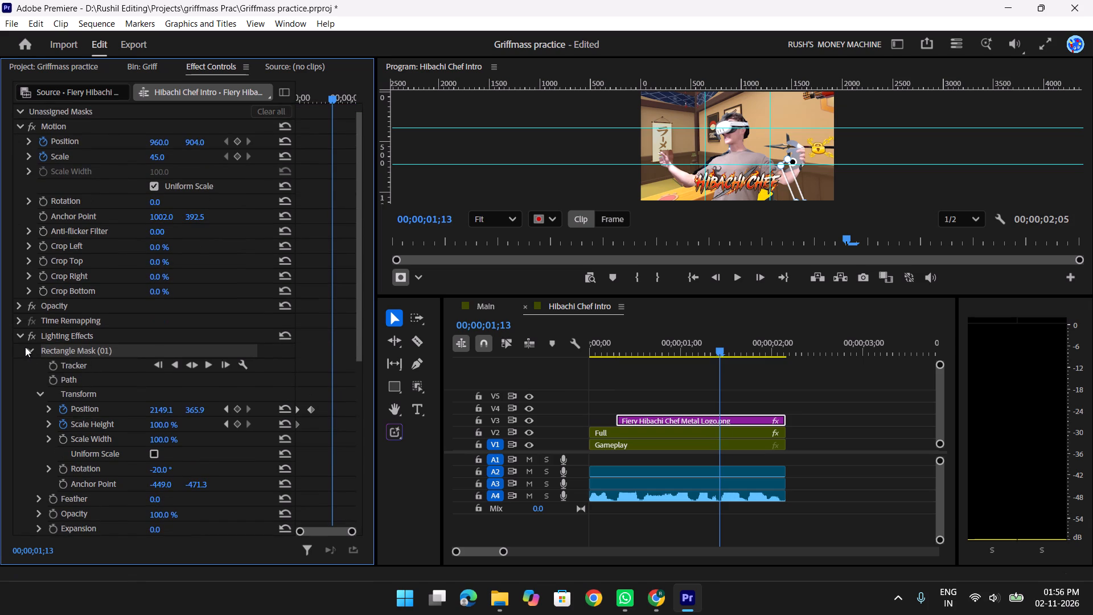
{"action": "left_click", "coordinate": [14, 335]}
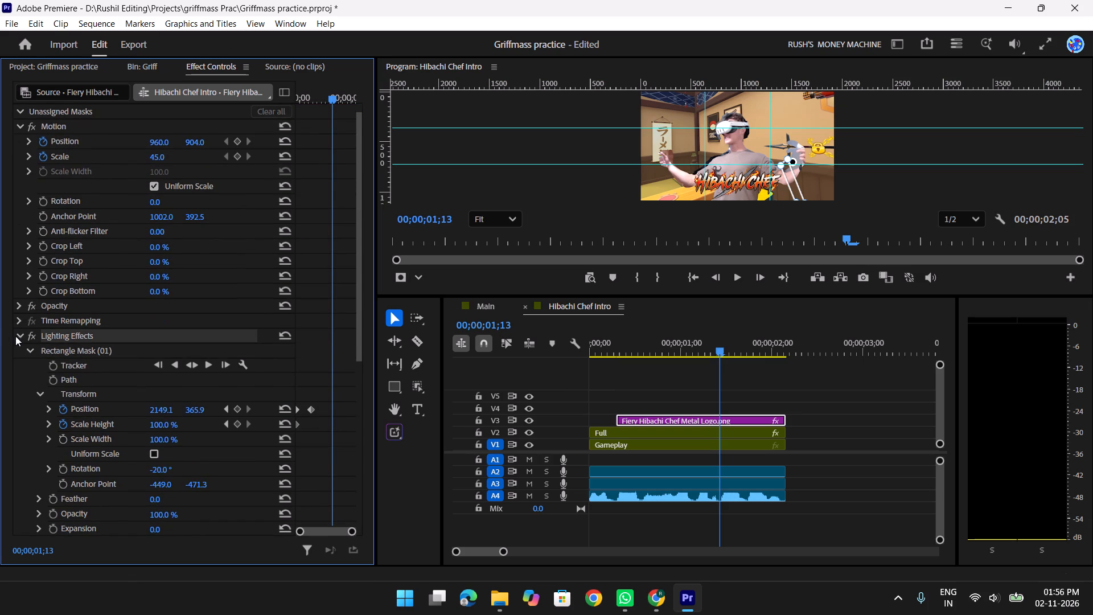
{"action": "left_click", "coordinate": [19, 335]}
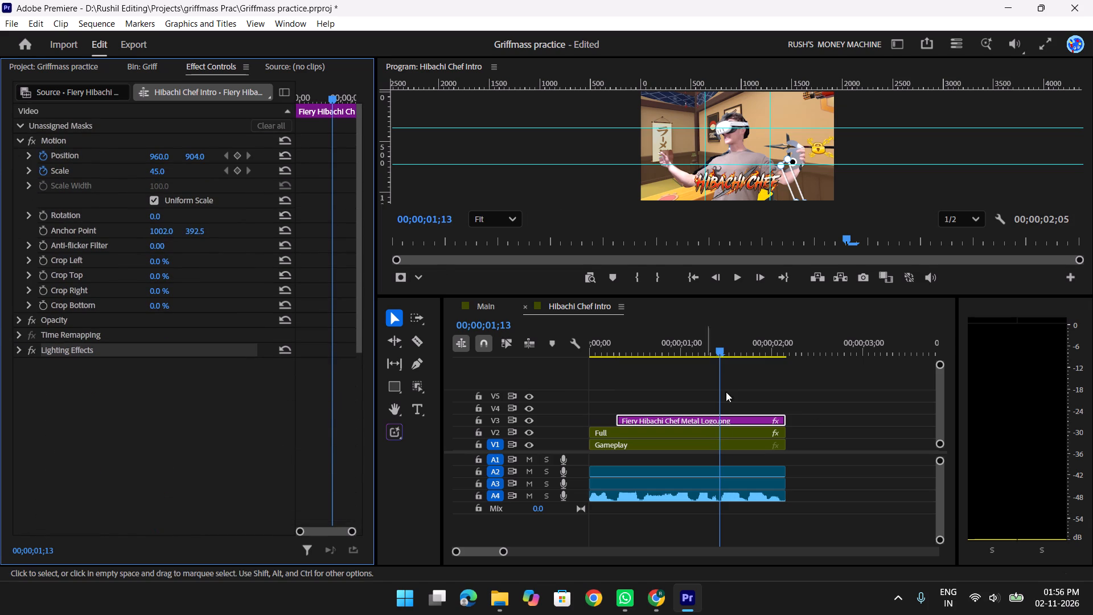
{"action": "left_click", "coordinate": [670, 419]}
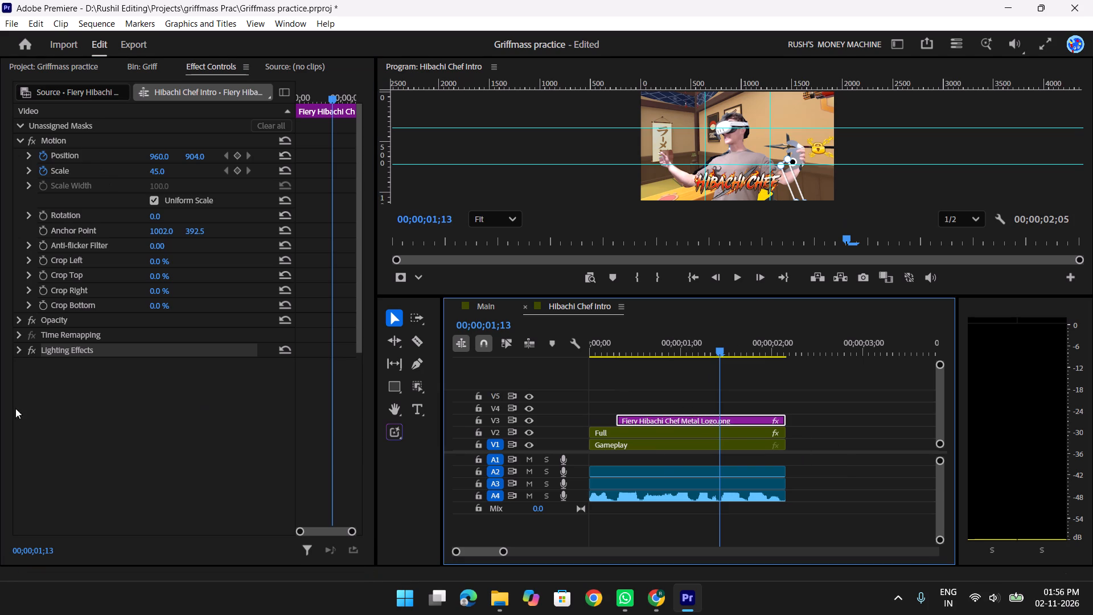
{"action": "left_click", "coordinate": [17, 321]}
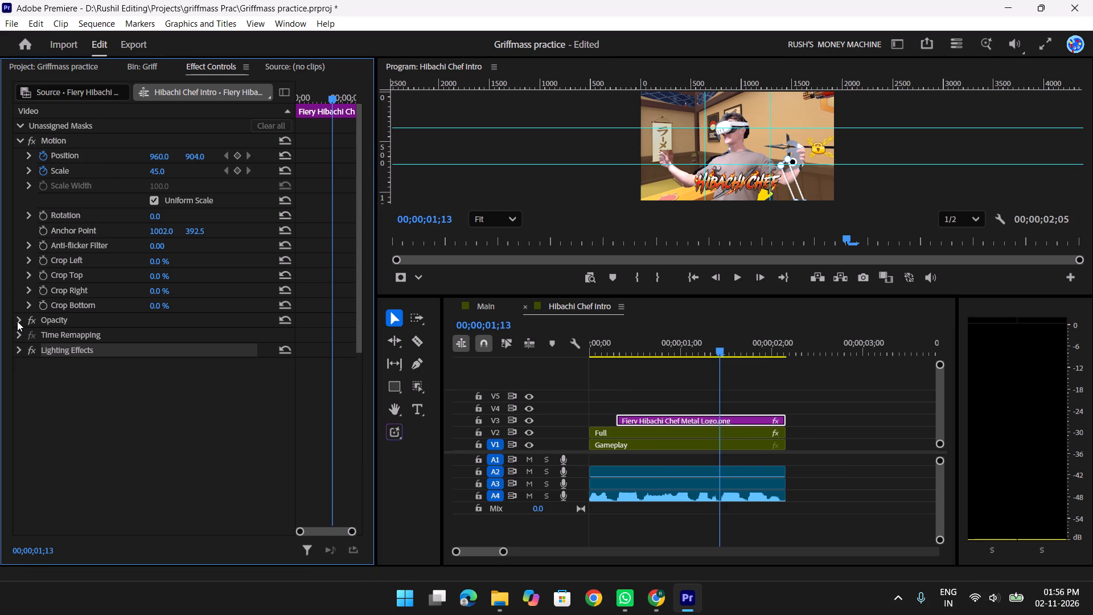
Track the Full clip's Object Mask (01) - Sharp forward and backward from 00;00;00;09.
{"action": "left_click", "coordinate": [698, 427]}
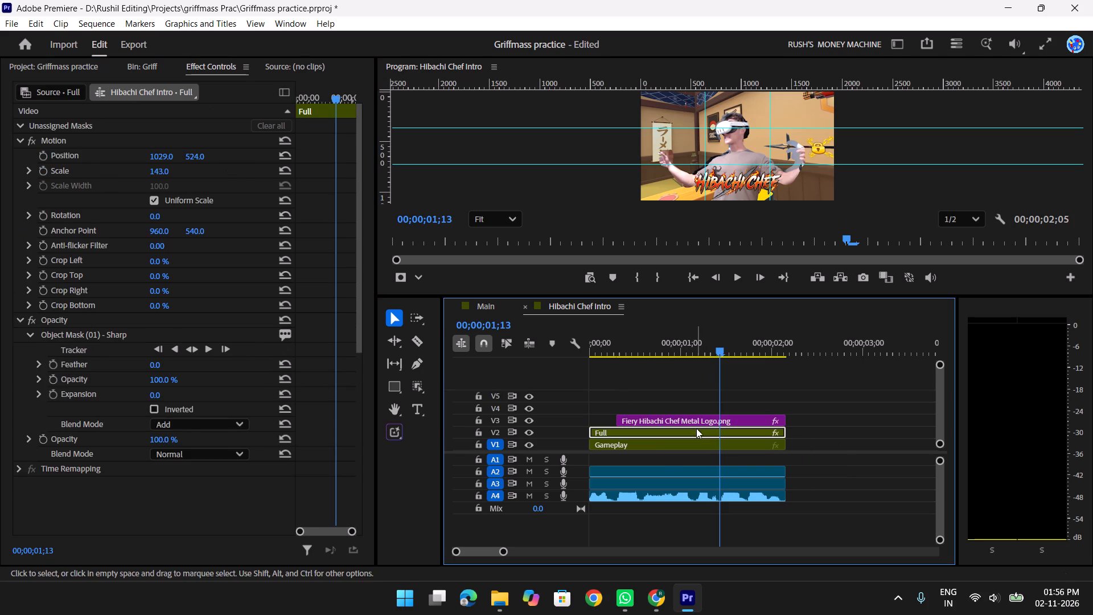
{"action": "left_click_drag", "start_coordinate": [713, 322], "coordinate": [646, 338]}
{"action": "left_click_drag", "start_coordinate": [720, 341], "coordinate": [550, 345]}
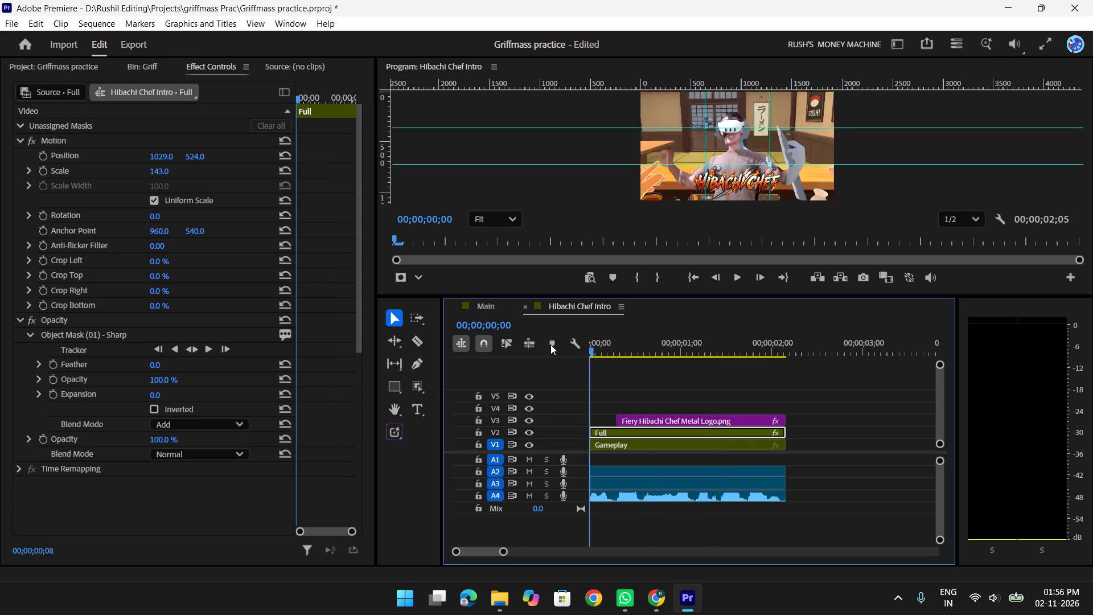
{"action": "left_click_drag", "start_coordinate": [550, 345], "coordinate": [619, 349]}
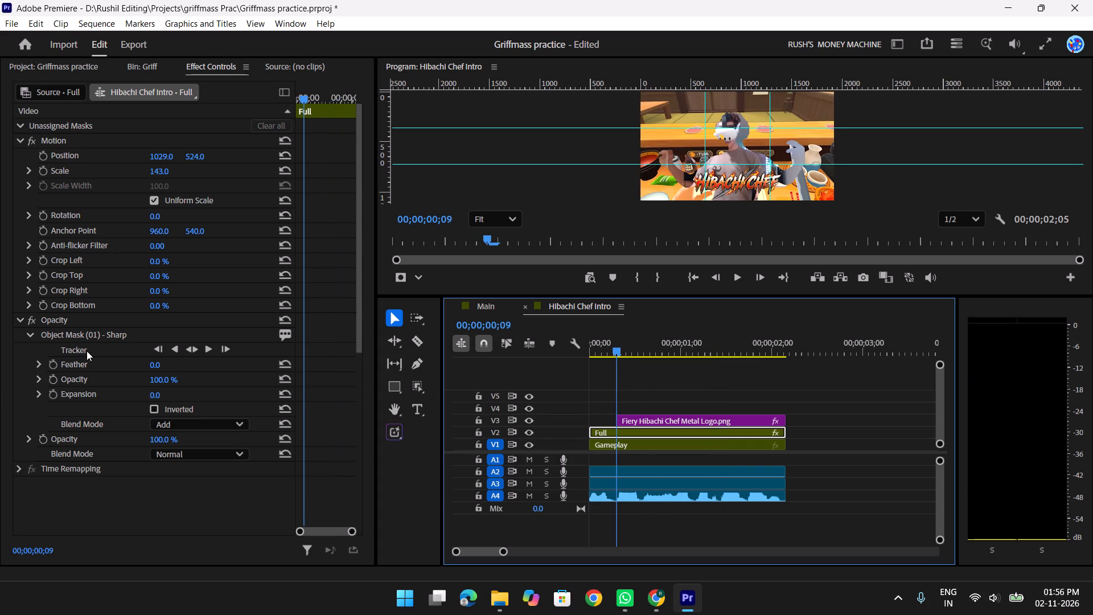
{"action": "left_click", "coordinate": [191, 350]}
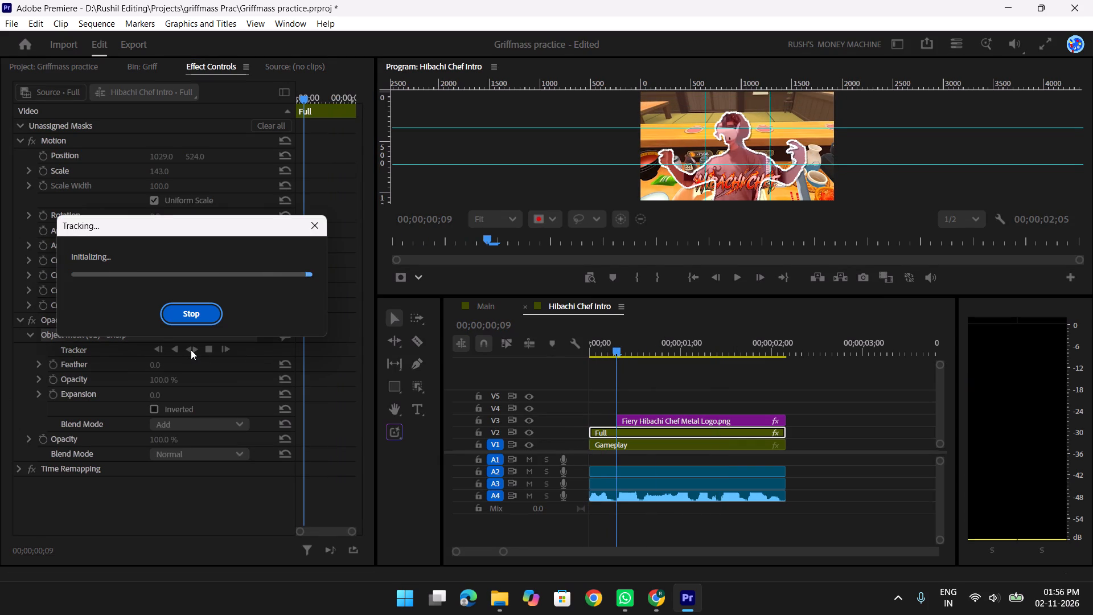
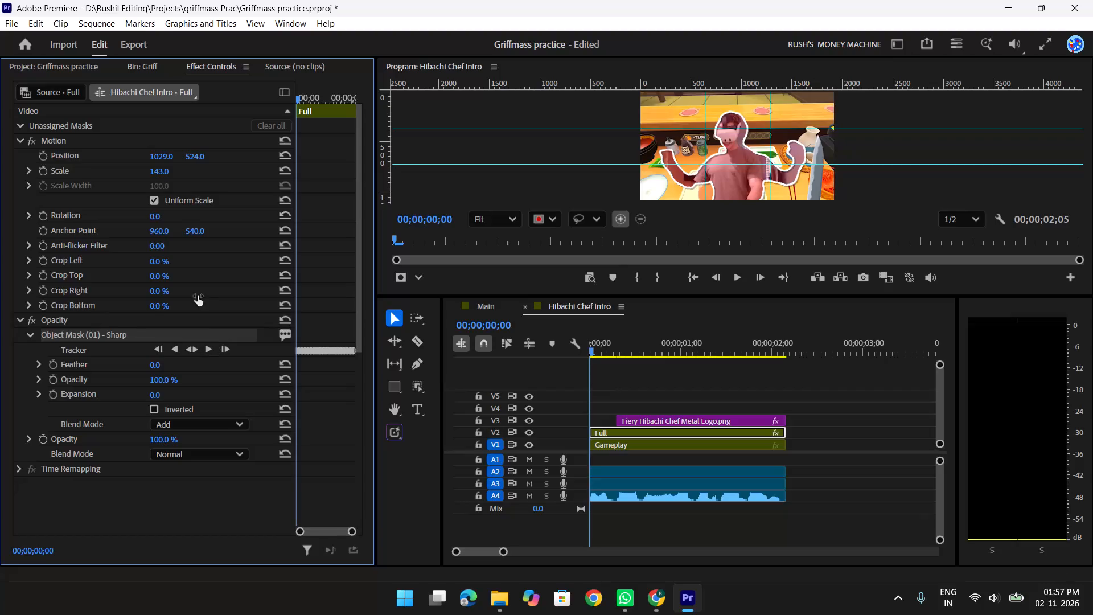
Replay the Hibachi Chef Intro from the start to examine how the tracked object mask follows the presenter.
{"action": "key", "text": "space"}
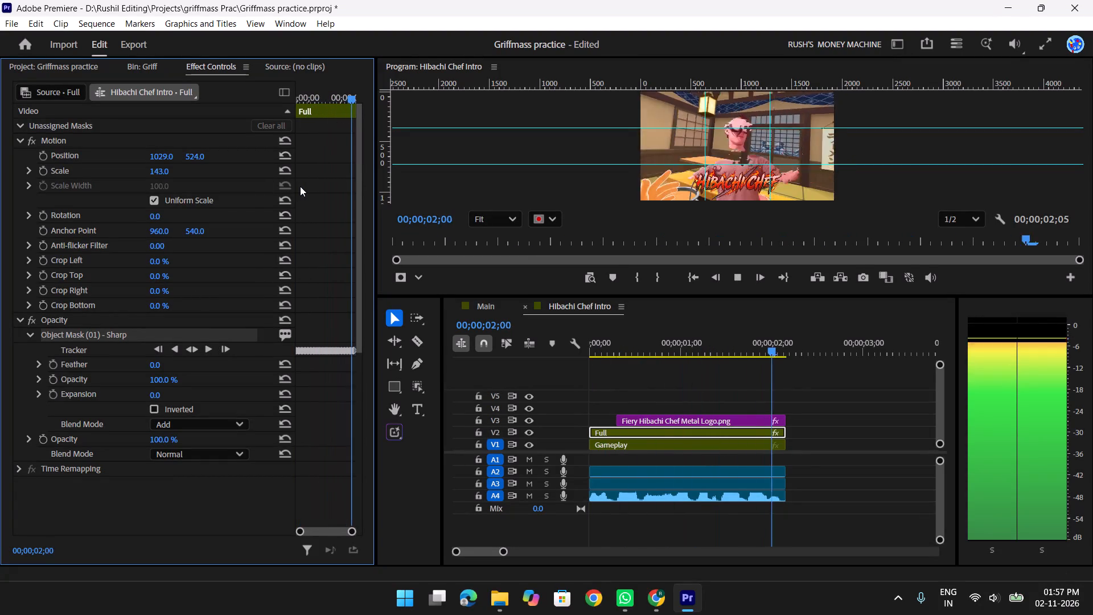
{"action": "left_click_drag", "start_coordinate": [774, 350], "coordinate": [656, 343]}
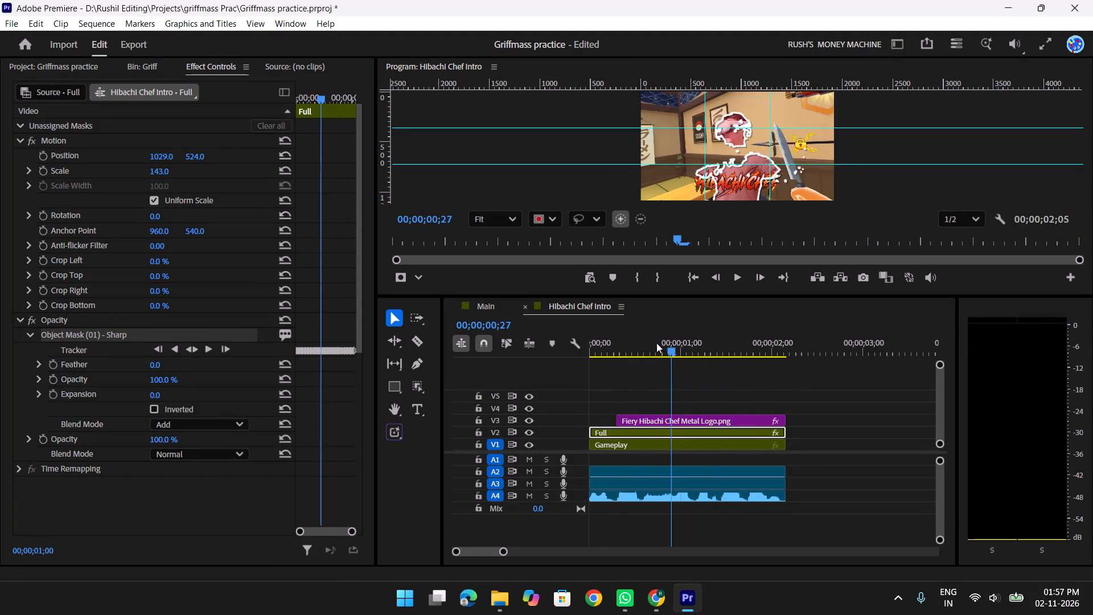
{"action": "left_click_drag", "start_coordinate": [656, 343], "coordinate": [557, 334]}
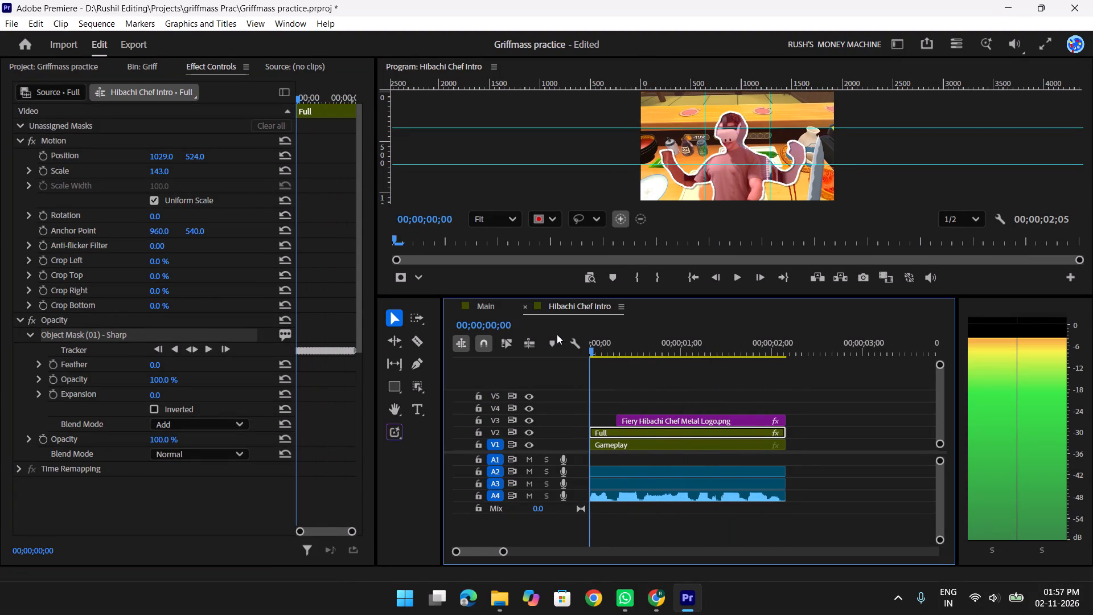
{"action": "left_click_drag", "start_coordinate": [557, 334], "coordinate": [572, 340]}
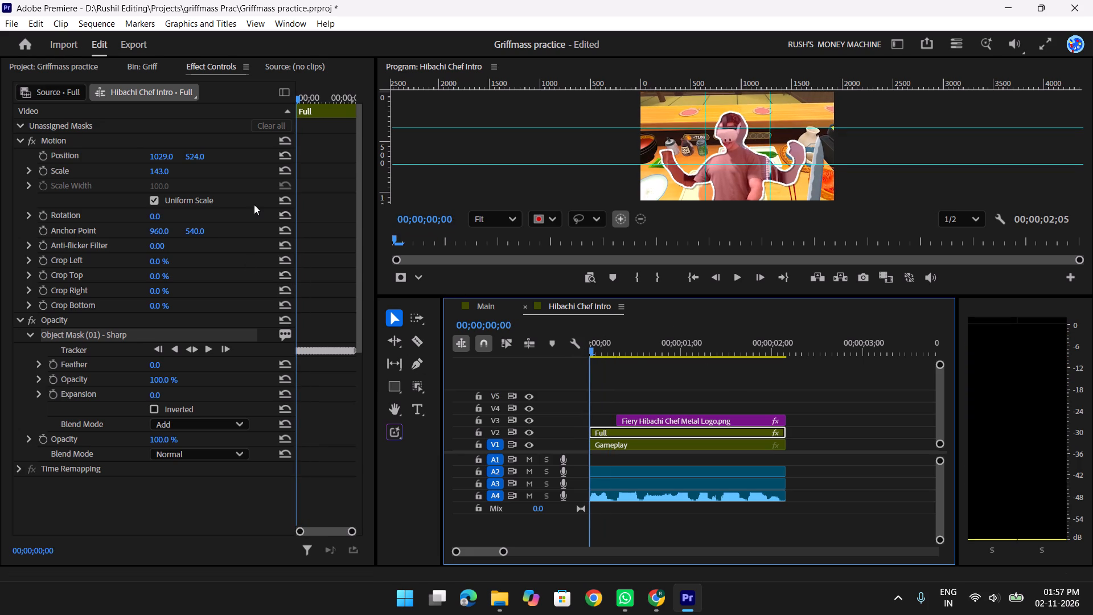
{"action": "key", "text": "space"}
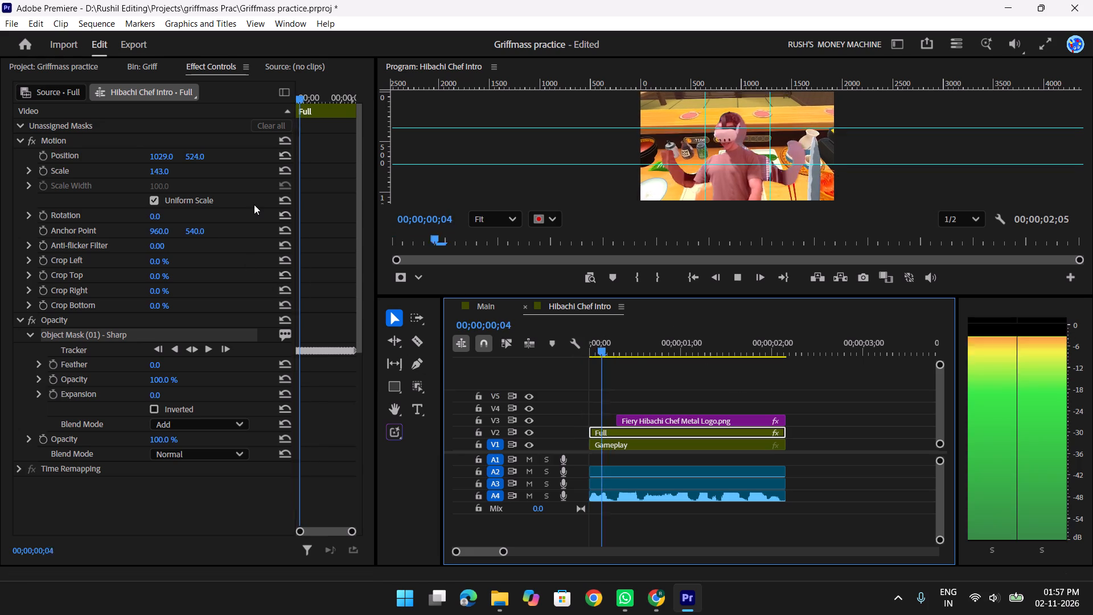
{"action": "key", "text": "space"}
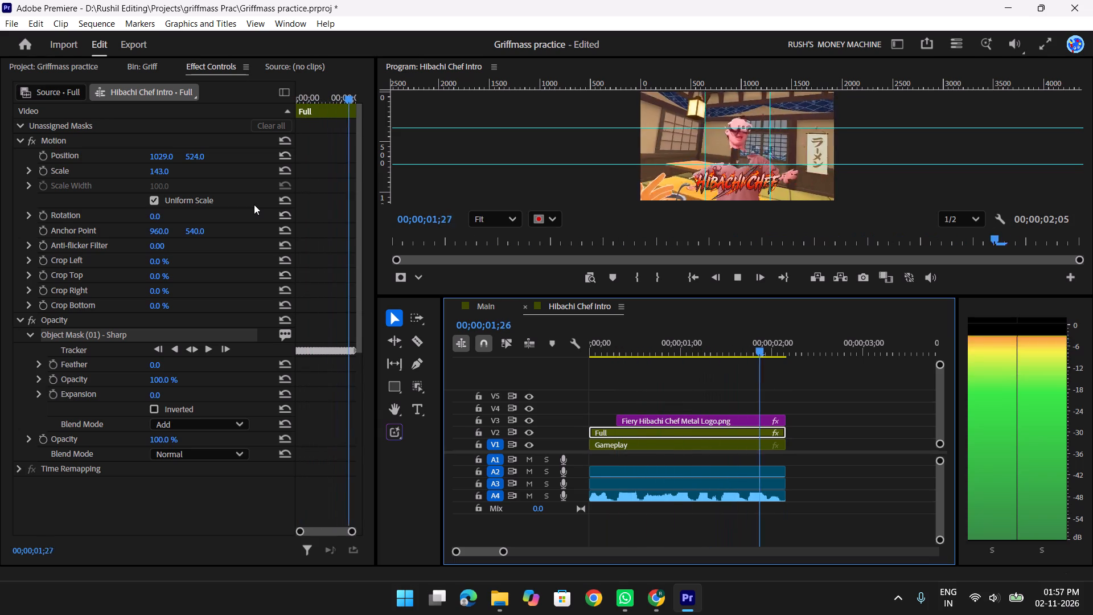
{"action": "key", "text": "space"}
{"action": "key", "text": "space"}
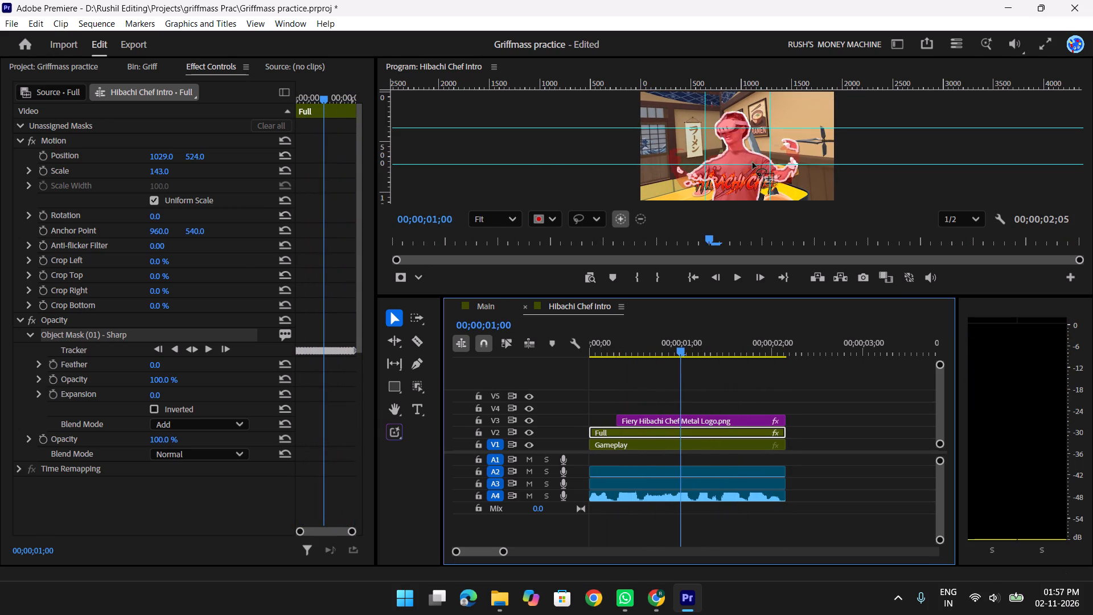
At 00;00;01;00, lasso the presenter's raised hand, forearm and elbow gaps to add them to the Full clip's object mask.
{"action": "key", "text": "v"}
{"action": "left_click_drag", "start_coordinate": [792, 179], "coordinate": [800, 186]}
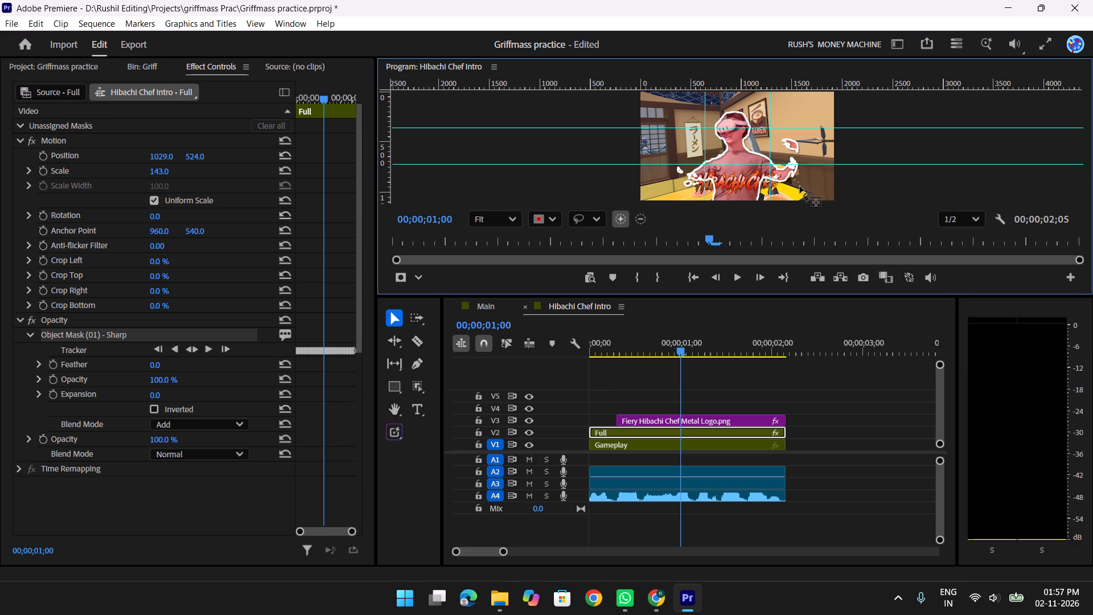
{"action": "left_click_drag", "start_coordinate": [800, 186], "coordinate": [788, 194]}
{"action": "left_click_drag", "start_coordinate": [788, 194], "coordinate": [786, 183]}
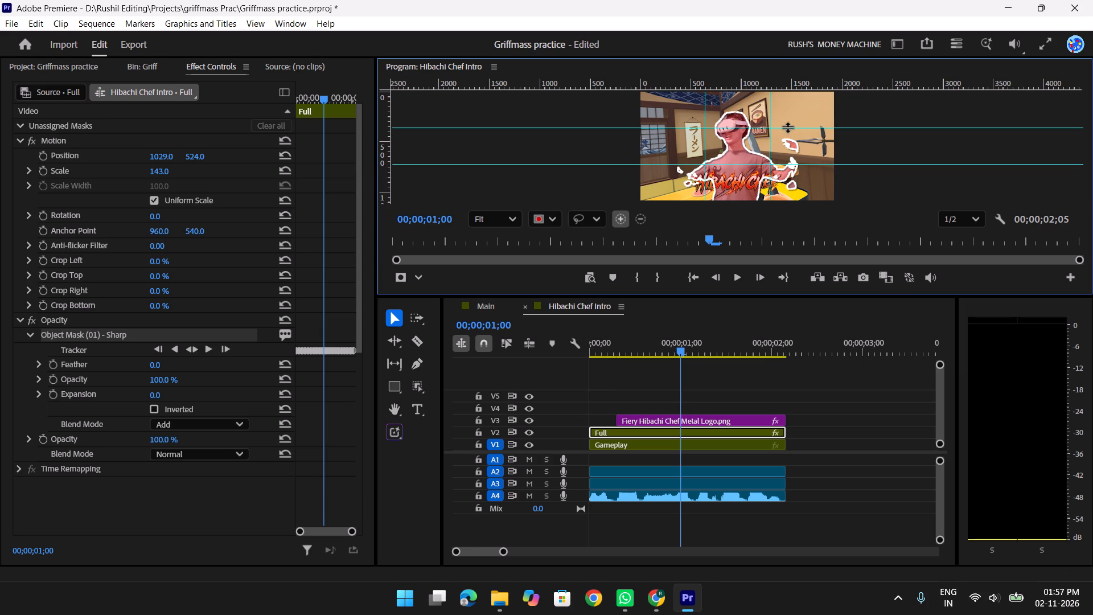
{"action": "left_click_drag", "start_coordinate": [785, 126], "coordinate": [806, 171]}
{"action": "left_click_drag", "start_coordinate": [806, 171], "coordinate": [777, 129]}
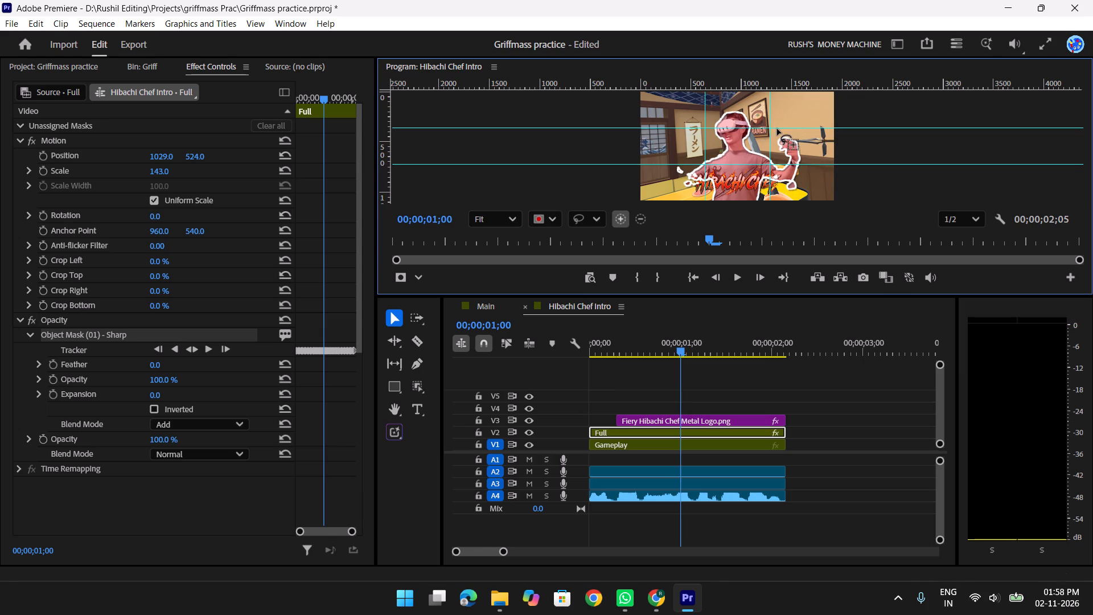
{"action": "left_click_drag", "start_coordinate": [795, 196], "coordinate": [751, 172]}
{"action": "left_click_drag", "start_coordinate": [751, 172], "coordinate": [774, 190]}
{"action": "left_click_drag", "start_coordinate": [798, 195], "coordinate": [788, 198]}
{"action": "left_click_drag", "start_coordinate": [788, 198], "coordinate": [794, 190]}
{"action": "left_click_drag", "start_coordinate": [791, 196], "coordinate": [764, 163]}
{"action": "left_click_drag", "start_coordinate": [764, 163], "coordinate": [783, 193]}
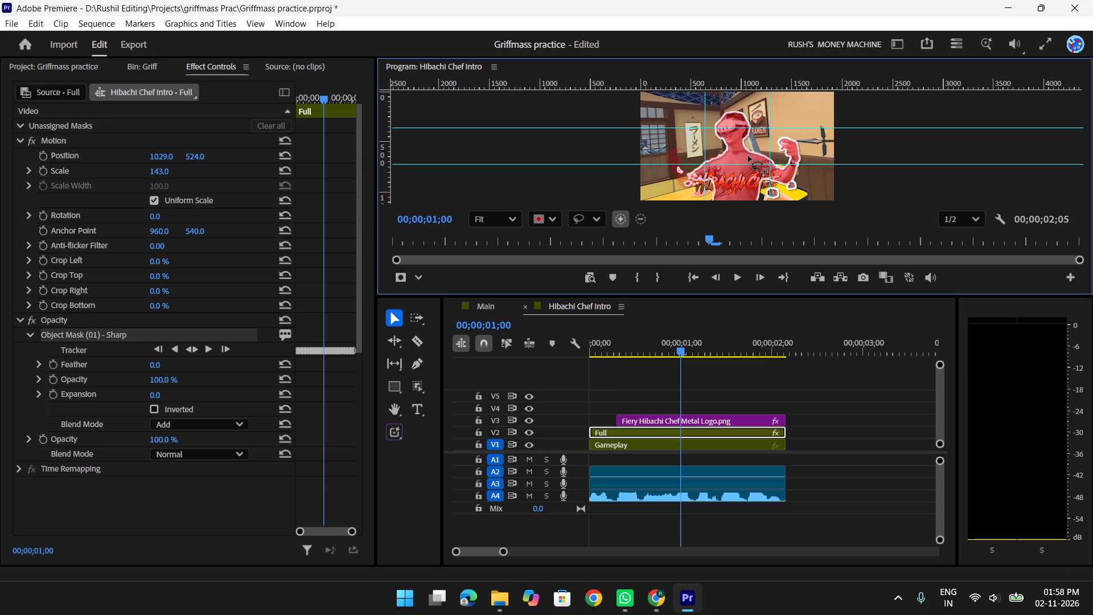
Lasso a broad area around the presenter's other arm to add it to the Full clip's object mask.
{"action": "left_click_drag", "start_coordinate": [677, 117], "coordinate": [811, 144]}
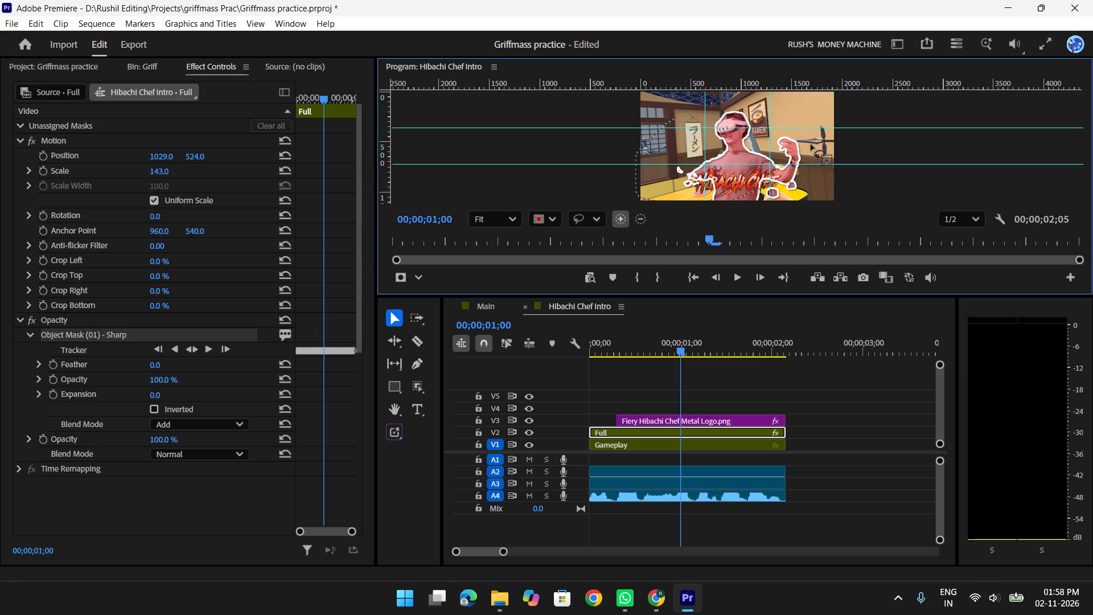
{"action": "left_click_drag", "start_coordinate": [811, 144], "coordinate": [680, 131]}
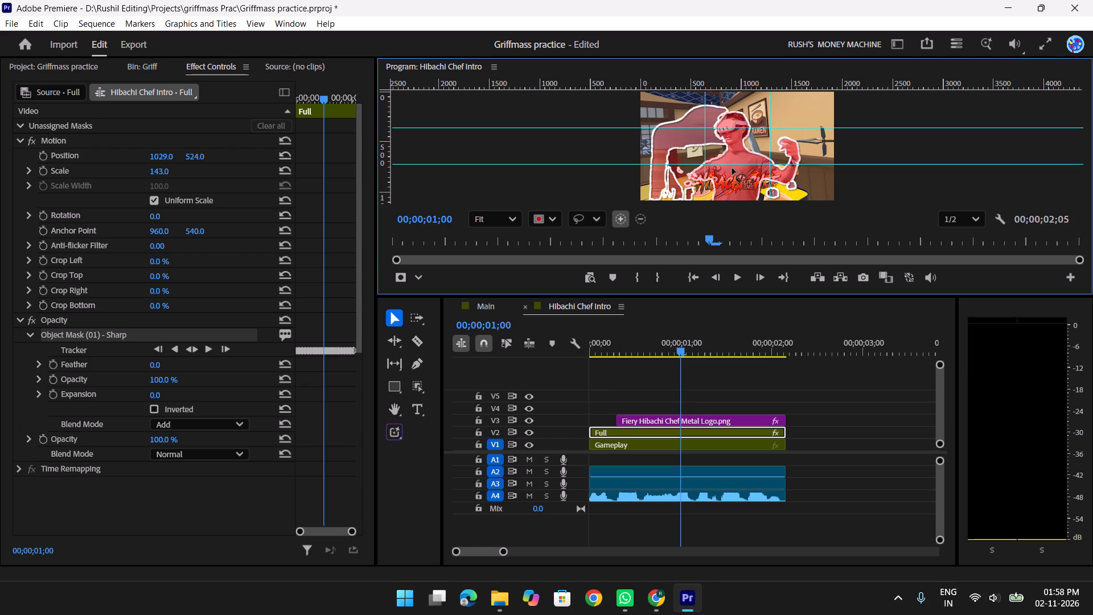
Delete Object Mask (01) - Sharp from the Full clip's Opacity effect.
{"action": "left_click", "coordinate": [703, 422]}
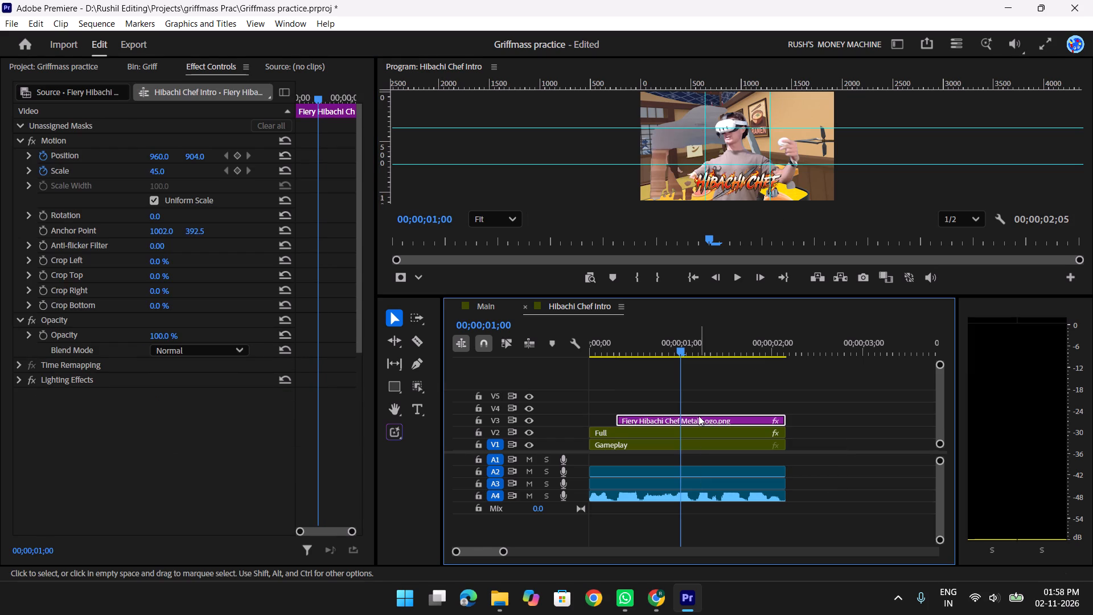
{"action": "left_click", "coordinate": [687, 423]}
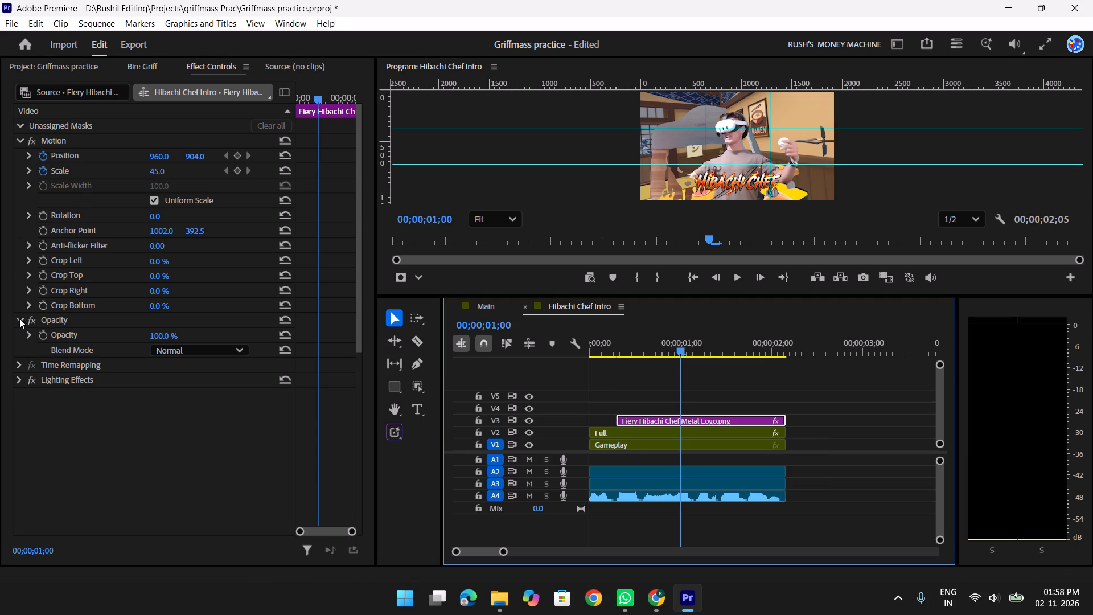
{"action": "left_click", "coordinate": [19, 318]}
{"action": "left_click", "coordinate": [23, 318]}
{"action": "left_click", "coordinate": [667, 434]}
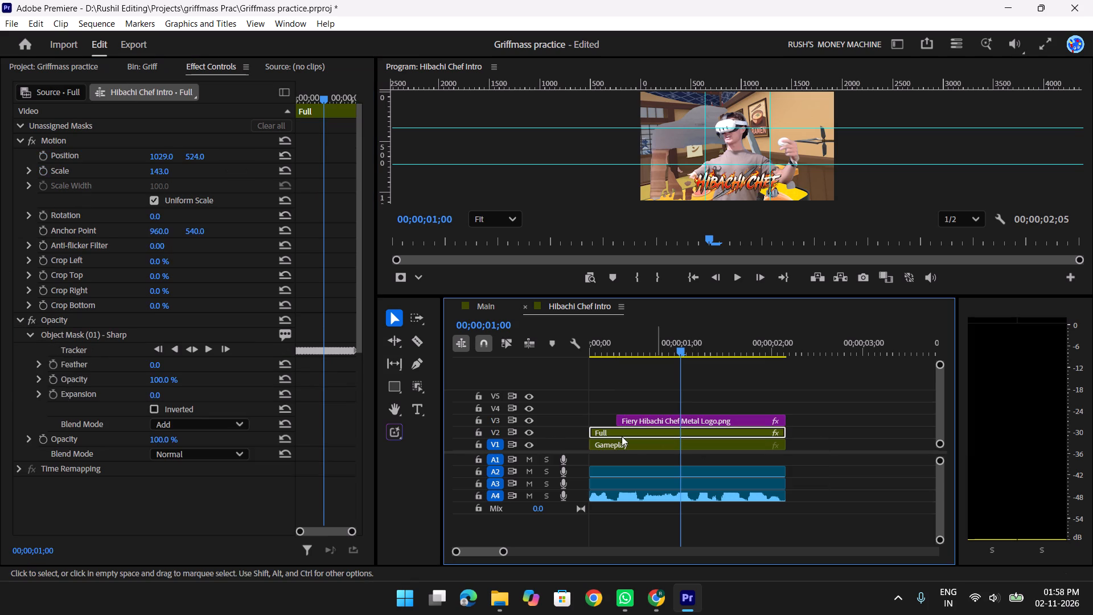
{"action": "left_click", "coordinate": [94, 333]}
{"action": "key", "text": "Delete"}
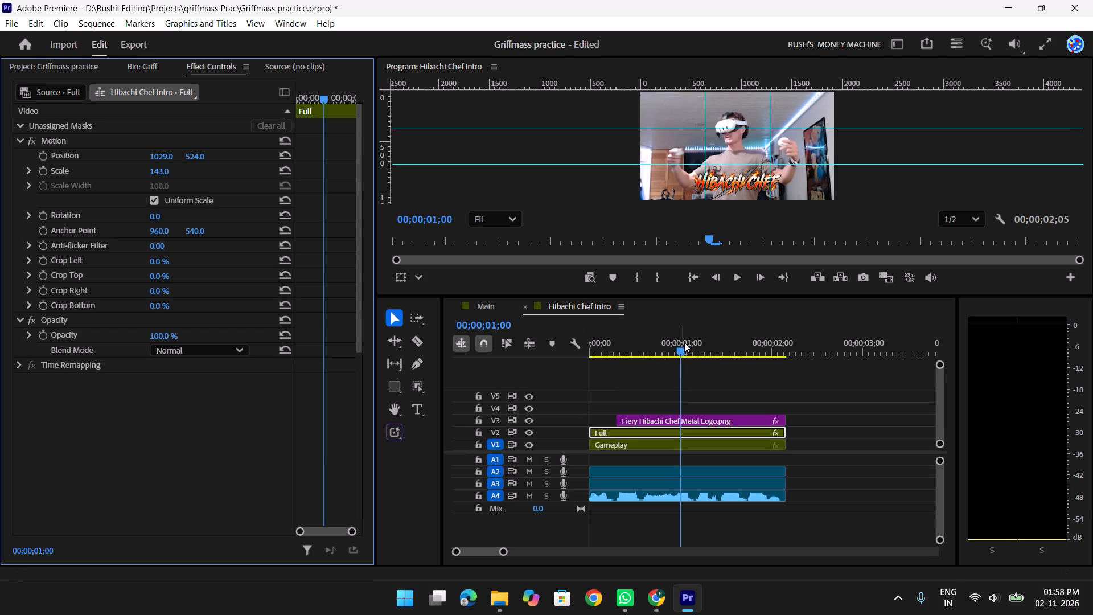
Play the unmasked intro, try raising the Full clip in the frame, and set its vertical position to 525.
{"action": "left_click_drag", "start_coordinate": [684, 342], "coordinate": [539, 354]}
{"action": "key", "text": "space"}
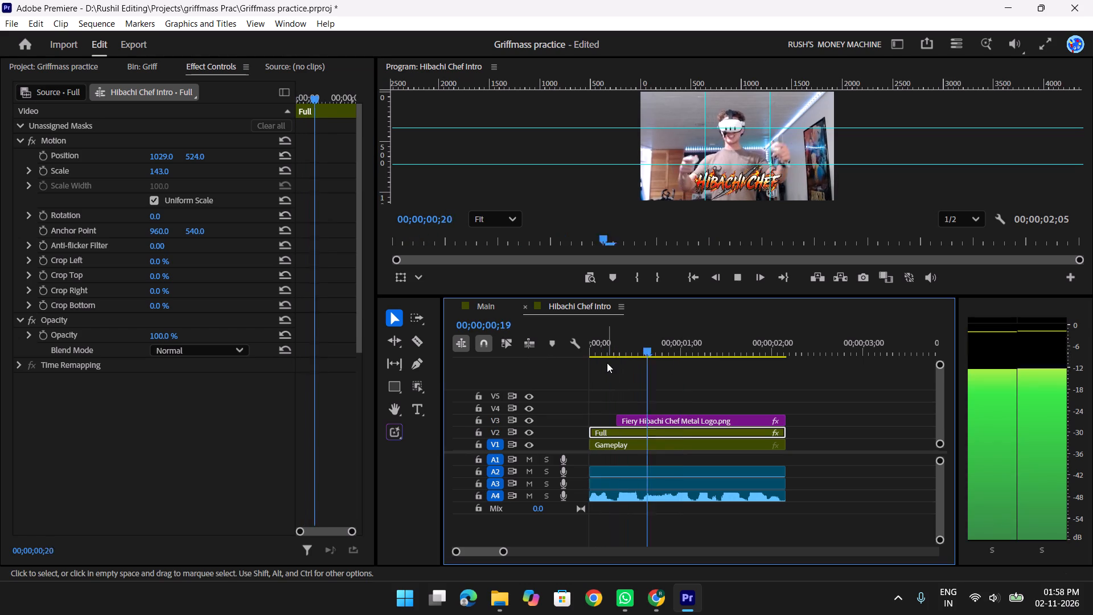
{"action": "key", "text": "space"}
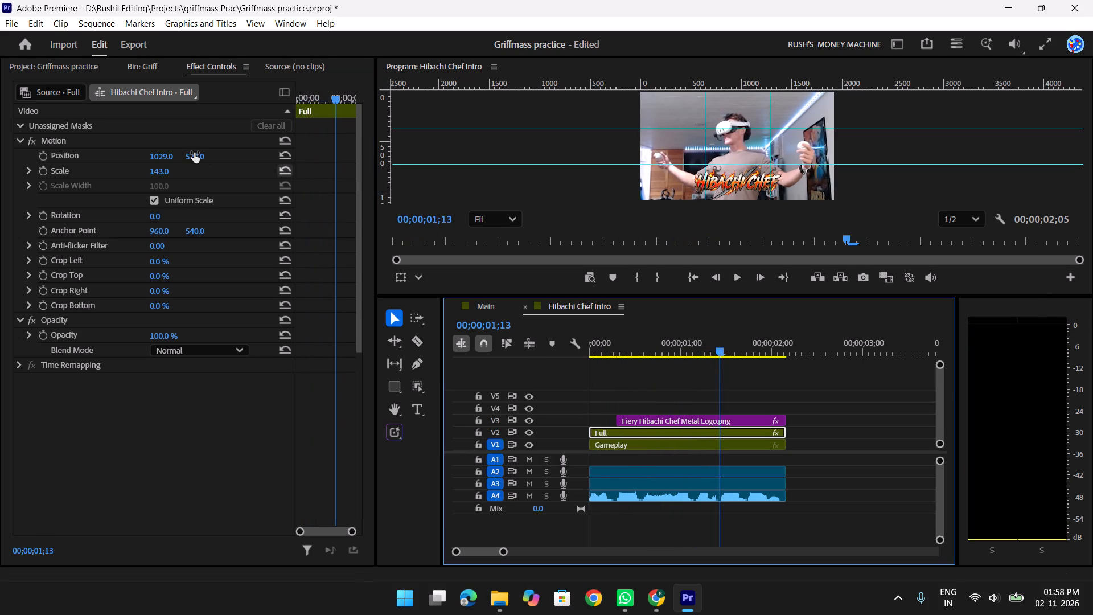
{"action": "left_click_drag", "start_coordinate": [194, 153], "coordinate": [69, 191]}
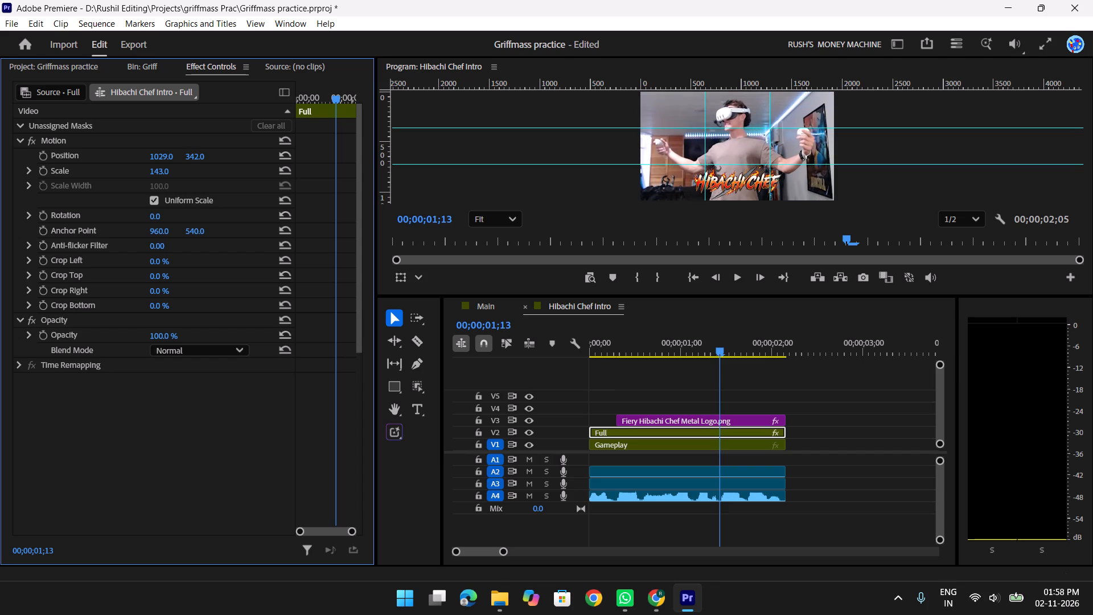
{"action": "left_click_drag", "start_coordinate": [69, 191], "coordinate": [80, 191]}
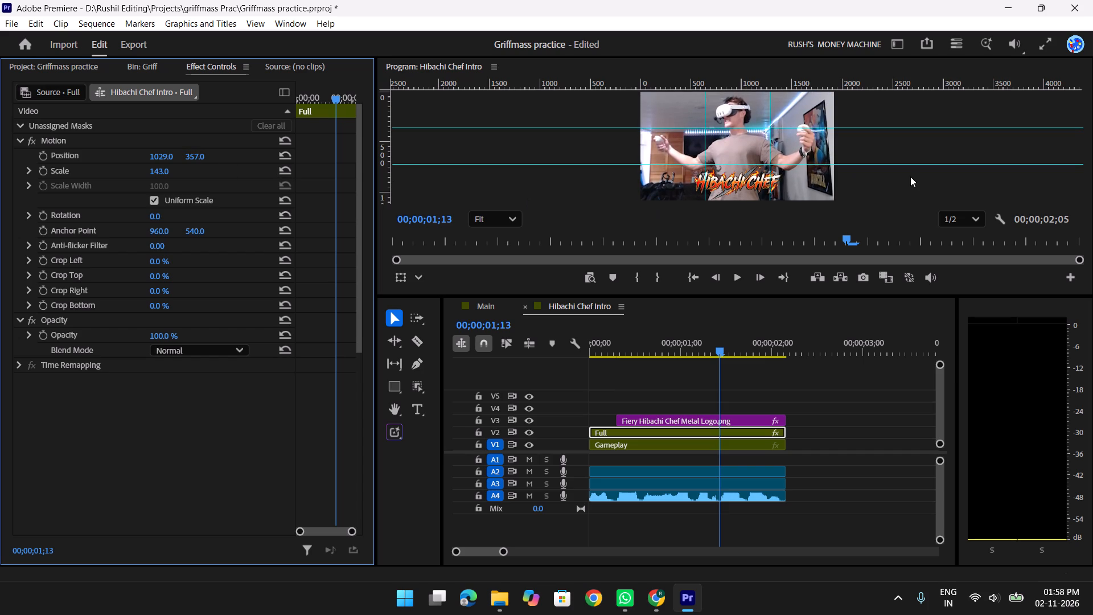
{"action": "left_click_drag", "start_coordinate": [195, 156], "coordinate": [314, 145]}
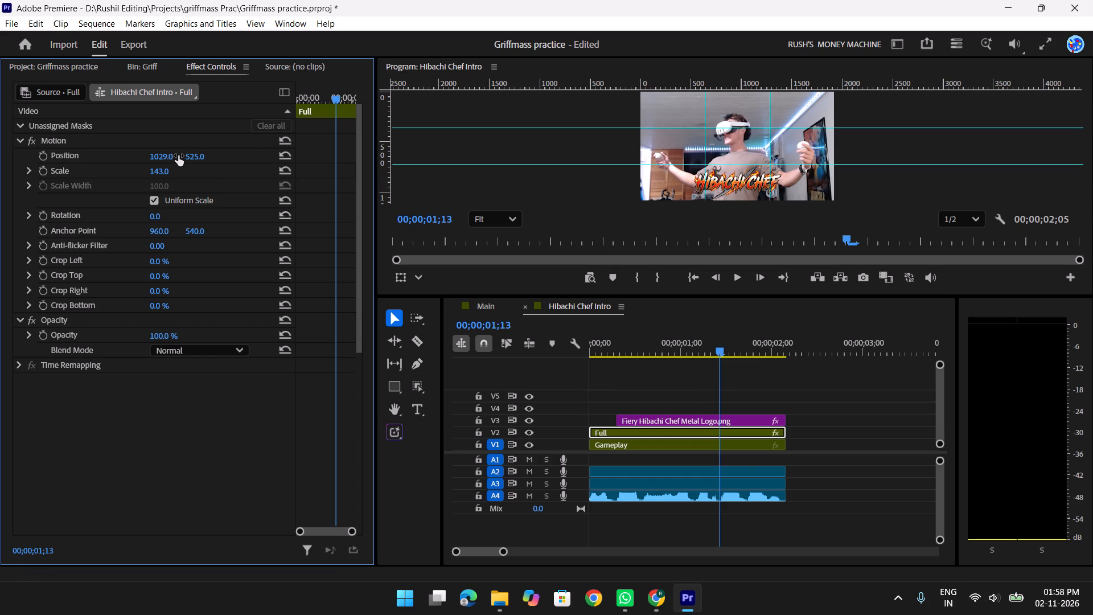
Replay and scrub the Hibachi Chef Intro to examine the presenter's movement in the unmasked Full clip.
{"action": "left_click_drag", "start_coordinate": [709, 343], "coordinate": [525, 334]}
{"action": "key", "text": "space"}
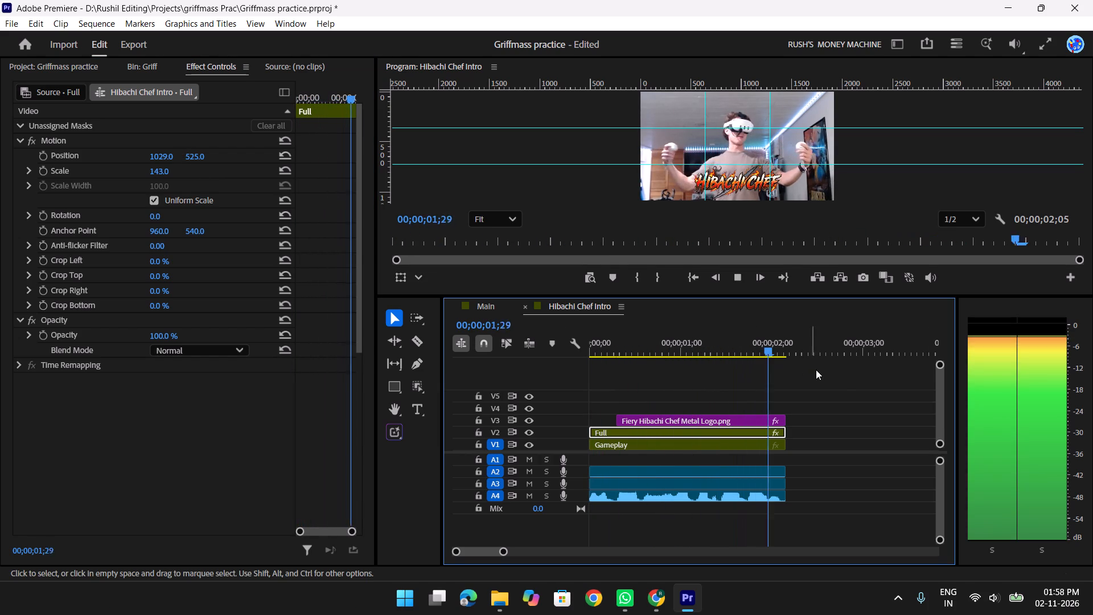
{"action": "key", "text": "space"}
{"action": "left_click_drag", "start_coordinate": [768, 348], "coordinate": [708, 348]}
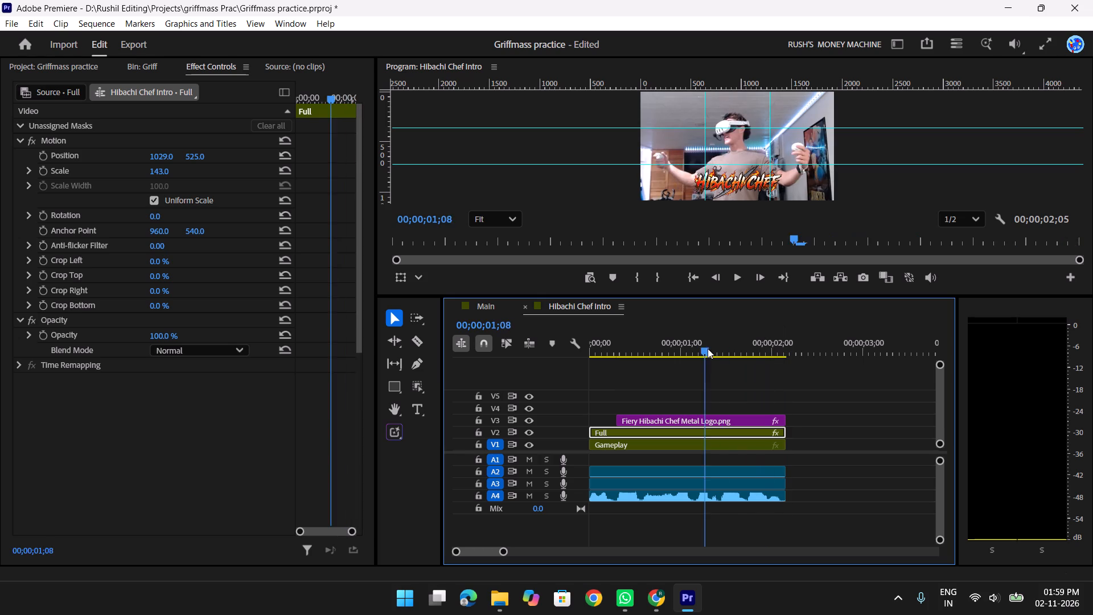
{"action": "left_click_drag", "start_coordinate": [708, 348], "coordinate": [690, 348]}
{"action": "key", "text": "space"}
{"action": "key", "text": "space"}
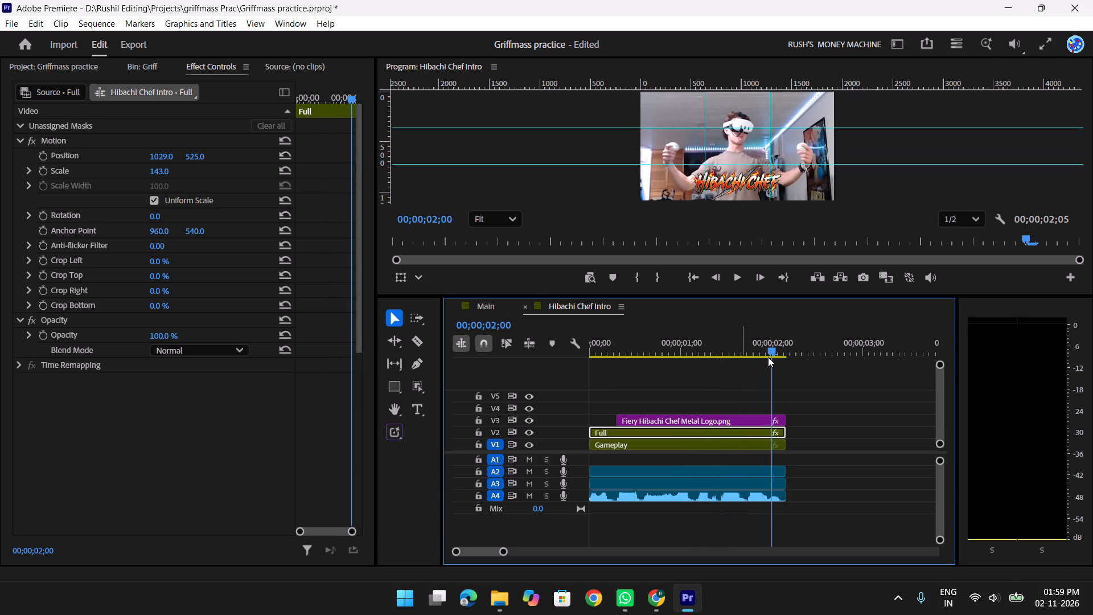
{"action": "left_click_drag", "start_coordinate": [764, 353], "coordinate": [749, 351]}
{"action": "key", "text": "space"}
{"action": "left_click_drag", "start_coordinate": [755, 349], "coordinate": [648, 345]}
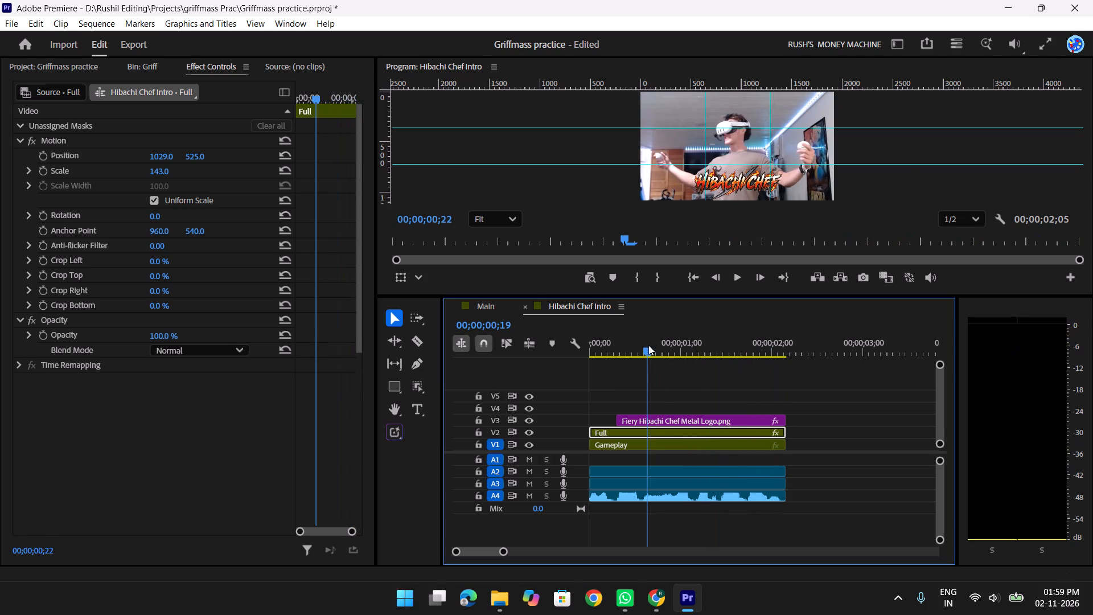
{"action": "left_click_drag", "start_coordinate": [648, 345], "coordinate": [650, 345]}
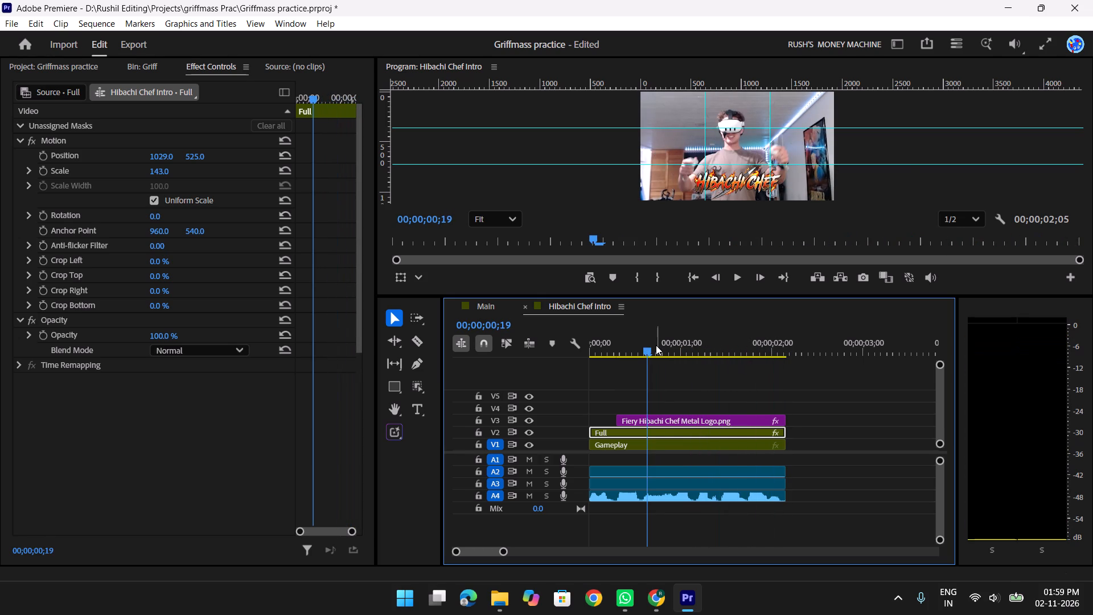
Replay and scrub the Hibachi Chef Intro to examine how long the logo should stay over the presenter's movement.
{"action": "key", "text": "space"}
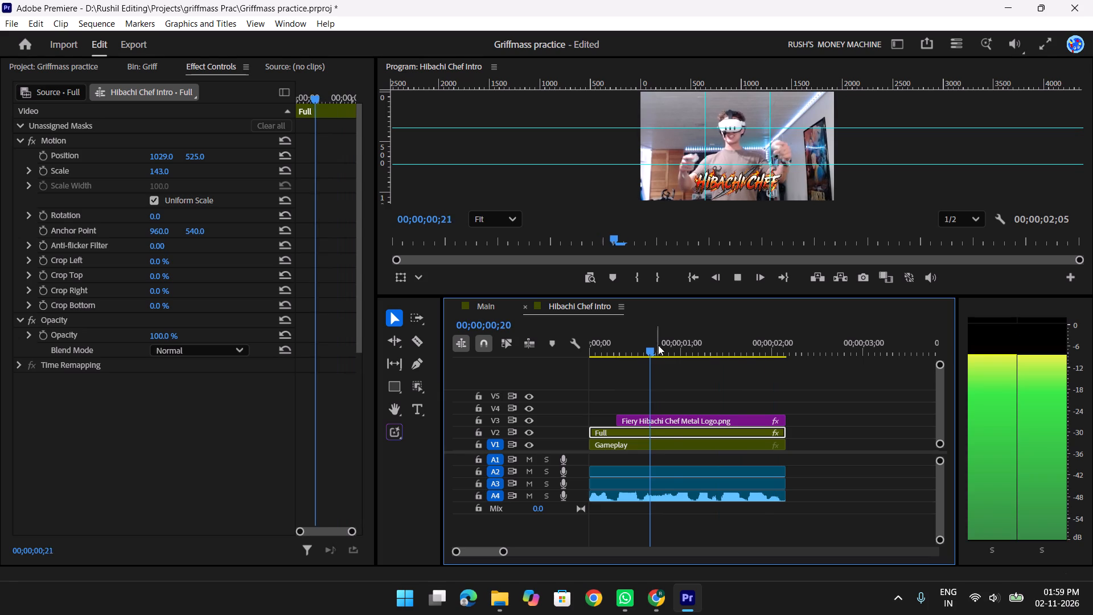
{"action": "key", "text": "space"}
{"action": "left_click_drag", "start_coordinate": [733, 347], "coordinate": [710, 346]}
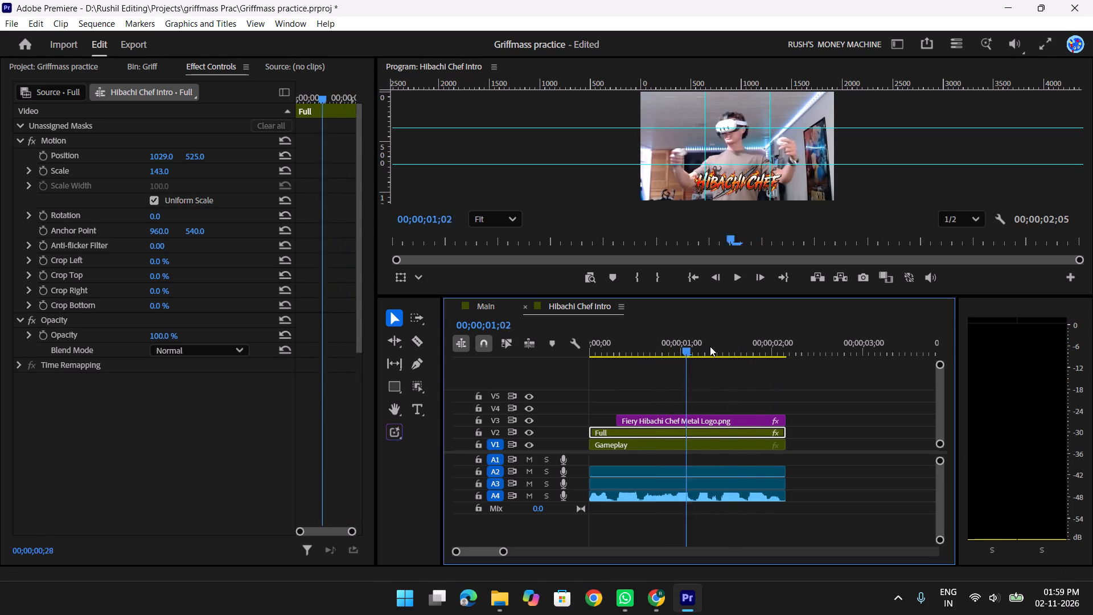
{"action": "left_click_drag", "start_coordinate": [710, 346], "coordinate": [722, 344]}
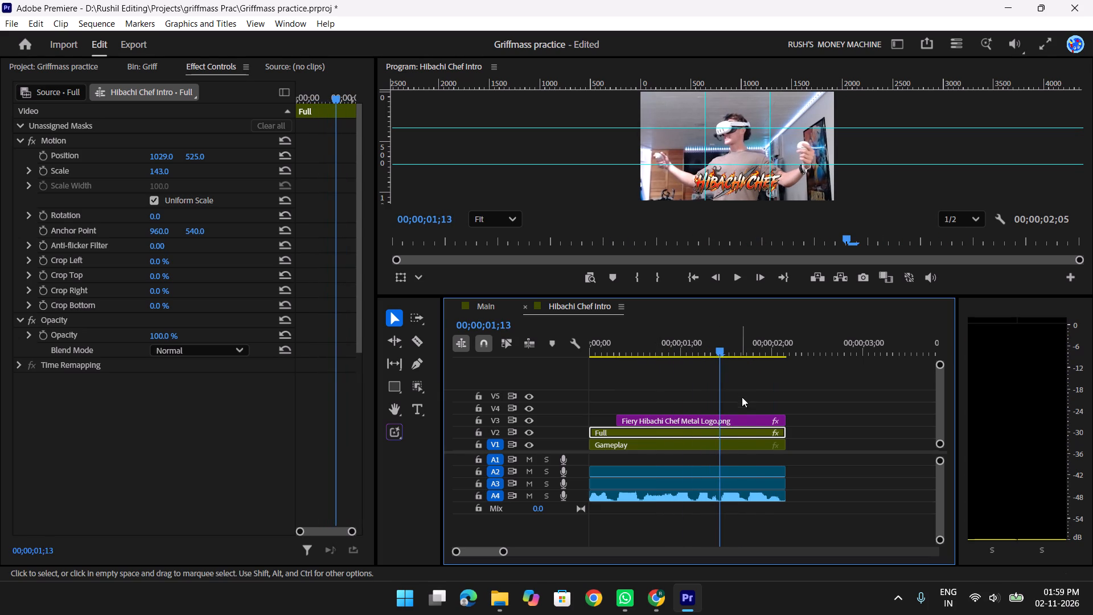
{"action": "key", "text": "space"}
{"action": "left_click_drag", "start_coordinate": [751, 337], "coordinate": [648, 342]}
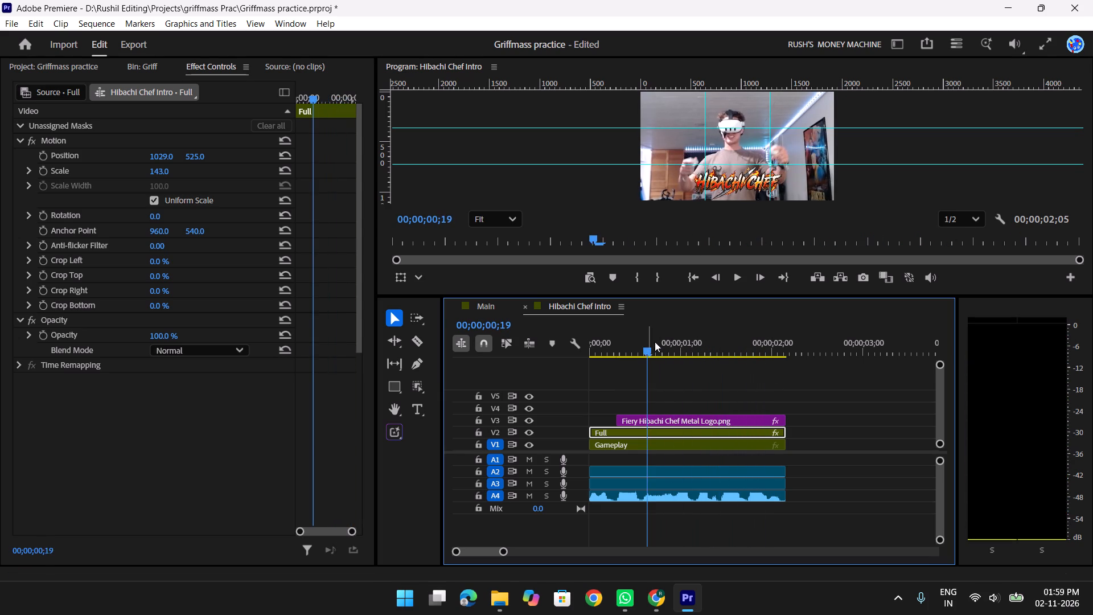
{"action": "key", "text": "space"}
{"action": "key", "text": "space"}
Split the Fiery Hibachi Chef Metal Logo clip at 00;00;01;05 and delete the part after the cut.
{"action": "left_click", "coordinate": [696, 341]}
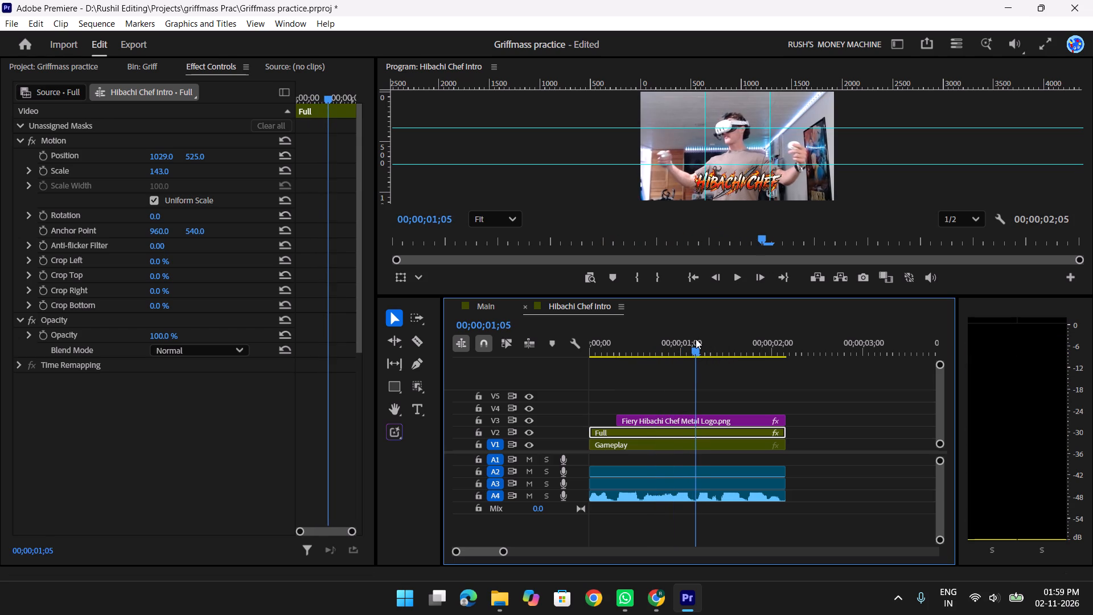
{"action": "left_click", "coordinate": [736, 420]}
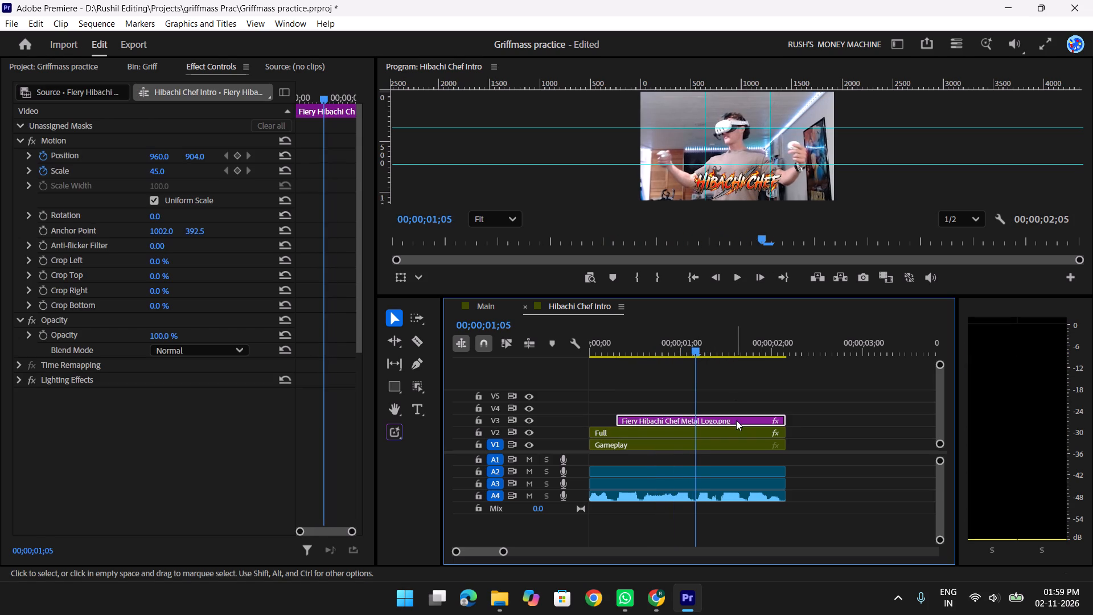
{"action": "key", "text": "w"}
{"action": "left_click", "coordinate": [736, 420]}
{"action": "key", "text": "Delete"}
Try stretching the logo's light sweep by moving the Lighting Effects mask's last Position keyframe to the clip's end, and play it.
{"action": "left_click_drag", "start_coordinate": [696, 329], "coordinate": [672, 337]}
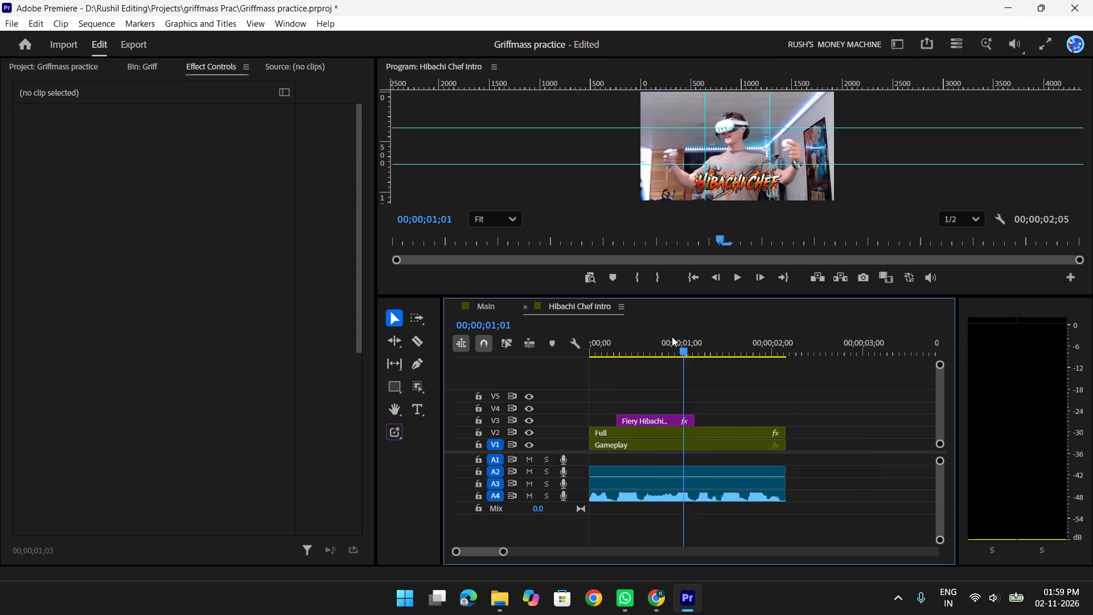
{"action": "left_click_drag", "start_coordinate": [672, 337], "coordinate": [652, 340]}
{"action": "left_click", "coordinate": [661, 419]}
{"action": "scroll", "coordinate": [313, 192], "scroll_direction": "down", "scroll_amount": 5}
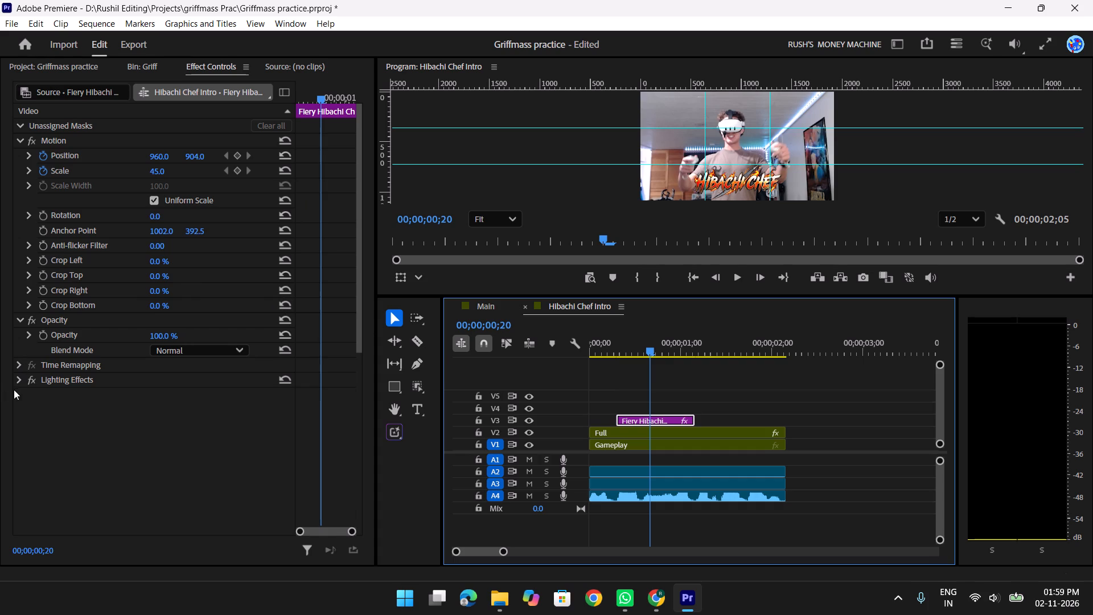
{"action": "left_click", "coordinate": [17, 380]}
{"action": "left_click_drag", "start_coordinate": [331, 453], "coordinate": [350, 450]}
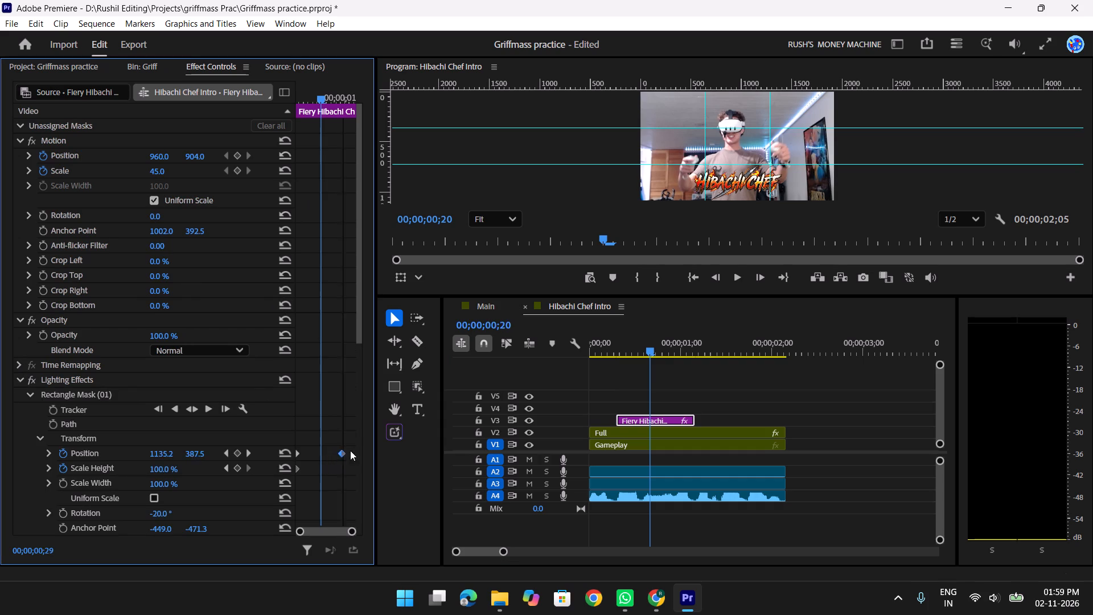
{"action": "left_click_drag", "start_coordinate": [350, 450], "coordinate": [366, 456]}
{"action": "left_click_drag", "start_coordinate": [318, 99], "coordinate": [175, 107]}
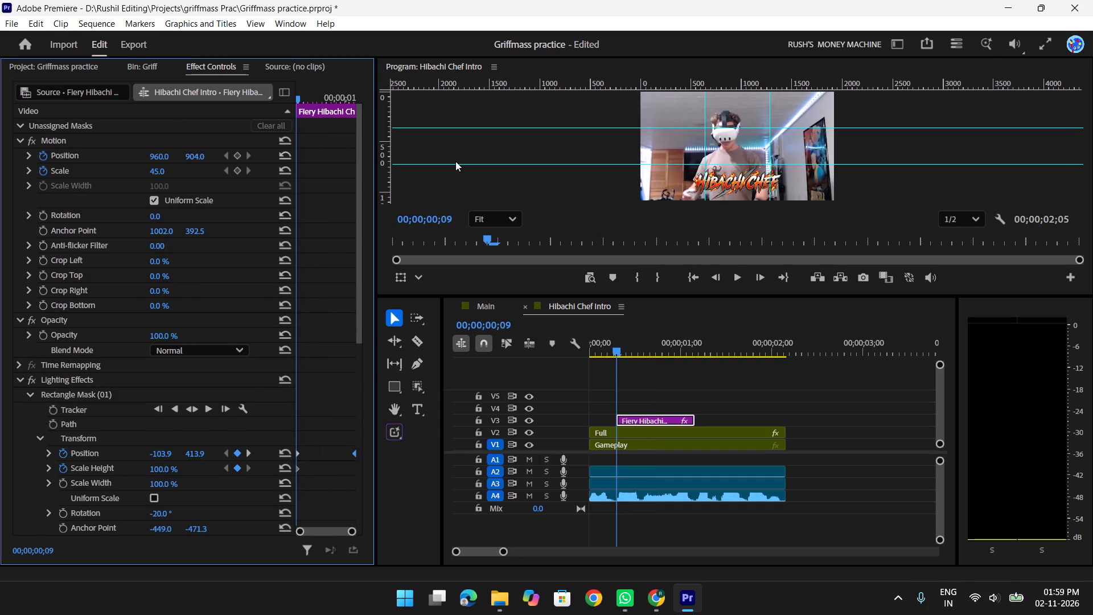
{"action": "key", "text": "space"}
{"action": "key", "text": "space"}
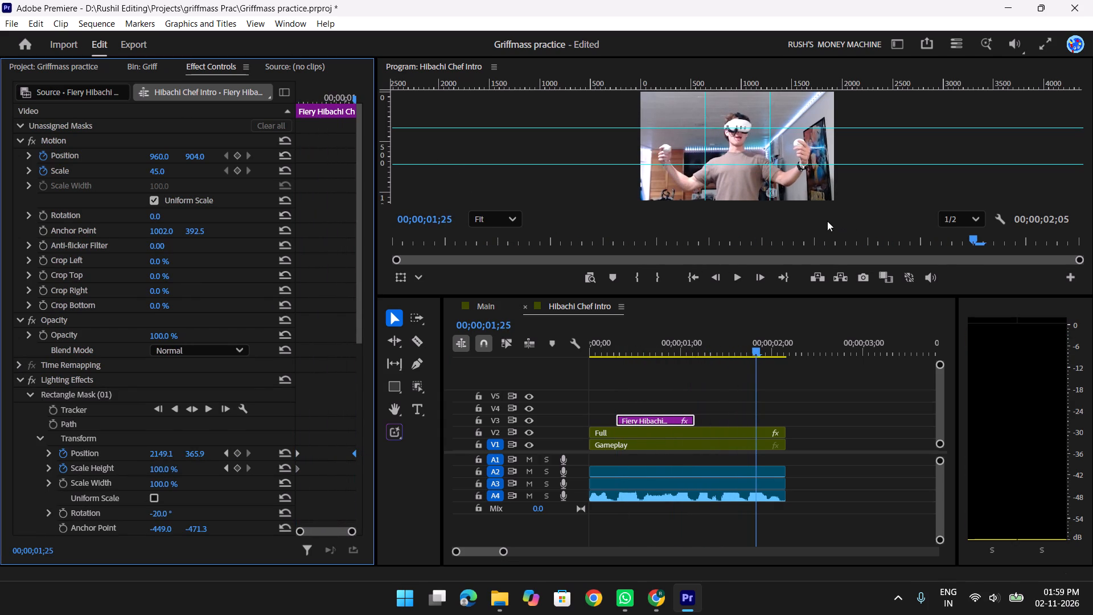
Move the light sweep mask's last Position keyframe to about 00;00;00;29 and replay the intro to check the sweep.
{"action": "left_click_drag", "start_coordinate": [352, 454], "coordinate": [342, 454]}
{"action": "left_click_drag", "start_coordinate": [302, 102], "coordinate": [256, 109]}
{"action": "key", "text": "space"}
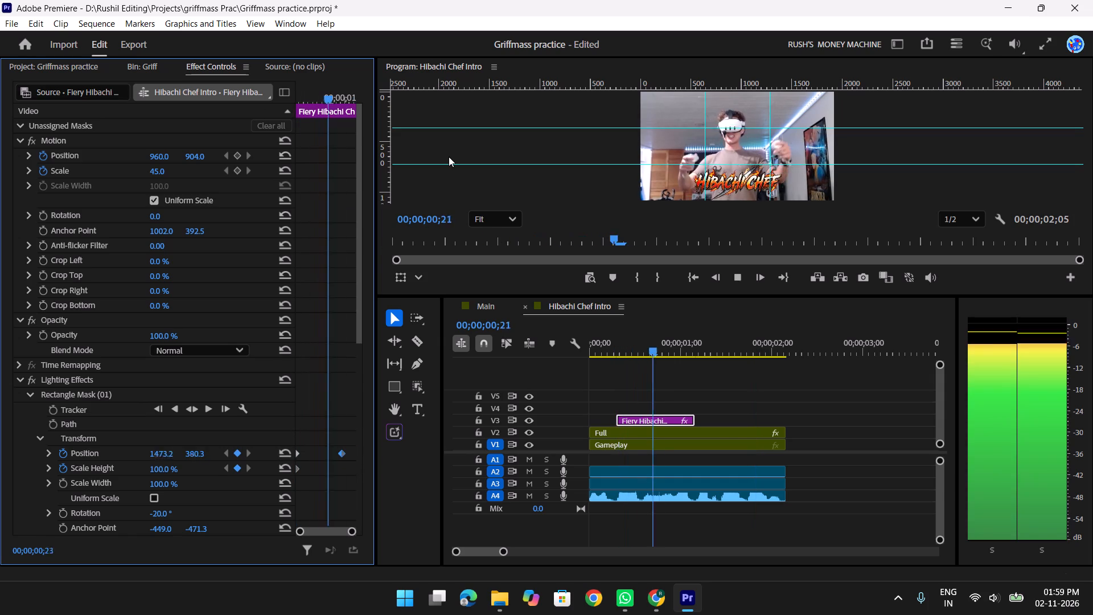
{"action": "key", "text": "space"}
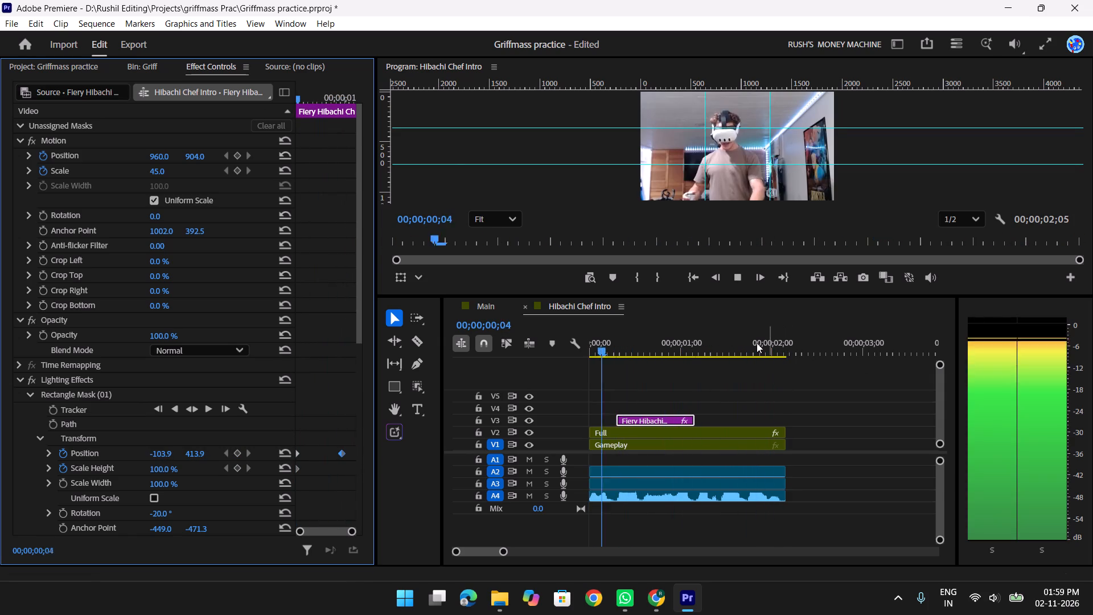
{"action": "key", "text": "space"}
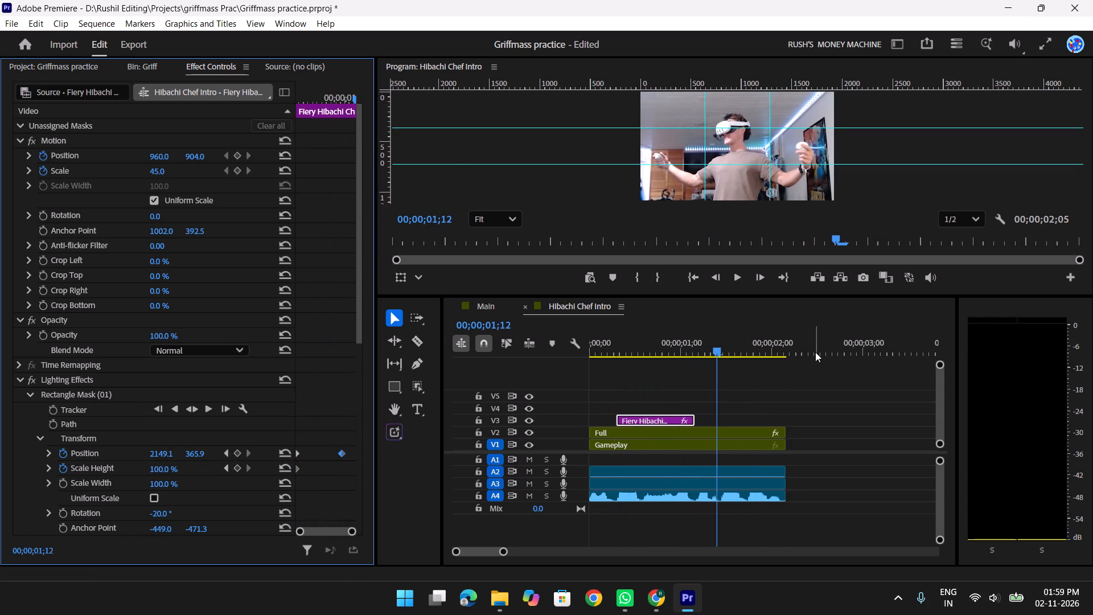
{"action": "key", "text": "space"}
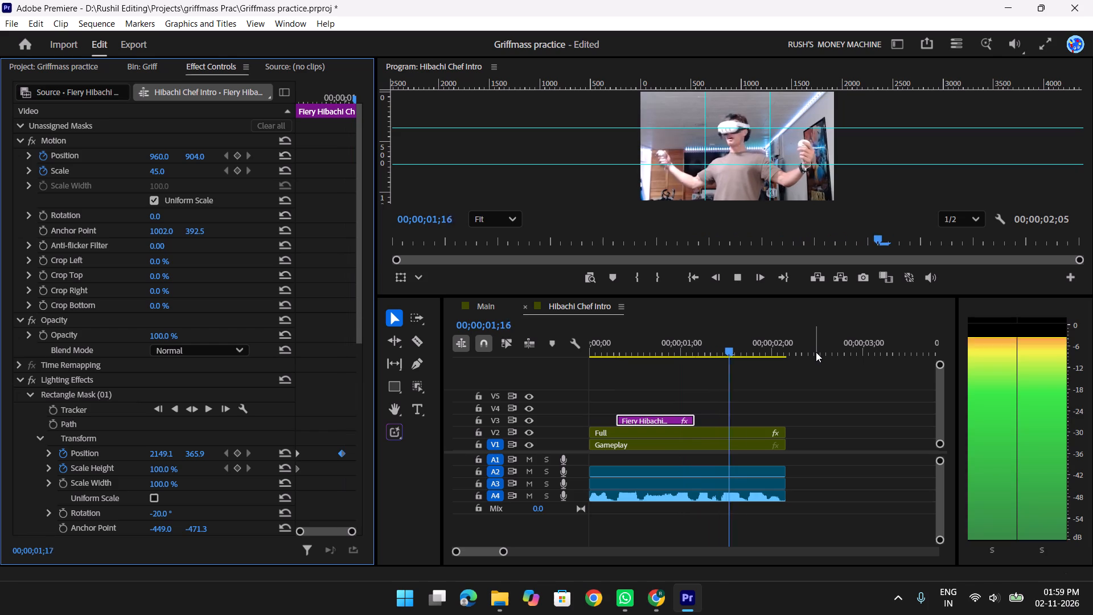
{"action": "key", "text": "space"}
{"action": "key", "text": "space"}
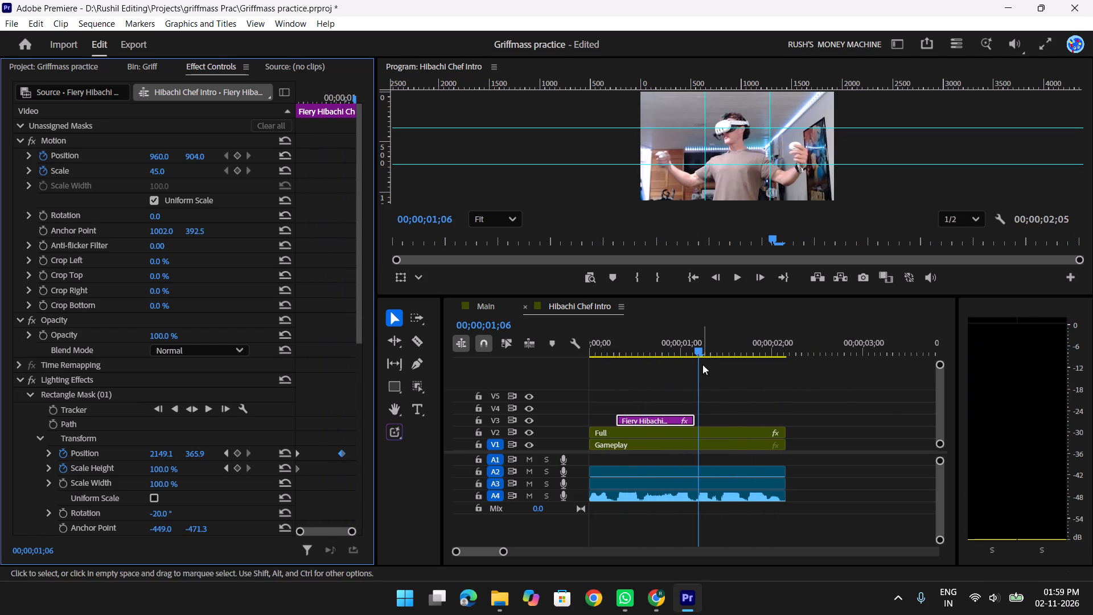
{"action": "left_click_drag", "start_coordinate": [691, 338], "coordinate": [508, 349]}
{"action": "key", "text": "space"}
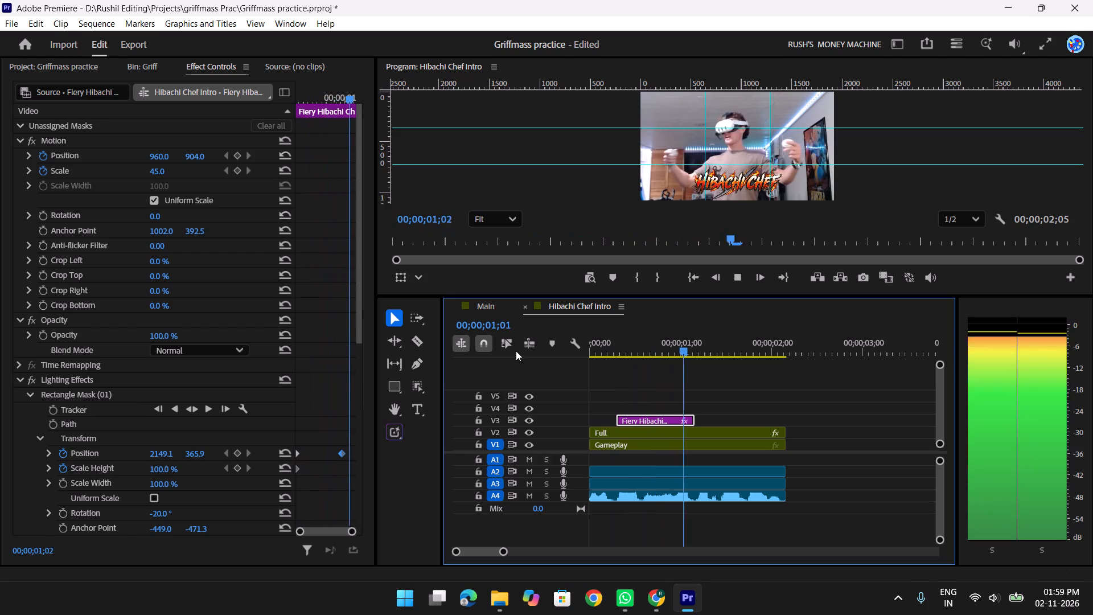
{"action": "key", "text": "space"}
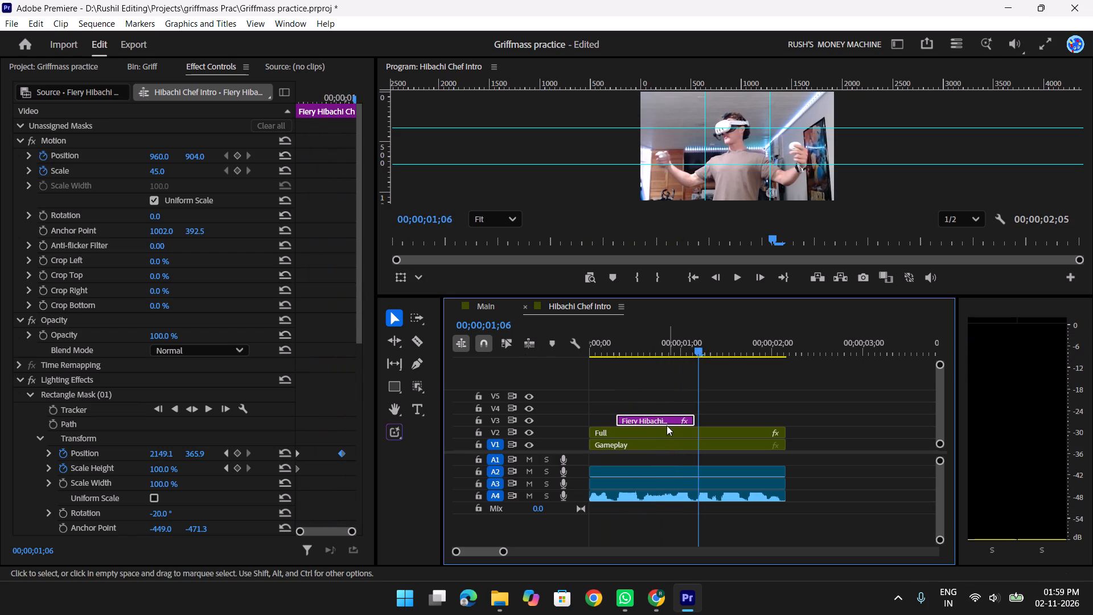
Turn off the Motion Position and Scale animation on the logo clip.
{"action": "left_click_drag", "start_coordinate": [701, 344], "coordinate": [672, 357]}
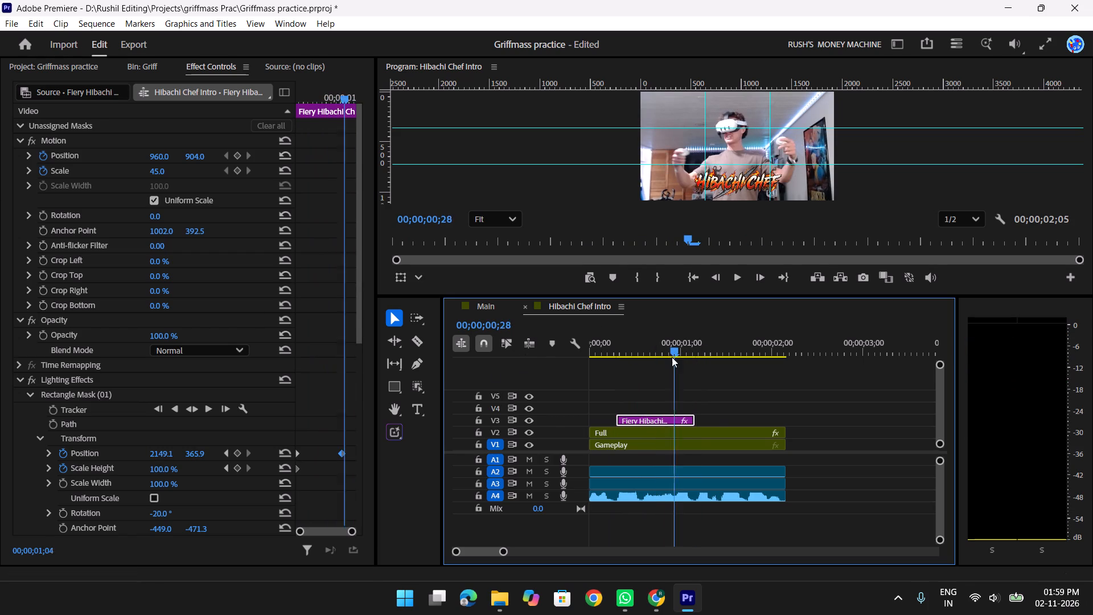
{"action": "left_click_drag", "start_coordinate": [672, 357], "coordinate": [671, 357]}
{"action": "left_click", "coordinate": [45, 154]}
{"action": "left_click", "coordinate": [39, 170]}
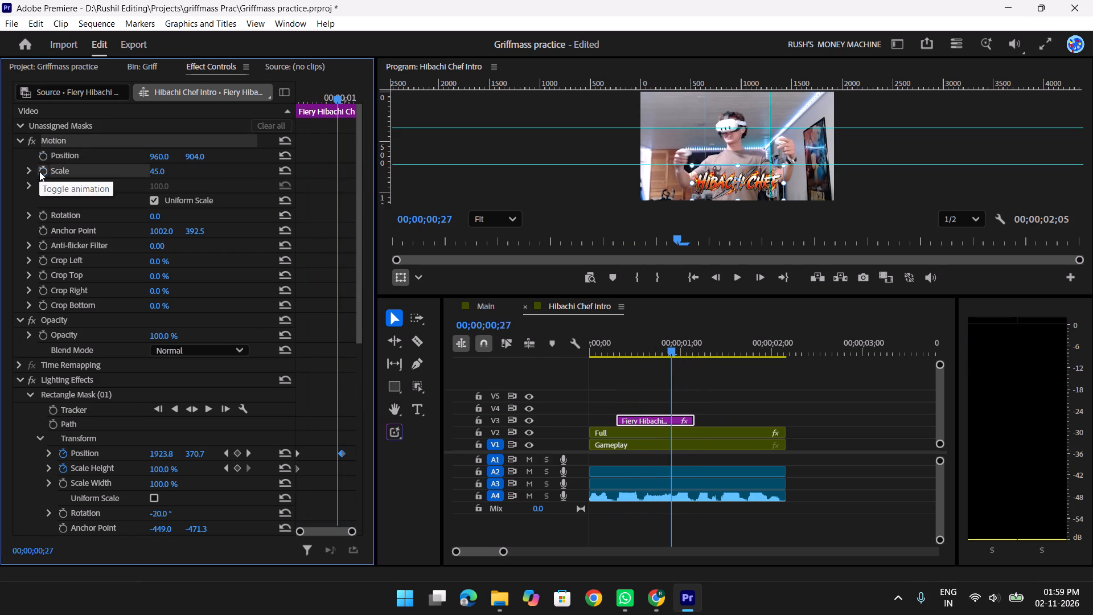
Set the logo clip's Scale to 60.
{"action": "left_click_drag", "start_coordinate": [331, 94], "coordinate": [147, 95]}
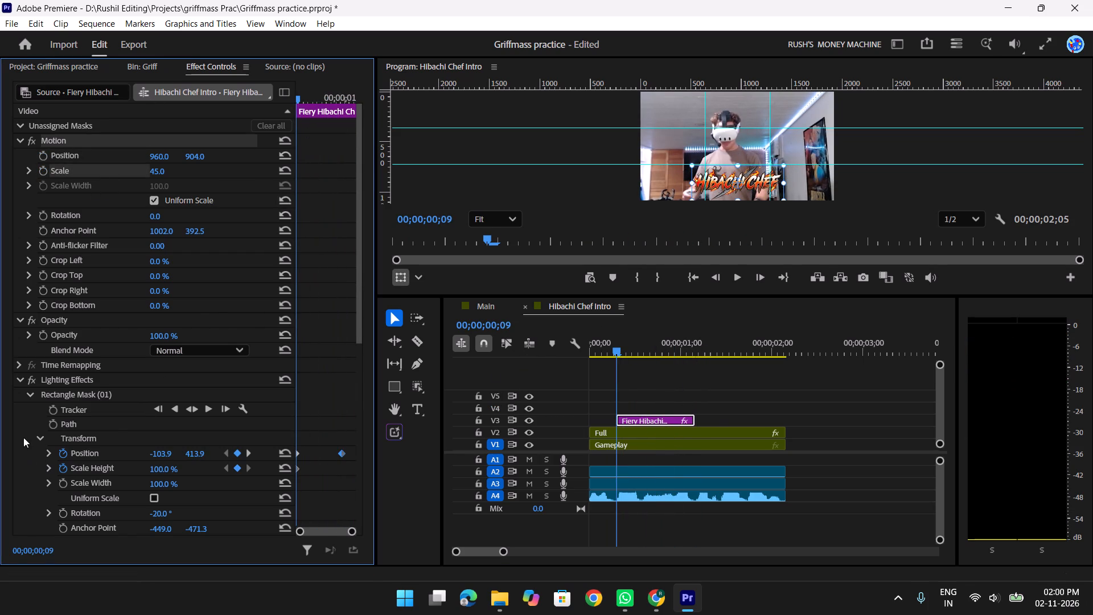
{"action": "left_click", "coordinate": [20, 376]}
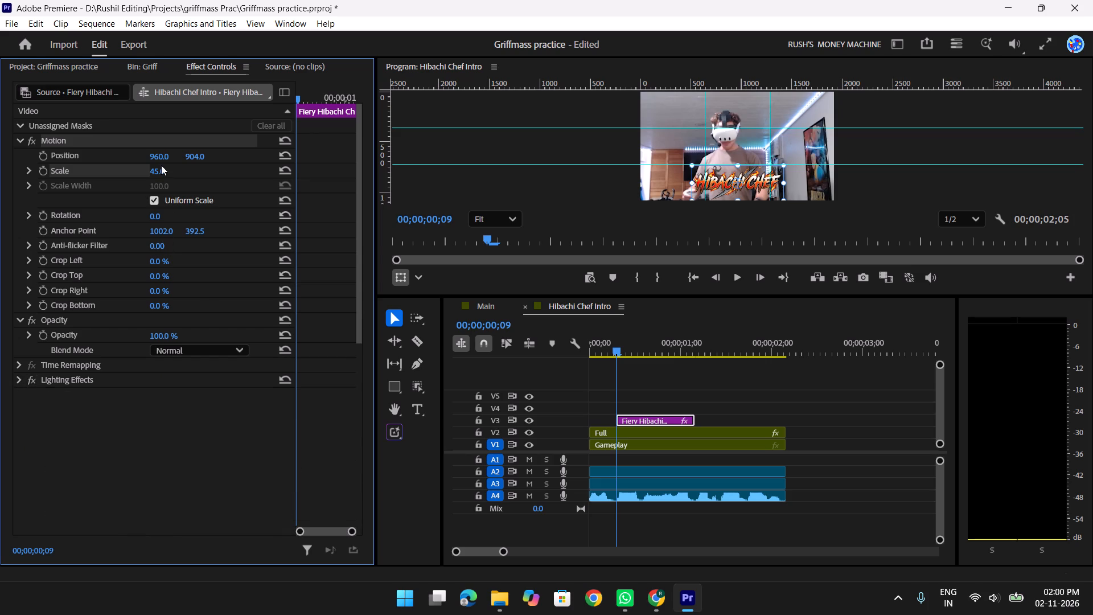
{"action": "left_click_drag", "start_coordinate": [154, 173], "coordinate": [168, 174]}
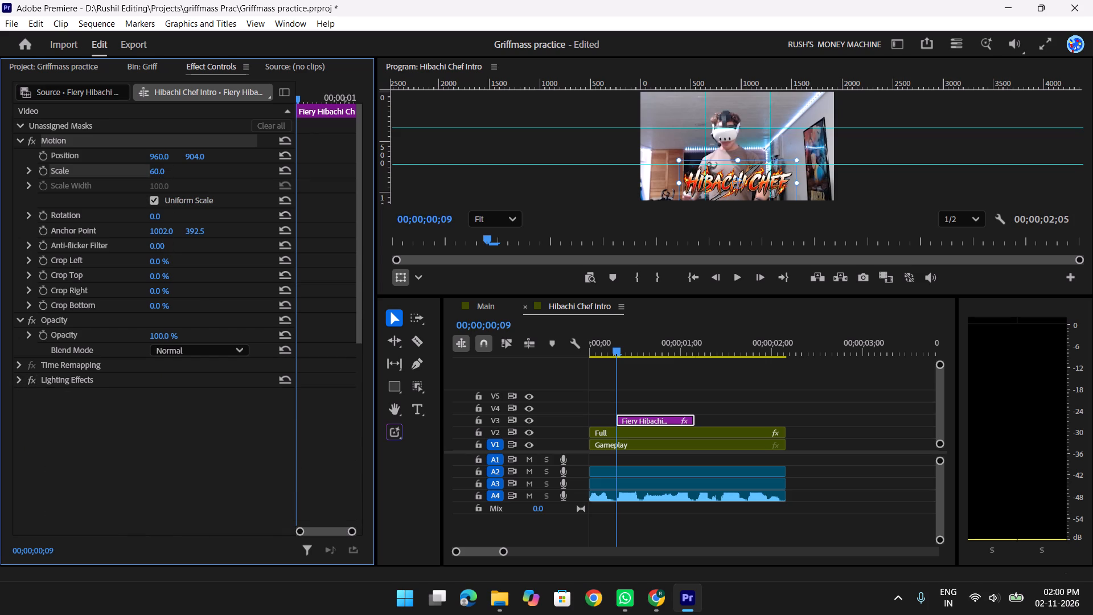
{"action": "left_click_drag", "start_coordinate": [168, 174], "coordinate": [170, 177]}
Replay and scrub the intro to examine the enlarged logo's appearance and timing against the presenter's movement.
{"action": "left_click_drag", "start_coordinate": [606, 338], "coordinate": [604, 338]}
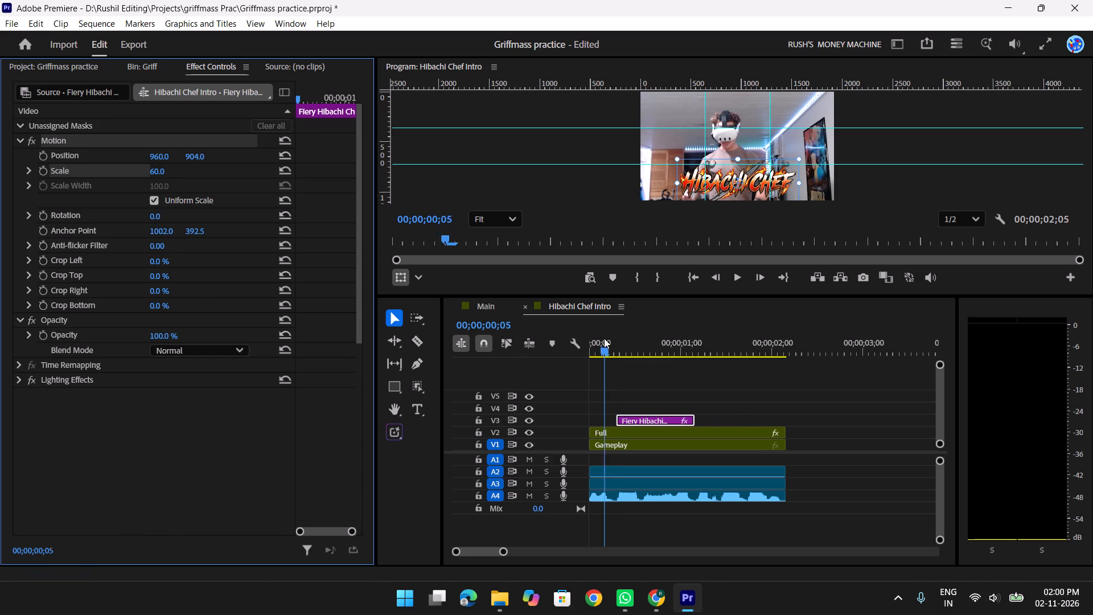
{"action": "left_click_drag", "start_coordinate": [604, 338], "coordinate": [502, 345]}
{"action": "key", "text": "space"}
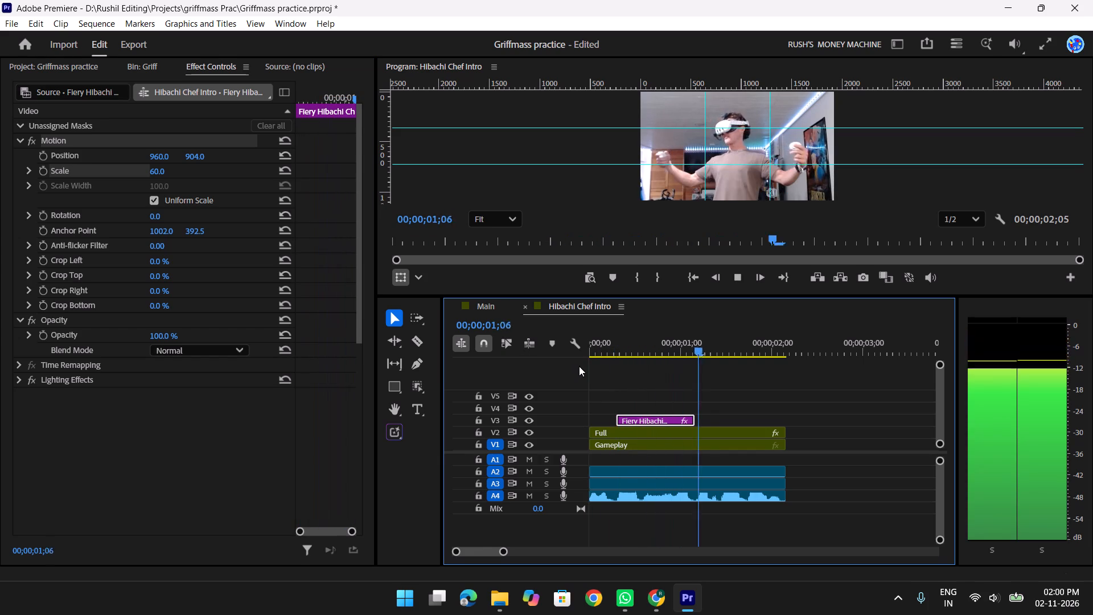
{"action": "key", "text": "space"}
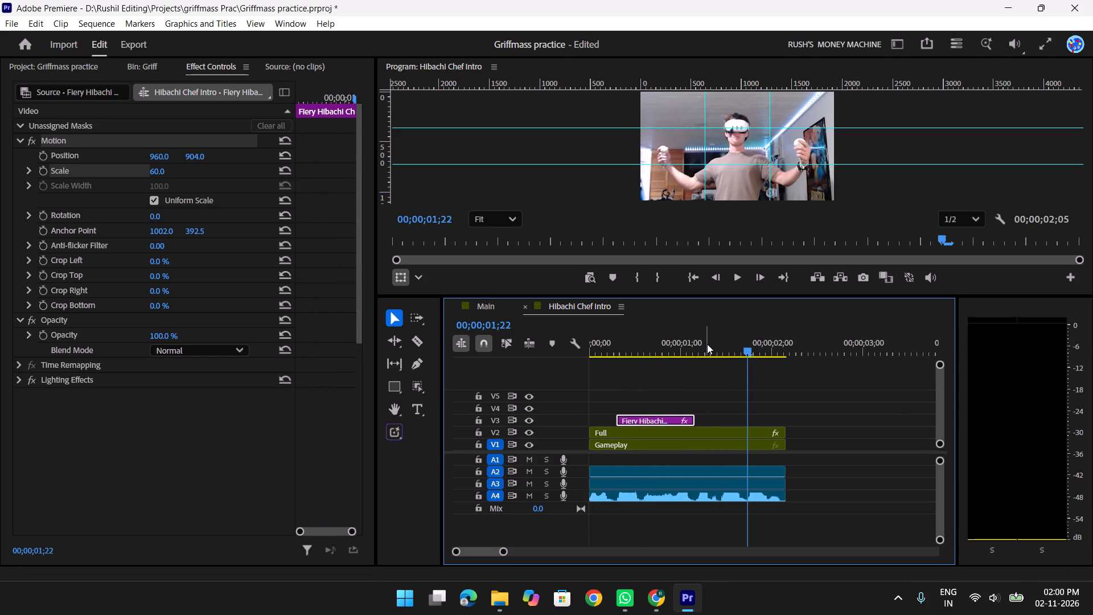
{"action": "key", "text": "space"}
{"action": "left_click_drag", "start_coordinate": [767, 343], "coordinate": [688, 362]}
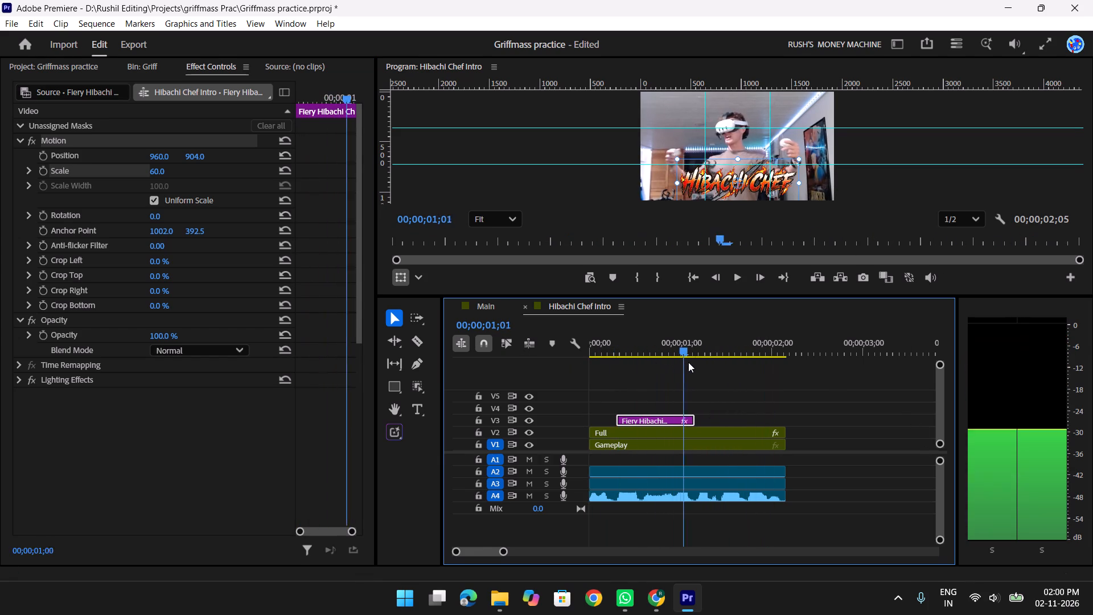
{"action": "left_click_drag", "start_coordinate": [688, 362], "coordinate": [743, 361]}
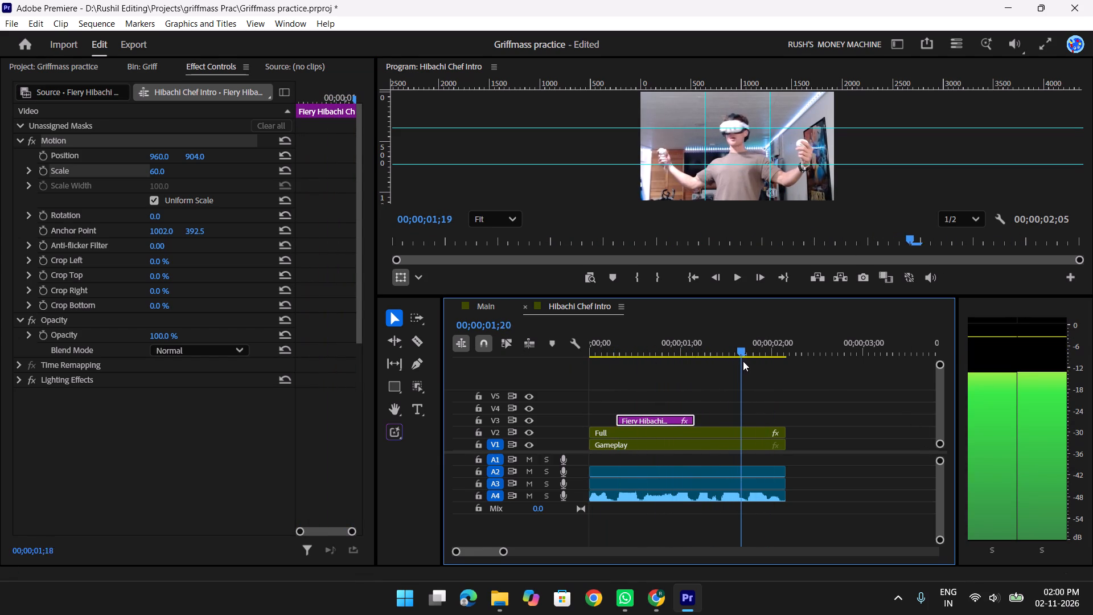
{"action": "left_click_drag", "start_coordinate": [743, 361], "coordinate": [749, 363]}
{"action": "key", "text": "space"}
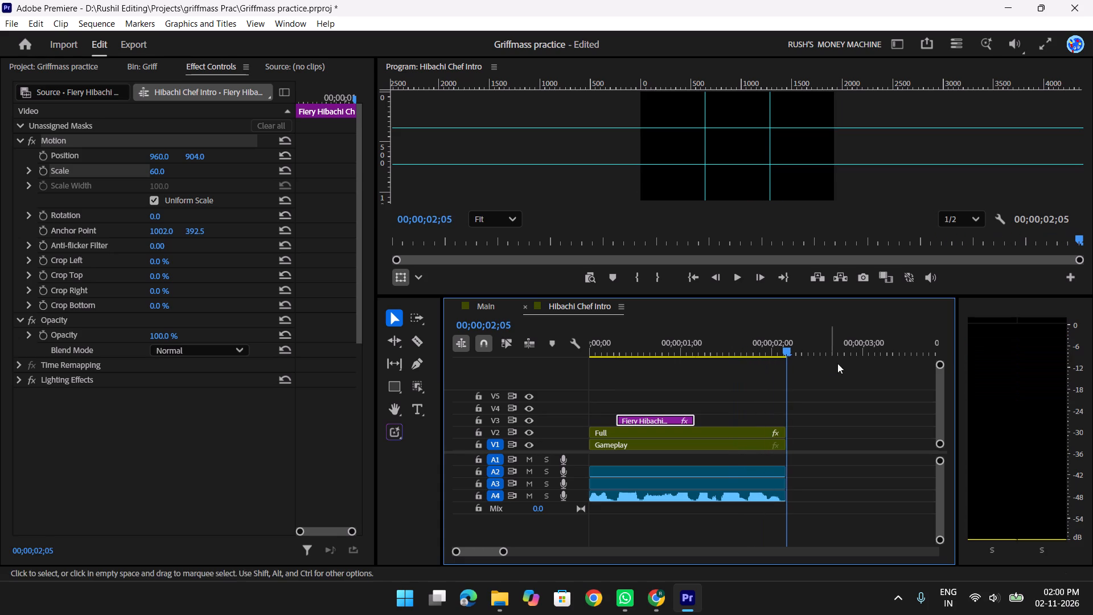
{"action": "left_click_drag", "start_coordinate": [781, 343], "coordinate": [607, 347]}
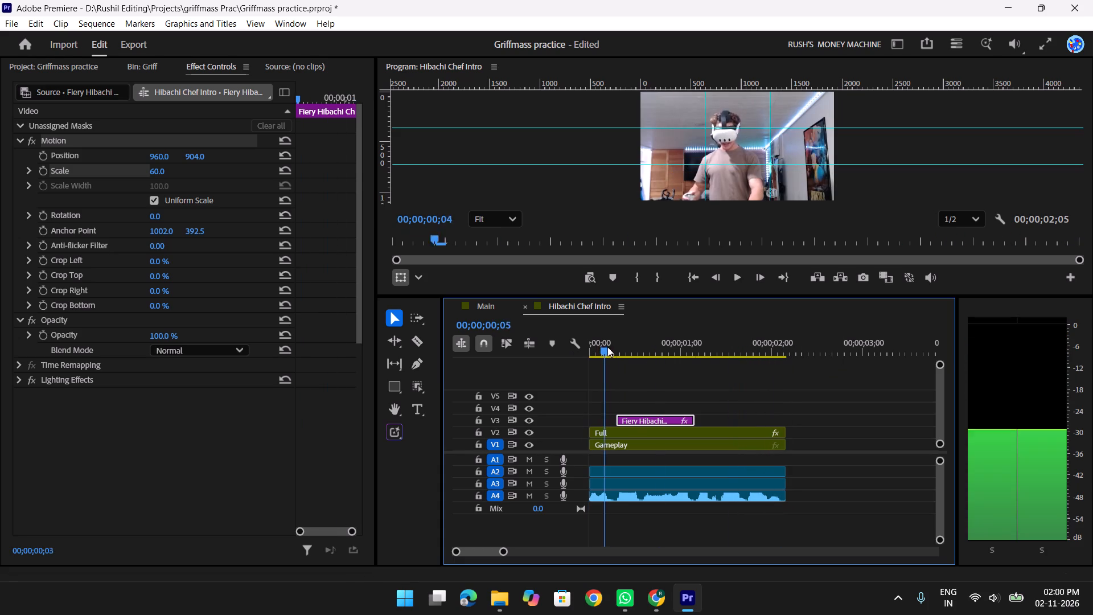
{"action": "left_click_drag", "start_coordinate": [607, 347], "coordinate": [627, 357]}
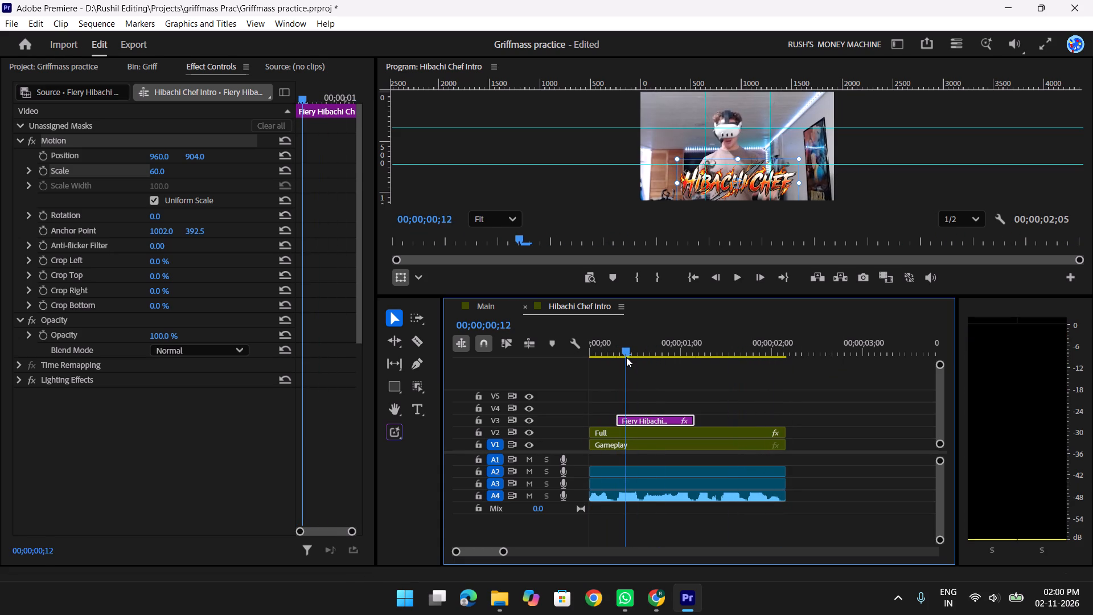
{"action": "left_click_drag", "start_coordinate": [624, 342], "coordinate": [537, 333]}
{"action": "key", "text": "space"}
{"action": "key", "text": "space"}
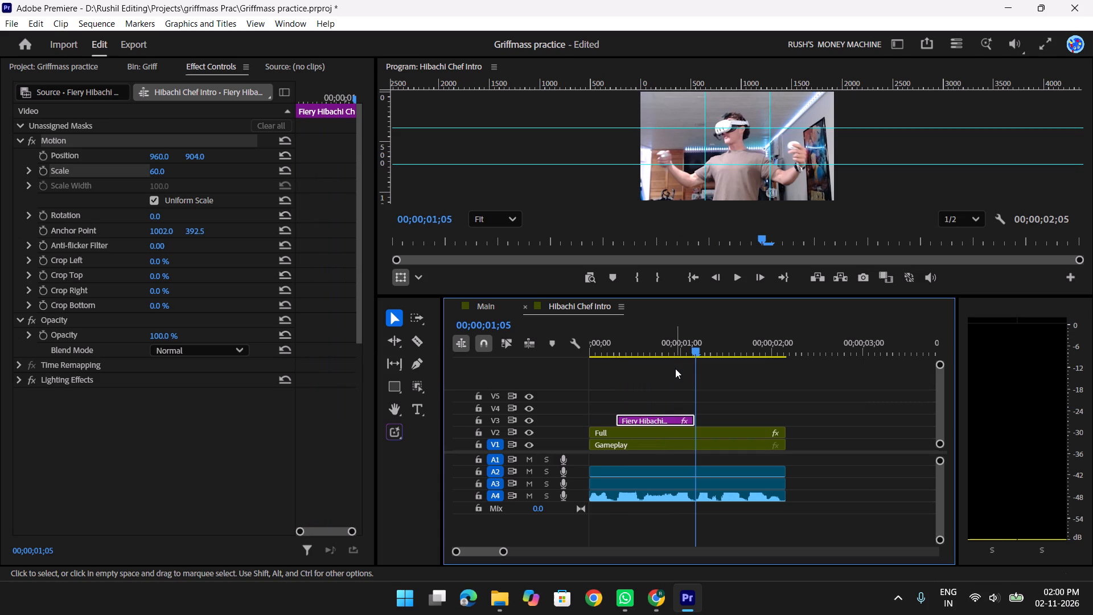
{"action": "key", "text": "space"}
{"action": "key", "text": "space"}
Extend the end of the logo clip by one frame to 00;00;01;06 and replay the intro.
{"action": "left_click_drag", "start_coordinate": [755, 345], "coordinate": [698, 348]}
{"action": "type", "text": "tt"}
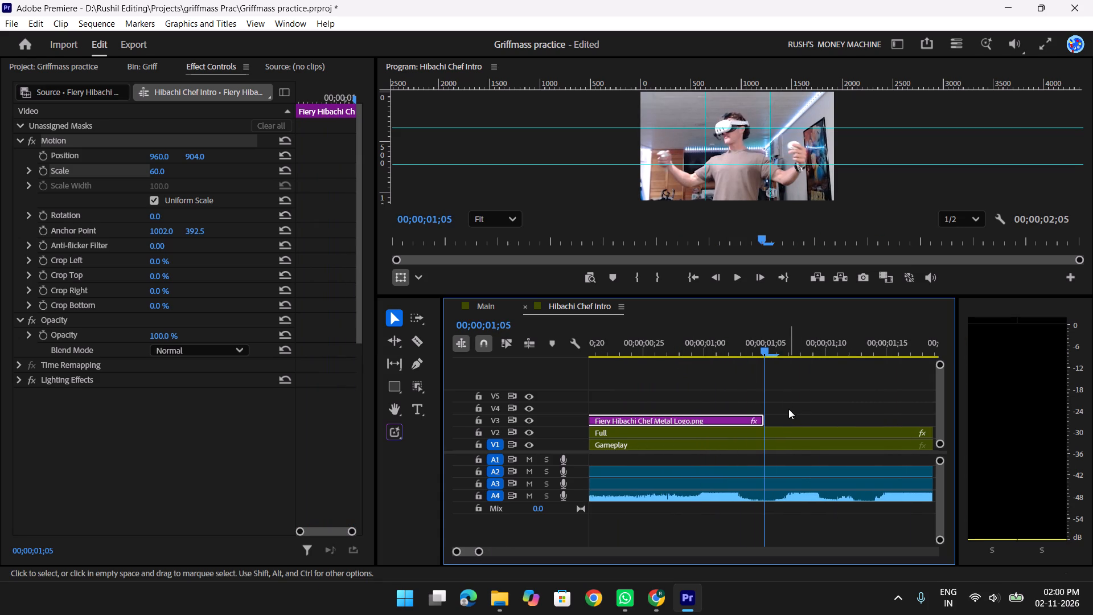
{"action": "left_click_drag", "start_coordinate": [759, 337], "coordinate": [774, 350]}
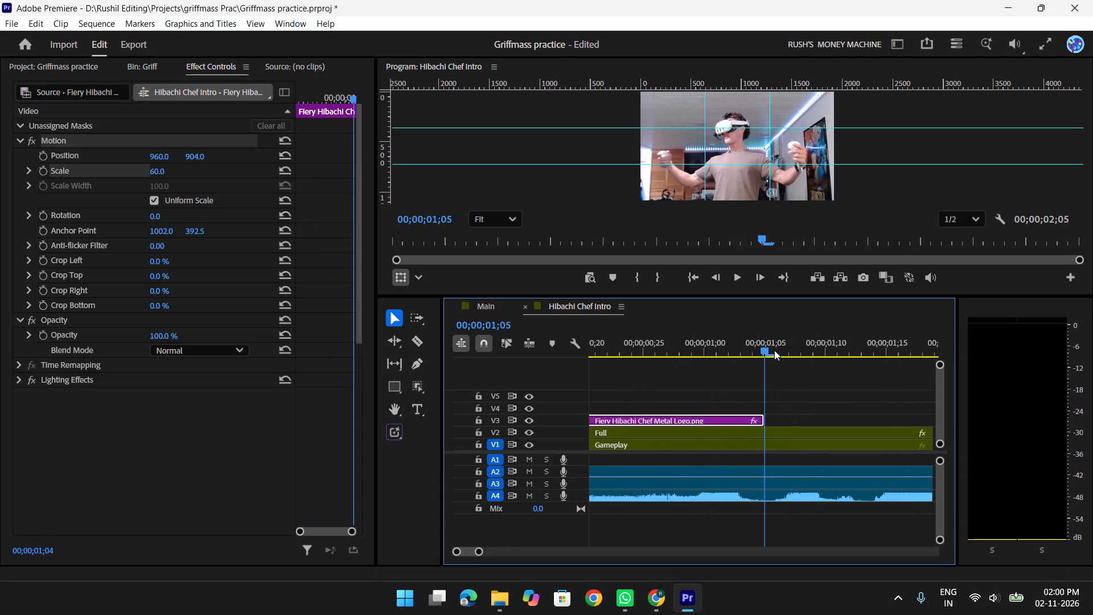
{"action": "left_click_drag", "start_coordinate": [774, 350], "coordinate": [782, 350]}
{"action": "left_click_drag", "start_coordinate": [759, 417], "coordinate": [770, 421]}
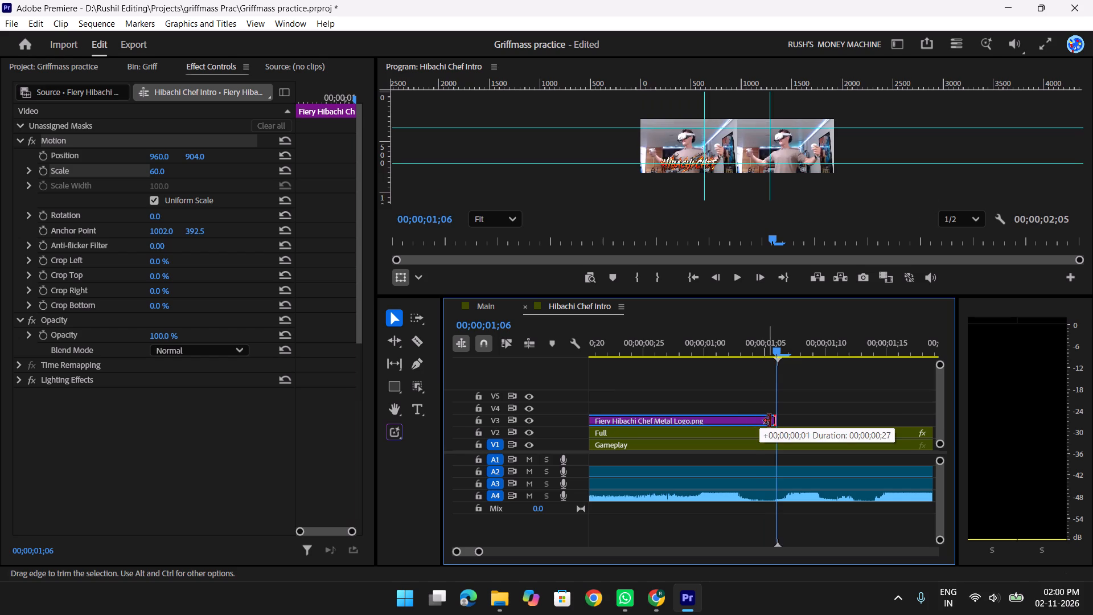
{"action": "left_click_drag", "start_coordinate": [770, 421], "coordinate": [783, 433]}
{"action": "left_click_drag", "start_coordinate": [786, 419], "coordinate": [776, 422]}
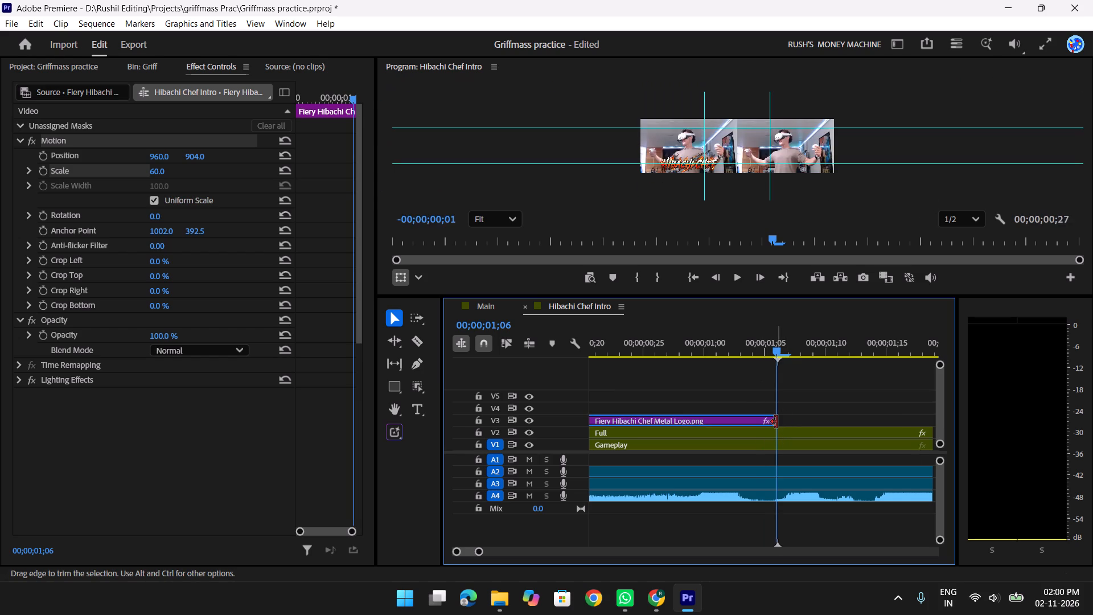
{"action": "type", "text": "yyy"}
{"action": "left_click_drag", "start_coordinate": [647, 343], "coordinate": [552, 350]}
{"action": "key", "text": "space"}
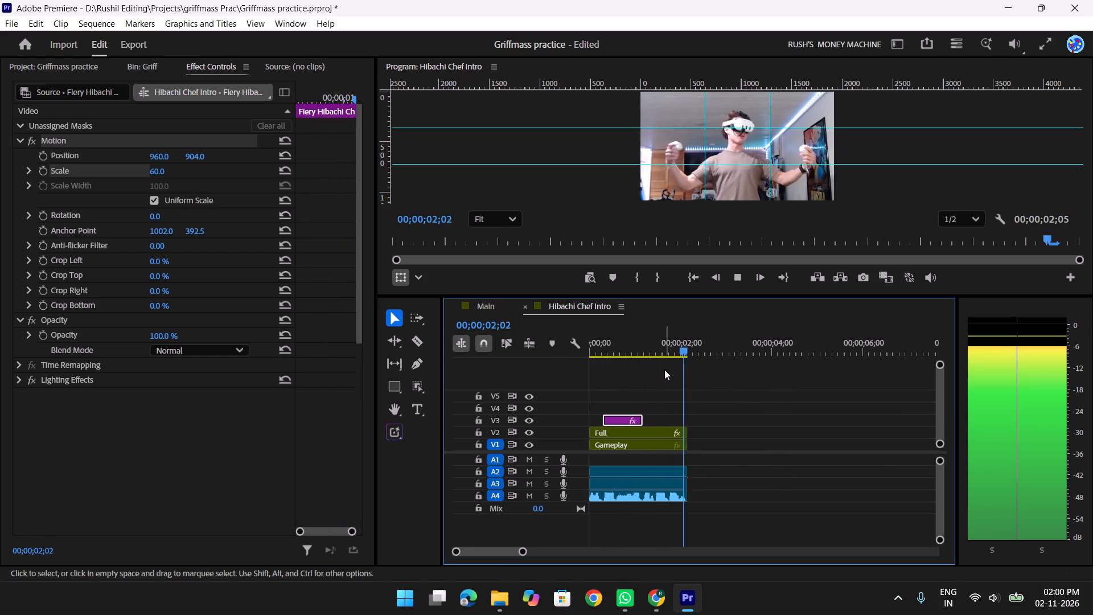
{"action": "key", "text": "space"}
{"action": "key", "text": "space"}
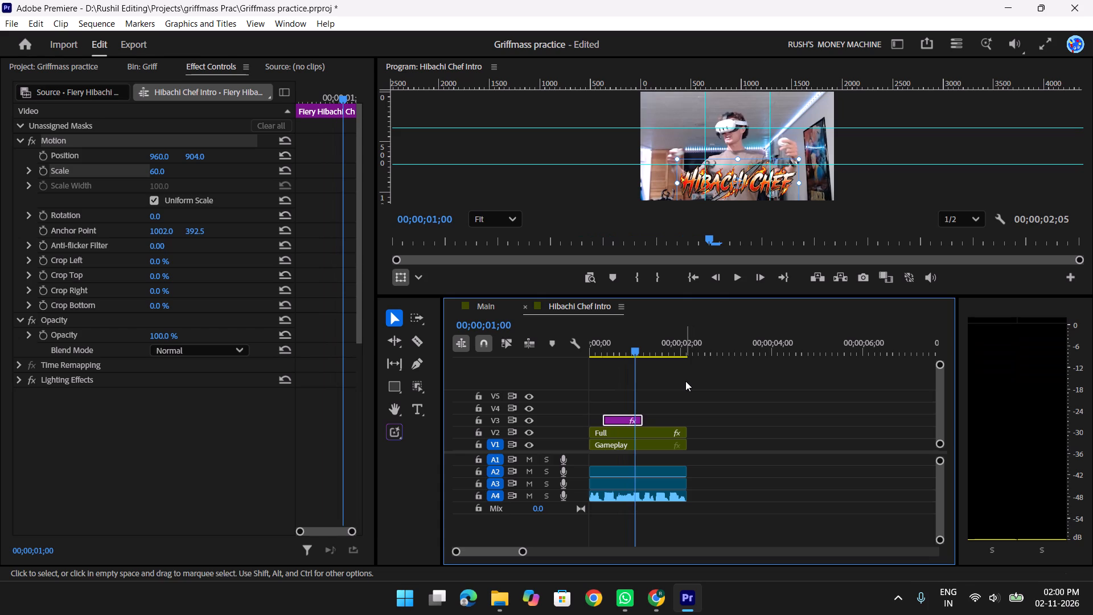
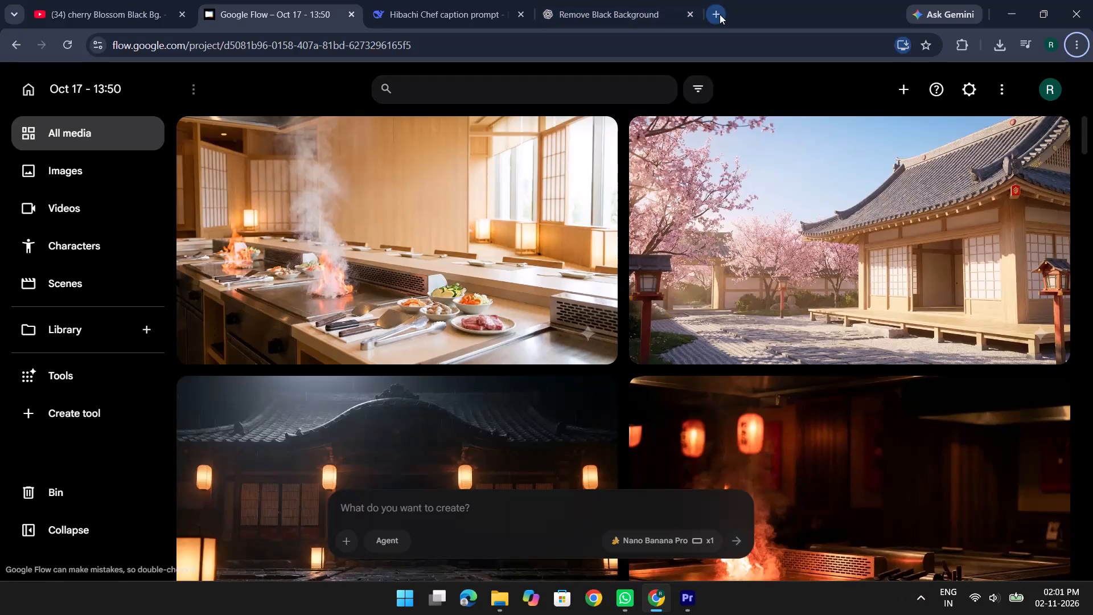
Search the web for "chef hat icon png" and look through the image results.
{"action": "left_click", "coordinate": [562, 53]}
{"action": "type", "text": "cha"}
{"action": "key", "text": "BackSpace"}
{"action": "key", "text": "BackSpace"}
{"action": "type", "text": "ef Hat"}
{"action": "key", "text": "space"}
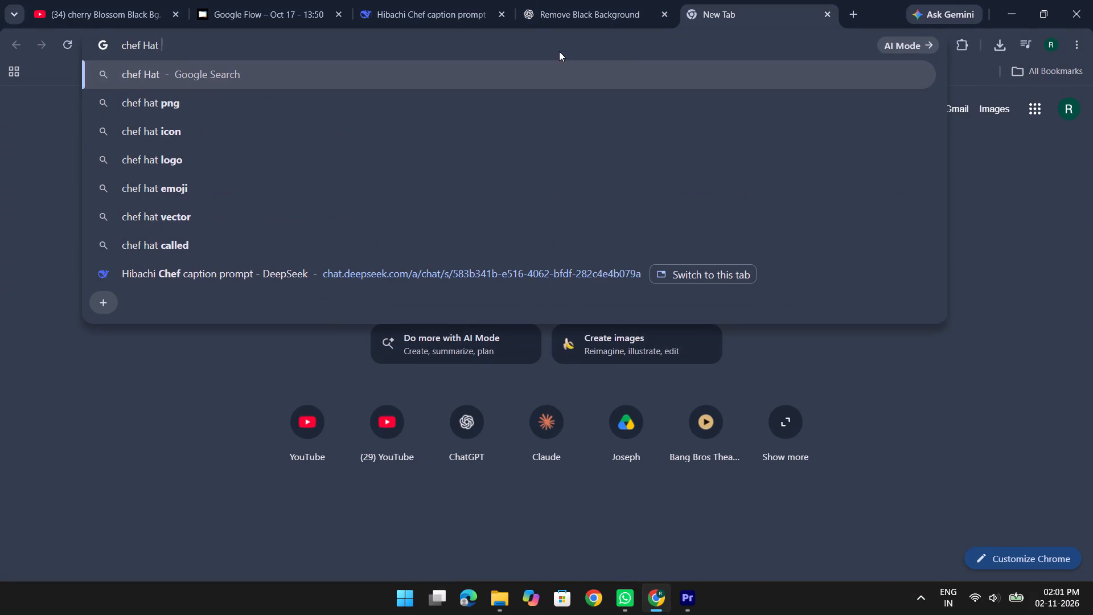
{"action": "left_click", "coordinate": [138, 117]}
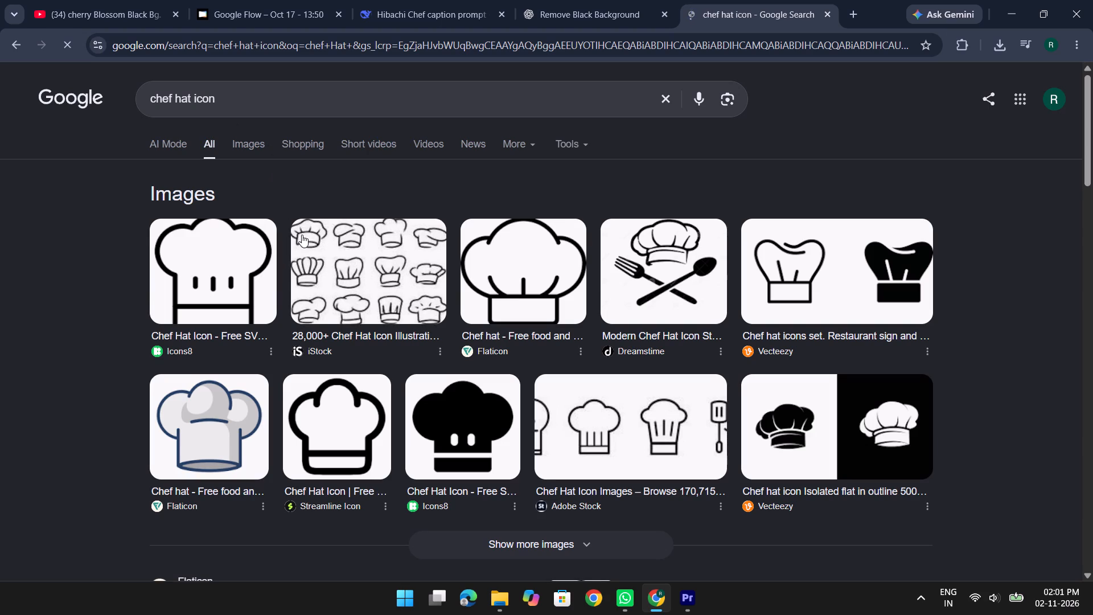
{"action": "left_click", "coordinate": [220, 106]}
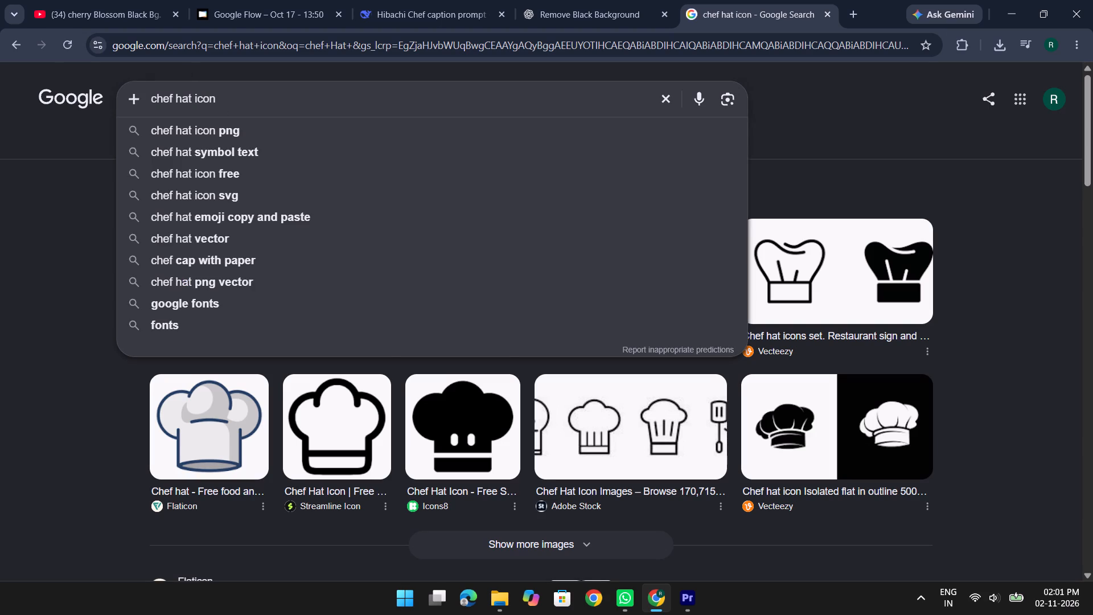
{"action": "left_click", "coordinate": [233, 132]}
{"action": "scroll", "coordinate": [480, 313], "scroll_direction": "down", "scroll_amount": 4}
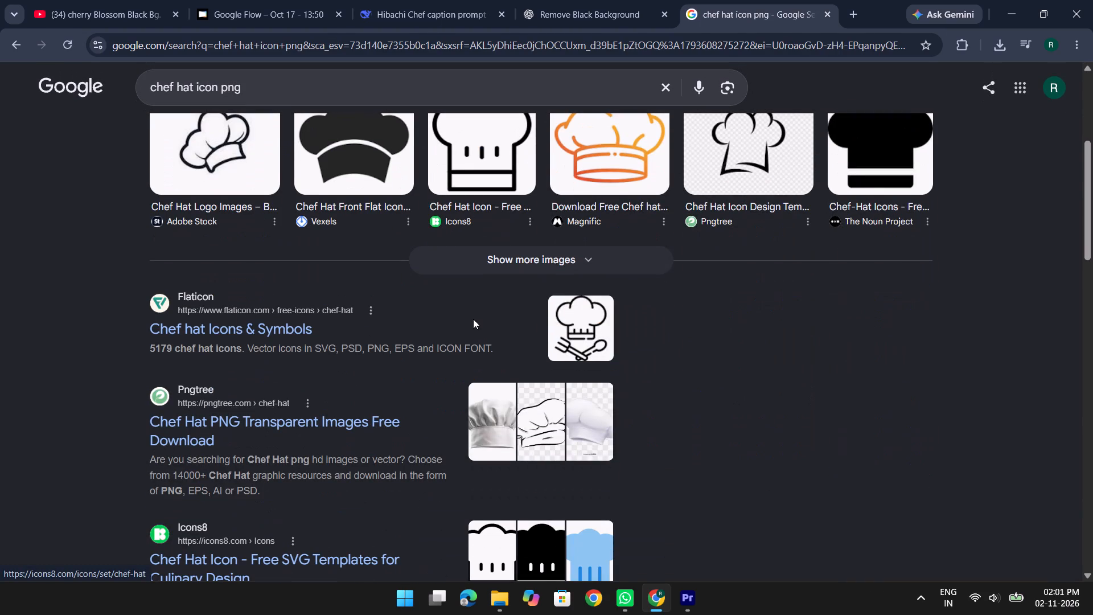
{"action": "scroll", "coordinate": [473, 319], "scroll_direction": "up", "scroll_amount": 4}
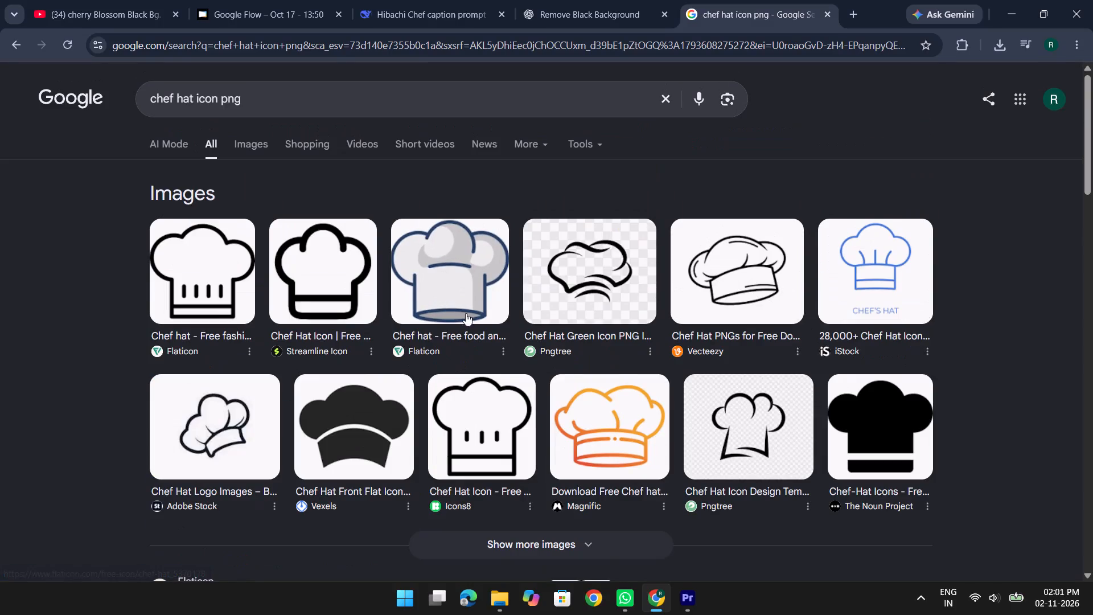
View the Flaticon page of the grey chef hat with blue outline, and return to the search results.
{"action": "left_click", "coordinate": [471, 297]}
{"action": "left_click", "coordinate": [862, 372]}
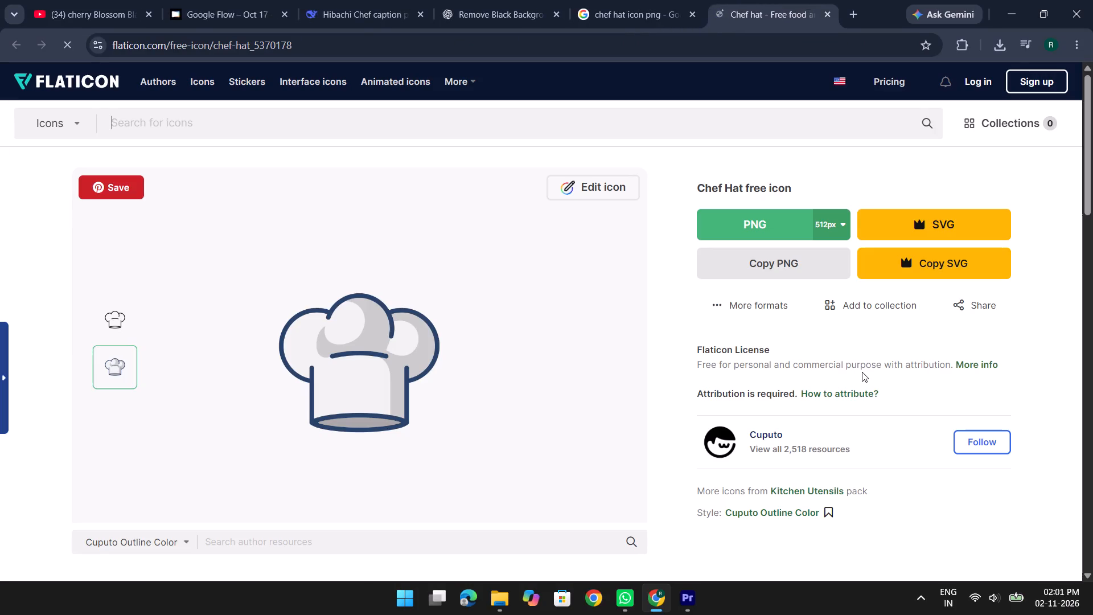
{"action": "left_click", "coordinate": [456, 5]}
{"action": "left_click", "coordinate": [660, 7]}
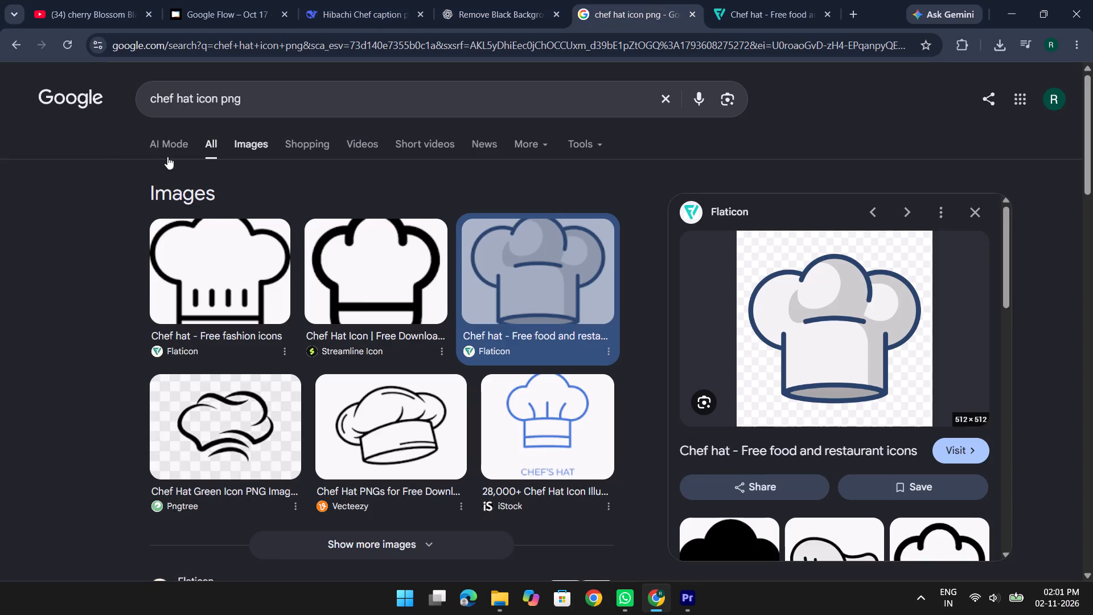
Open Pngtree's Chef Hat PNG collection from the search results and dismiss the sale offers.
{"action": "scroll", "coordinate": [352, 317], "scroll_direction": "down", "scroll_amount": 5}
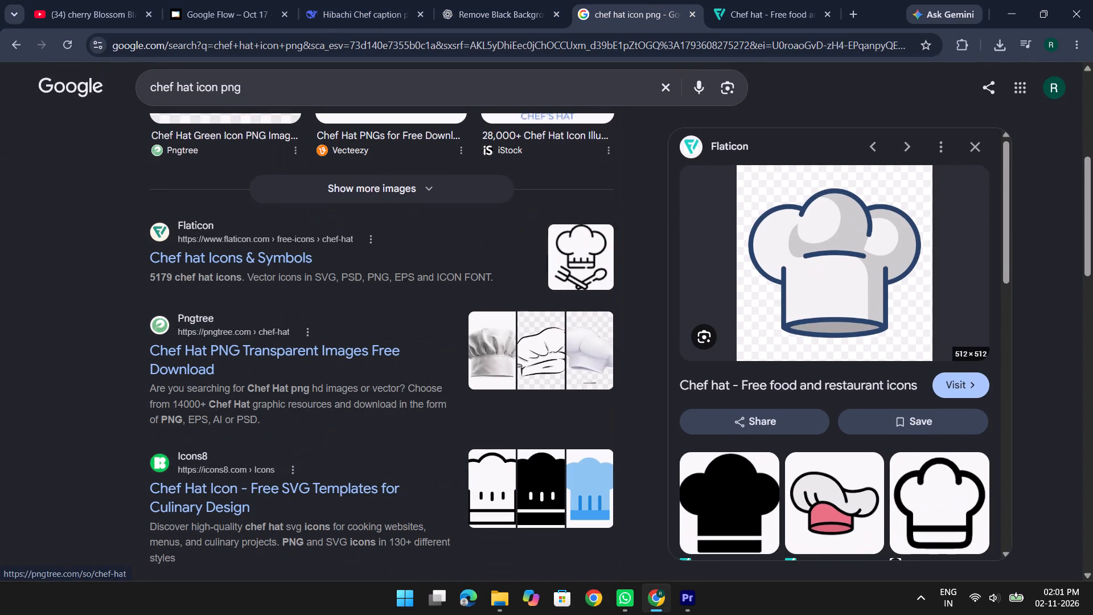
{"action": "left_click", "coordinate": [298, 340]}
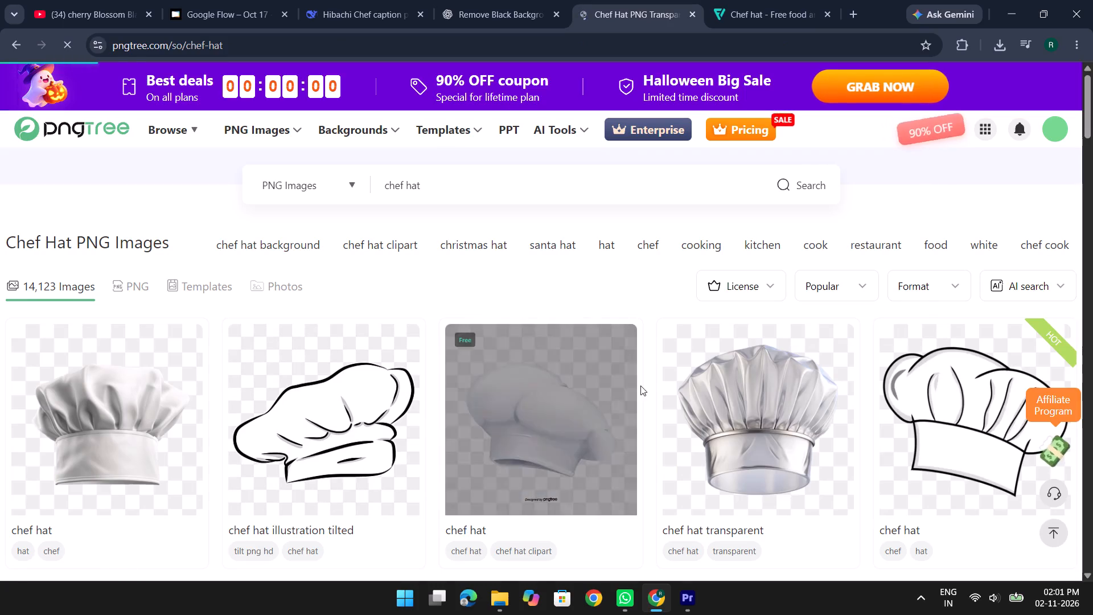
{"action": "scroll", "coordinate": [272, 478], "scroll_direction": "down", "scroll_amount": 2}
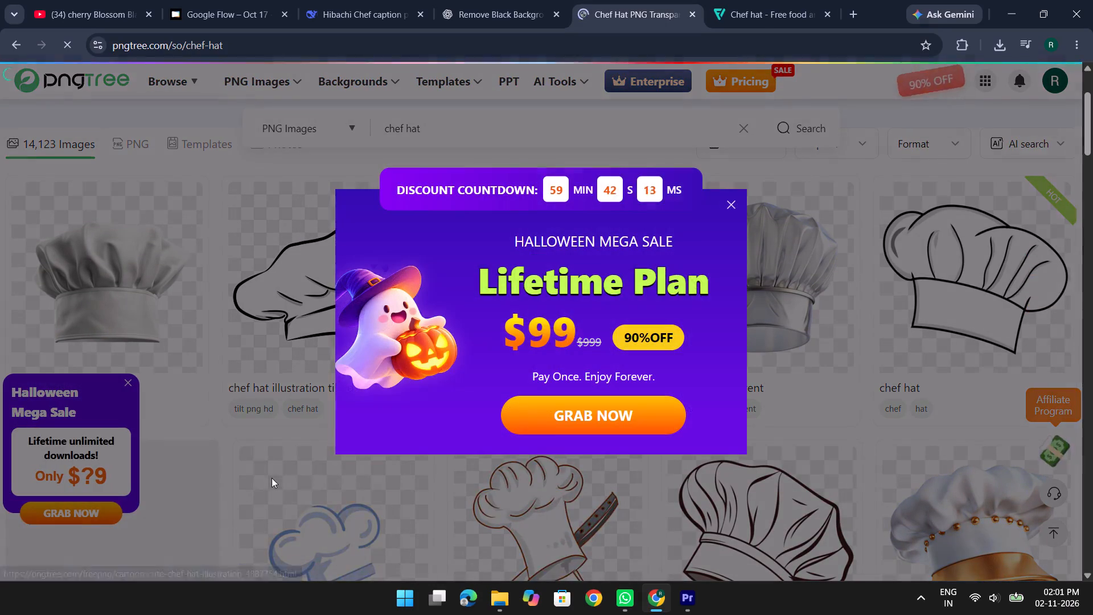
{"action": "left_click", "coordinate": [741, 203]}
{"action": "left_click", "coordinate": [730, 203]}
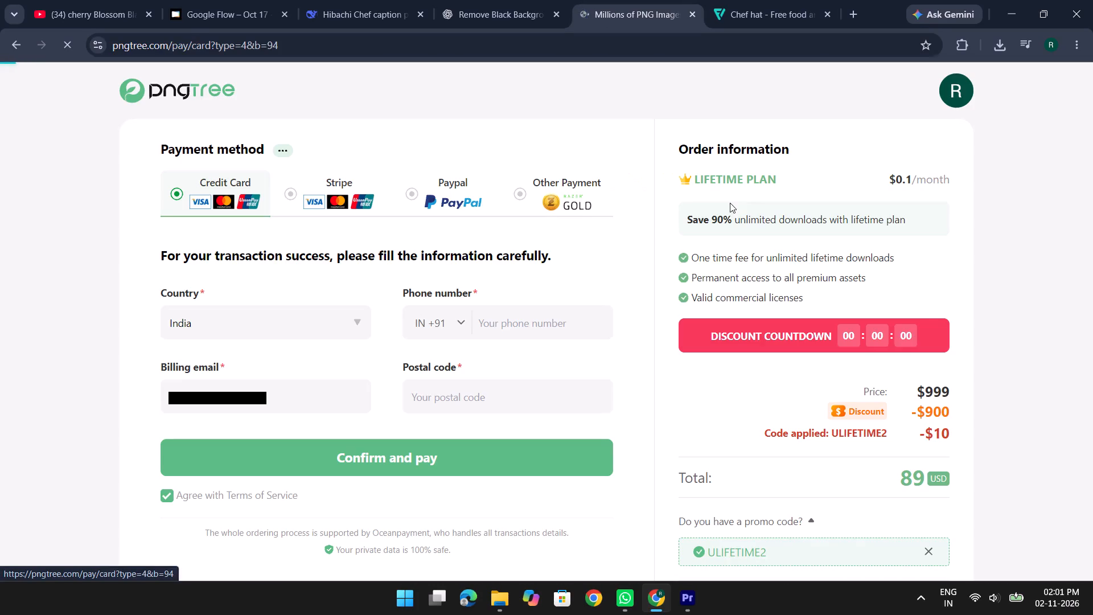
{"action": "left_click", "coordinate": [11, 45]}
{"action": "scroll", "coordinate": [615, 435], "scroll_direction": "down", "scroll_amount": 3}
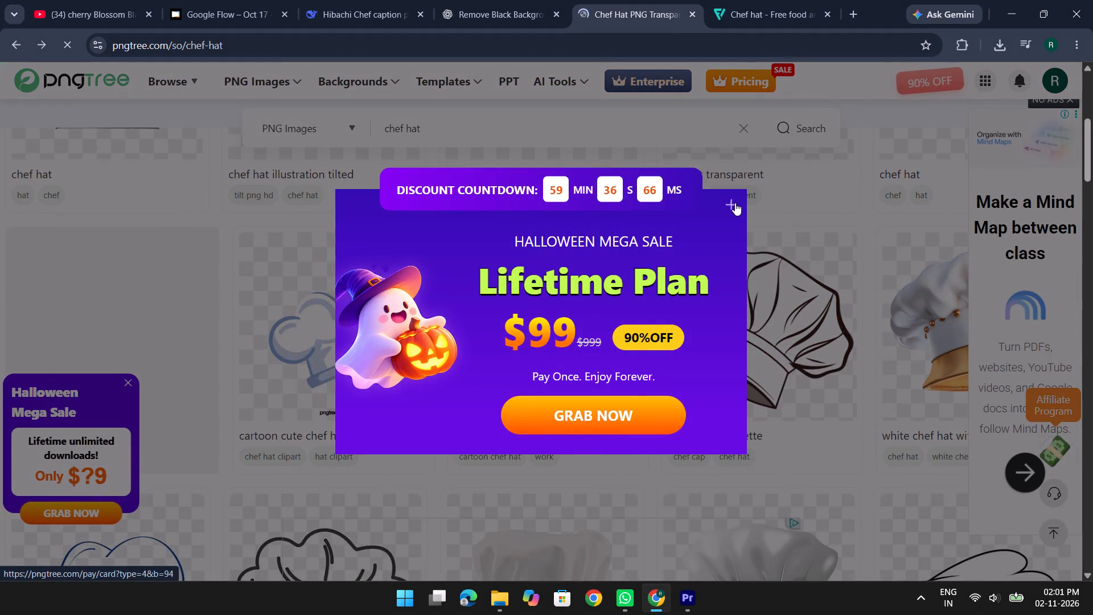
{"action": "left_click", "coordinate": [734, 204]}
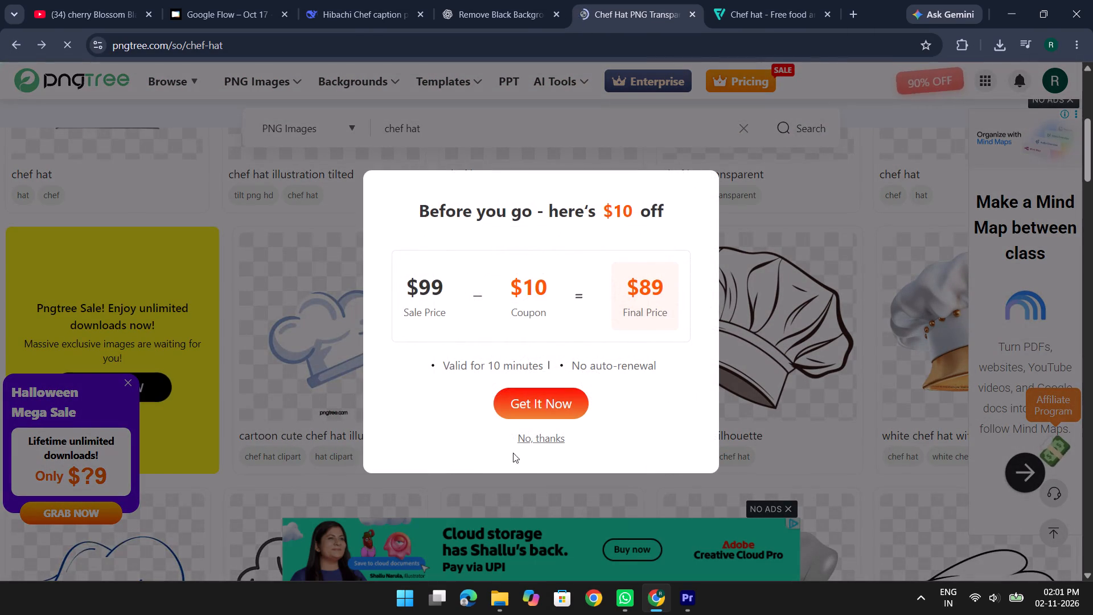
{"action": "left_click", "coordinate": [528, 441]}
Examine the Pngtree chef hat images for one suitable for the intro.
{"action": "scroll", "coordinate": [711, 428], "scroll_direction": "down", "scroll_amount": 6}
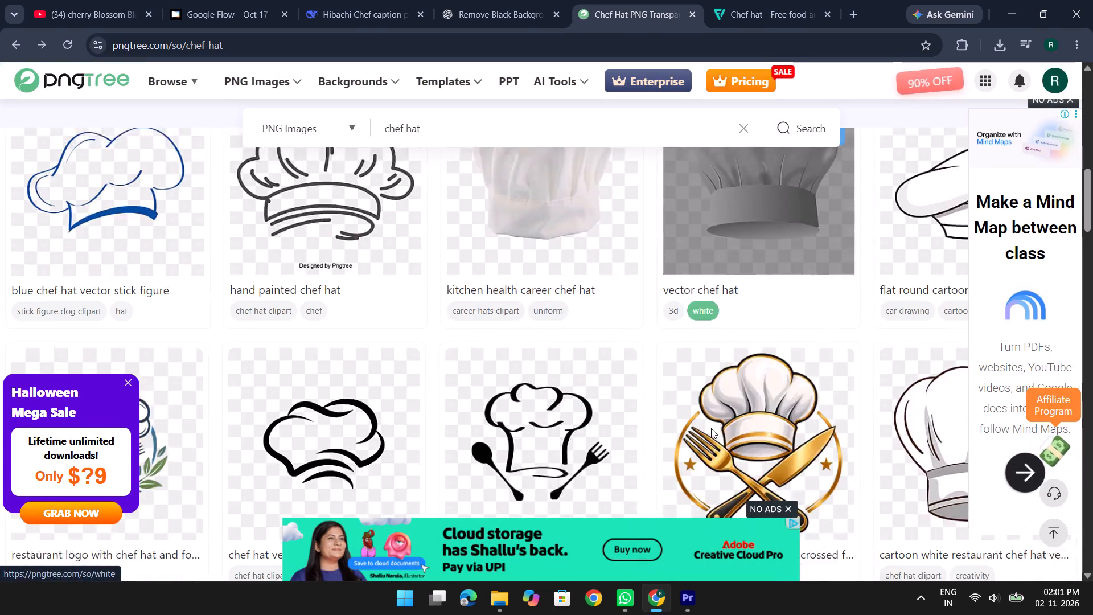
{"action": "scroll", "coordinate": [711, 428], "scroll_direction": "up", "scroll_amount": 4}
{"action": "scroll", "coordinate": [711, 428], "scroll_direction": "down", "scroll_amount": 2}
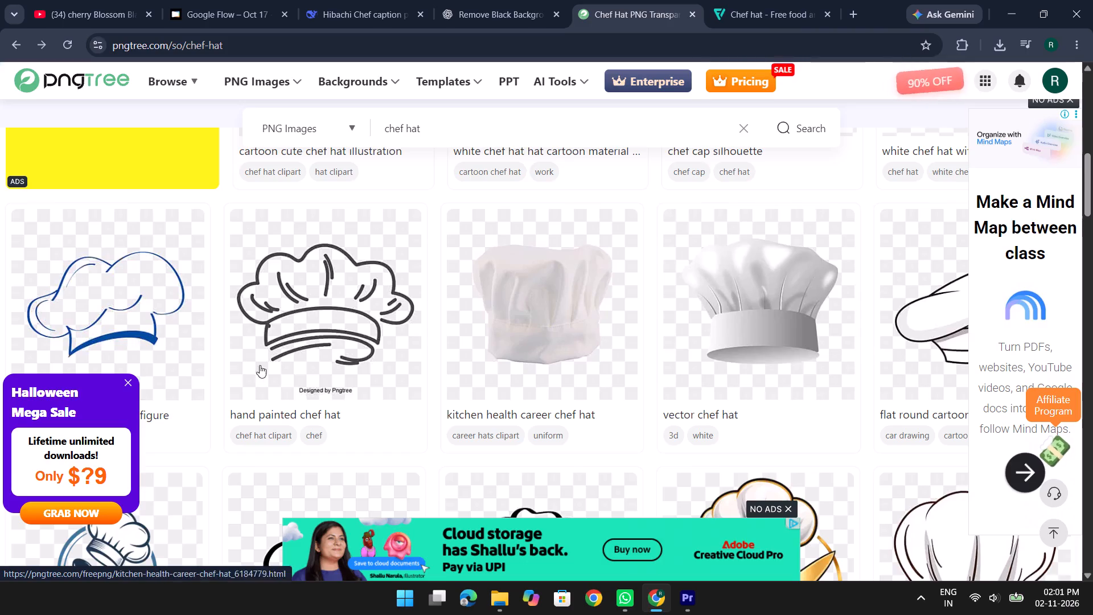
{"action": "scroll", "coordinate": [315, 346], "scroll_direction": "down", "scroll_amount": 4}
{"action": "scroll", "coordinate": [315, 347], "scroll_direction": "up", "scroll_amount": 10}
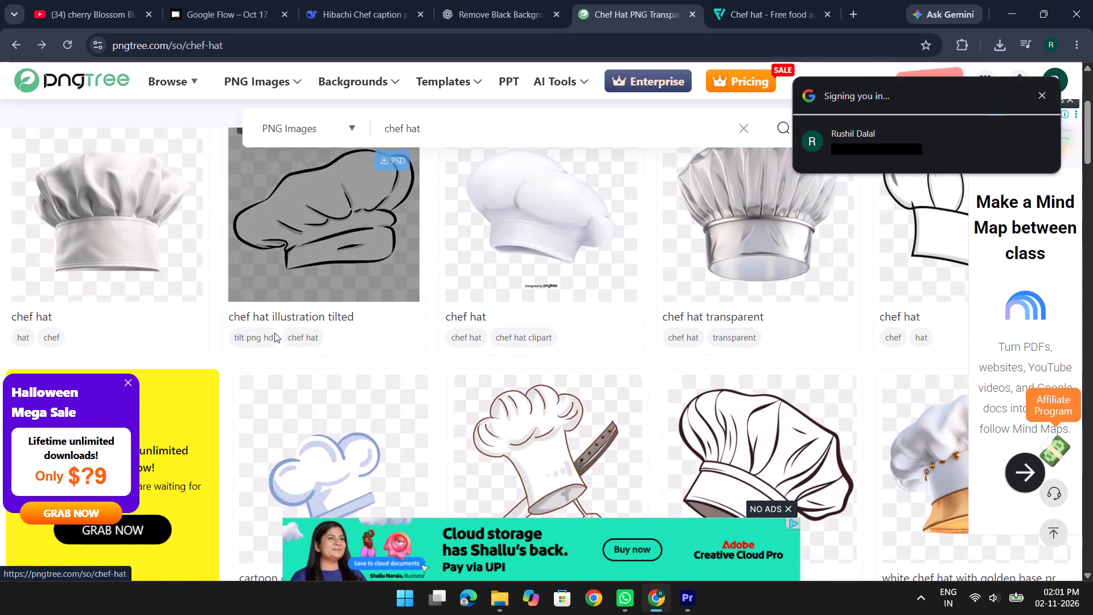
{"action": "scroll", "coordinate": [194, 288], "scroll_direction": "up", "scroll_amount": 3}
{"action": "scroll", "coordinate": [194, 288], "scroll_direction": "down", "scroll_amount": 1}
{"action": "scroll", "coordinate": [183, 342], "scroll_direction": "down", "scroll_amount": 4}
{"action": "scroll", "coordinate": [174, 325], "scroll_direction": "up", "scroll_amount": 2}
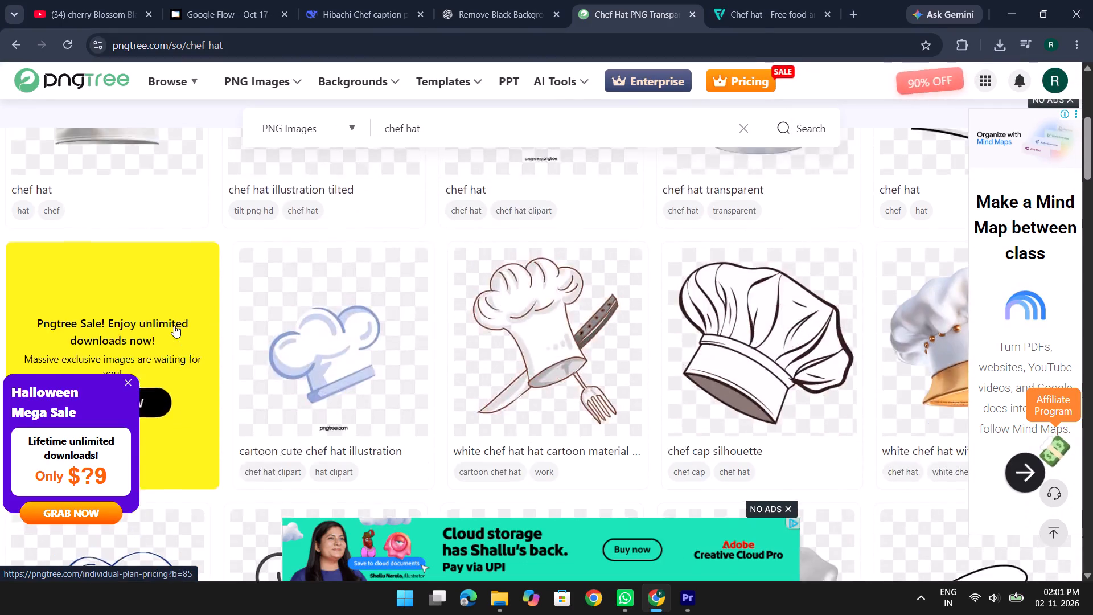
{"action": "left_click", "coordinate": [132, 253]}
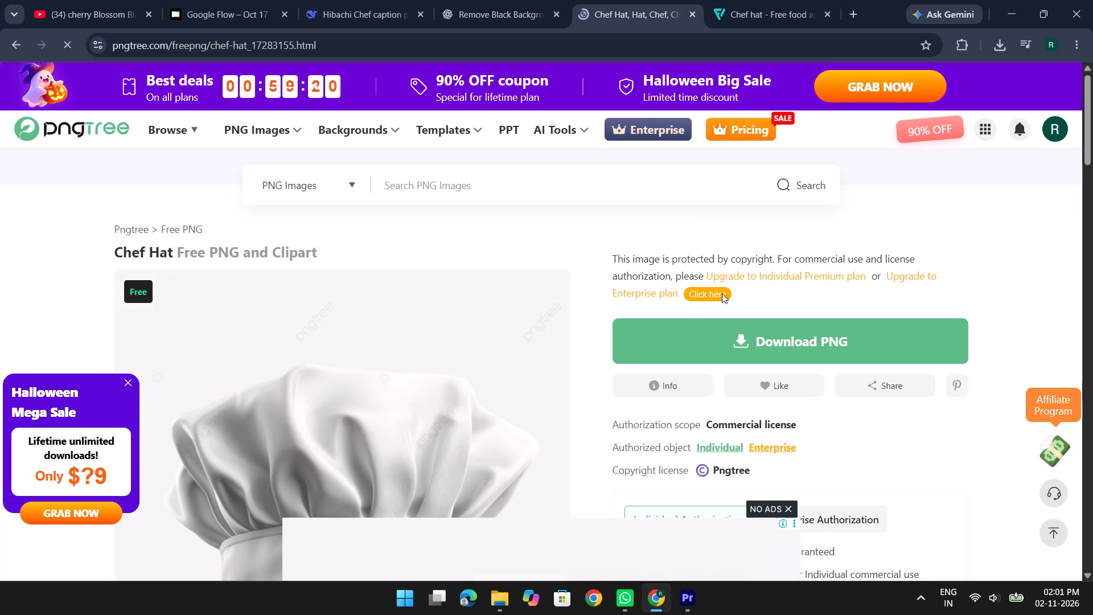
{"action": "left_click", "coordinate": [796, 344]}
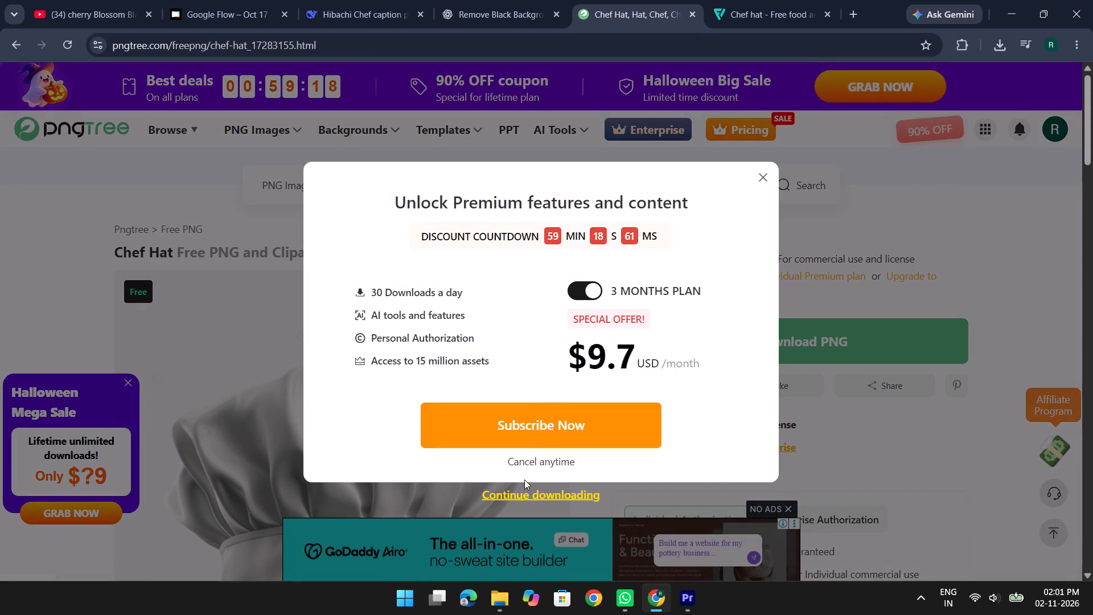
{"action": "left_click", "coordinate": [544, 494]}
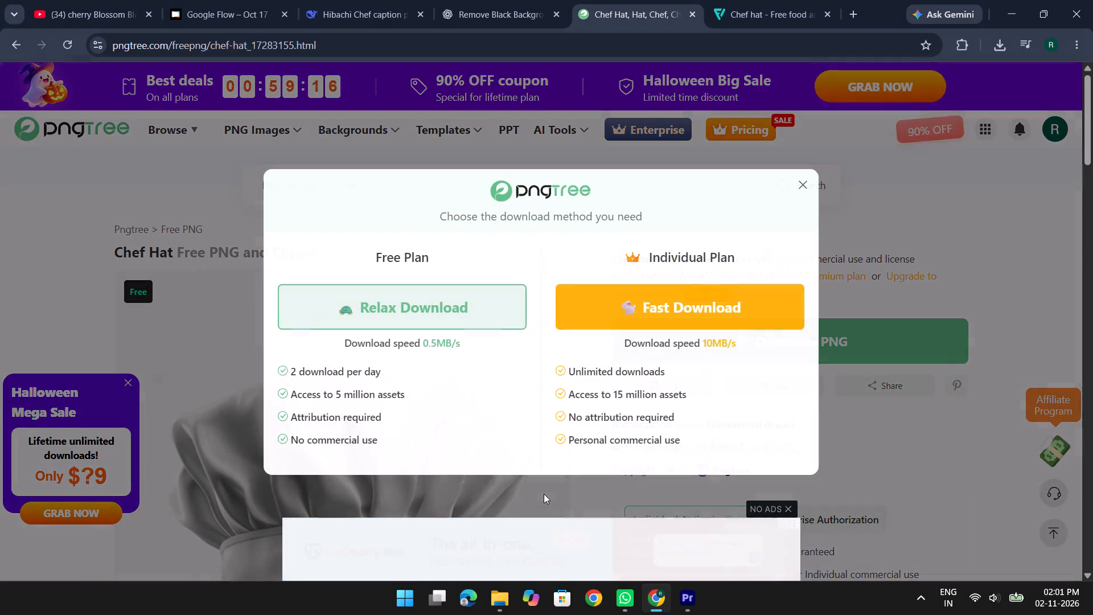
{"action": "left_click", "coordinate": [424, 310]}
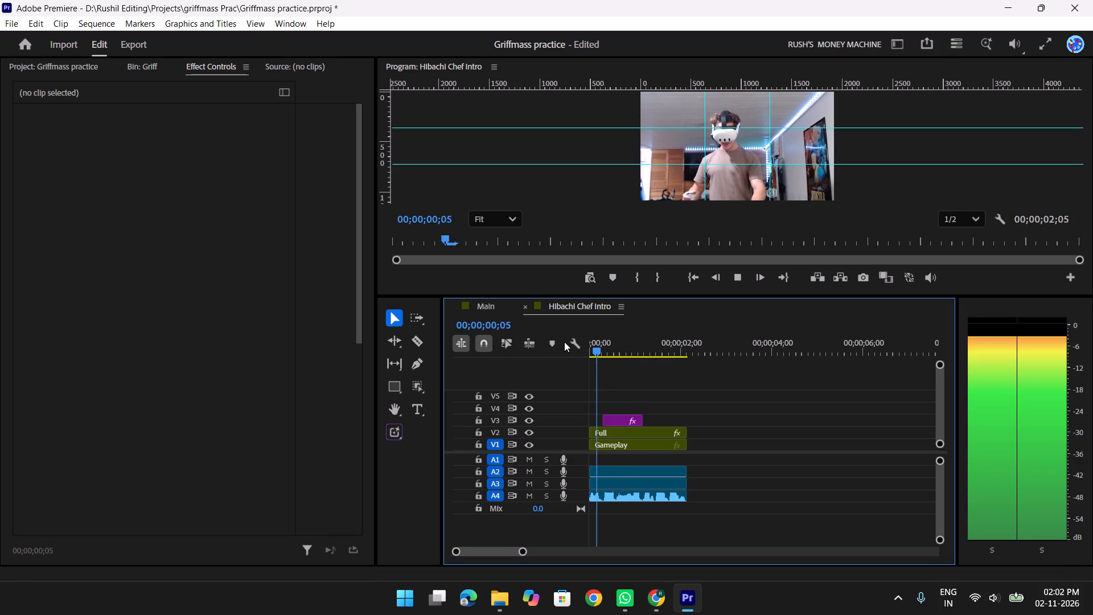
{"action": "key", "text": "space"}
{"action": "left_click_drag", "start_coordinate": [658, 342], "coordinate": [623, 342]}
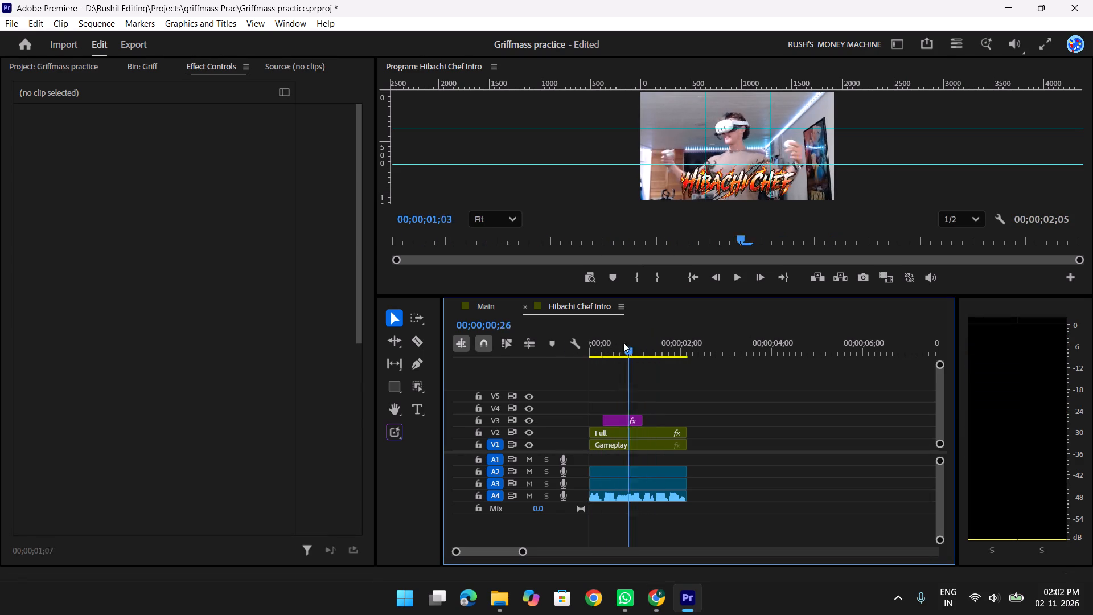
{"action": "left_click_drag", "start_coordinate": [623, 342], "coordinate": [614, 342]}
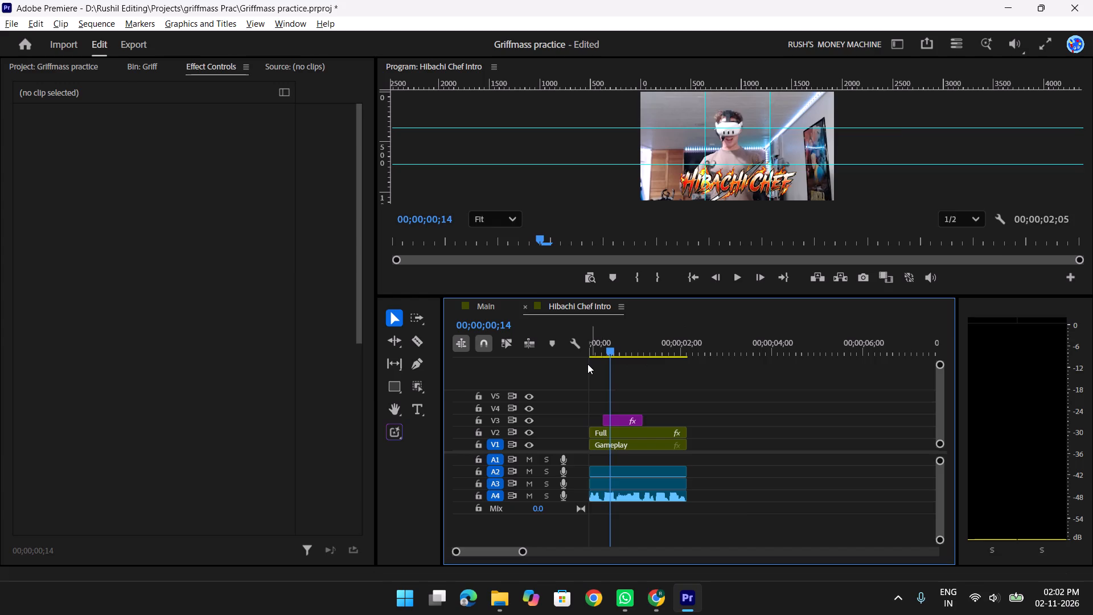
Bring the chef hat PNG from the assets folder onto track V4, aligned with the start of the logo clip.
{"action": "key", "text": "alt+Tab"}
{"action": "key", "text": "alt+Tab"}
{"action": "key", "text": "alt+Tab"}
{"action": "key", "text": "alt+Tab"}
{"action": "left_click", "coordinate": [783, 299], "text": "alt"}
{"action": "left_click", "coordinate": [742, 375]}
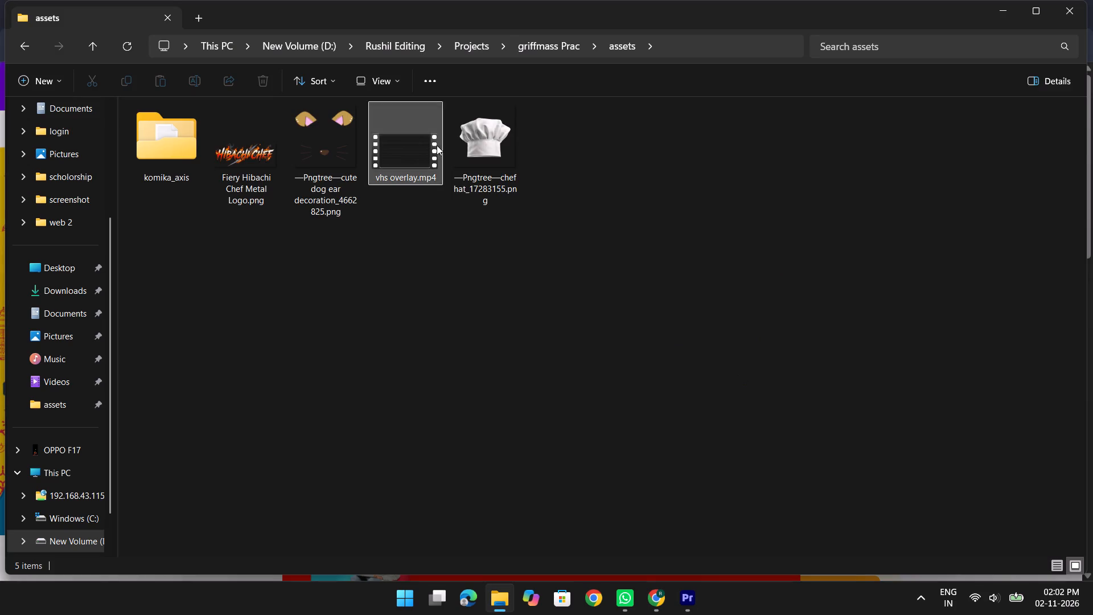
{"action": "left_click_drag", "start_coordinate": [478, 147], "coordinate": [619, 349]}
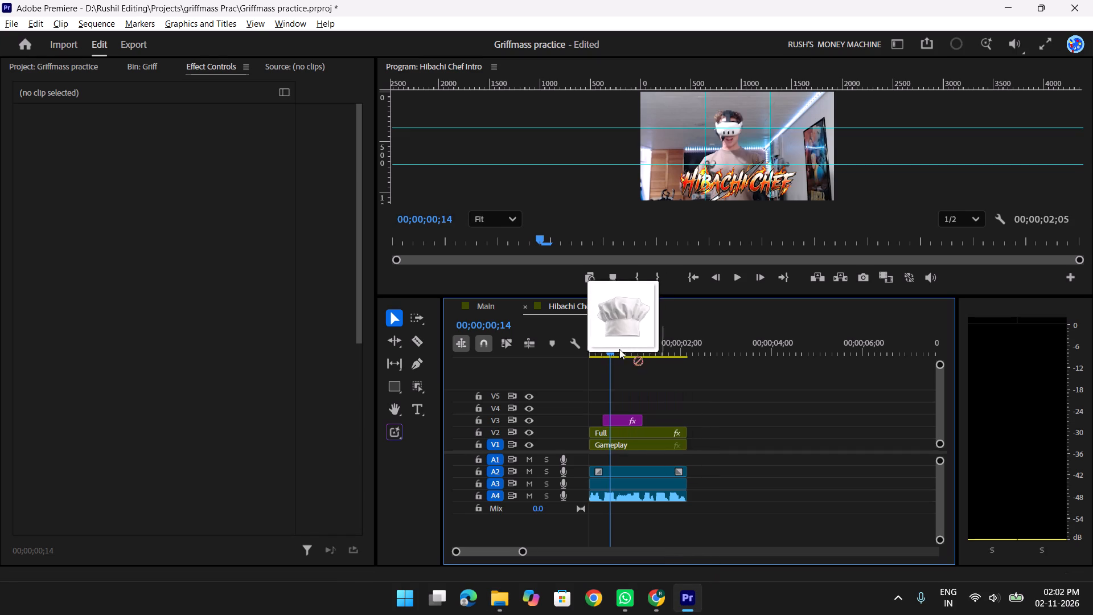
{"action": "left_click_drag", "start_coordinate": [619, 349], "coordinate": [587, 407]}
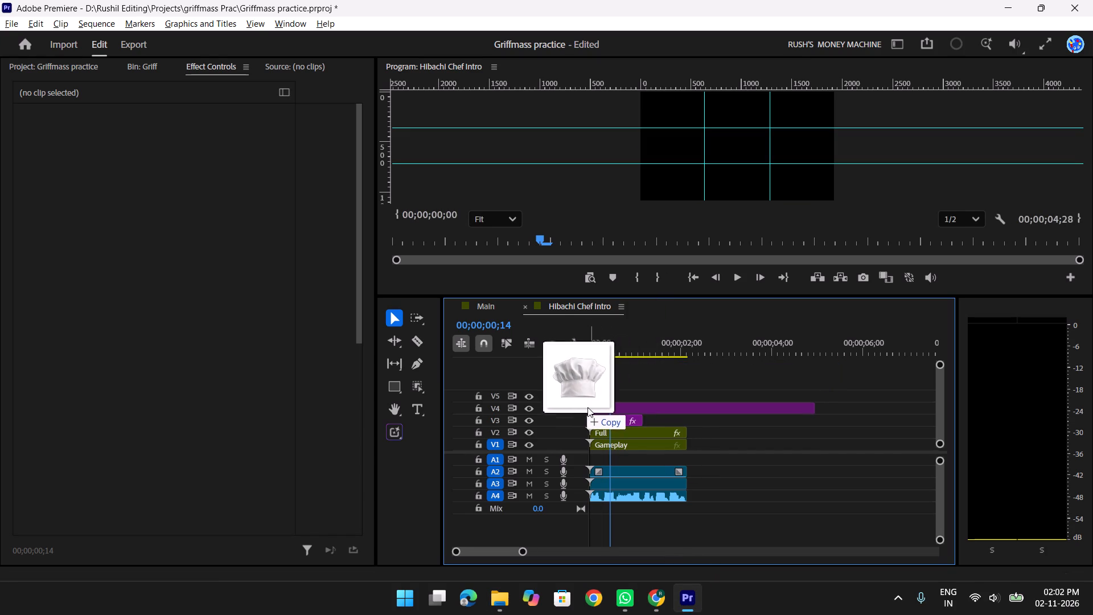
{"action": "left_click_drag", "start_coordinate": [587, 407], "coordinate": [606, 405]}
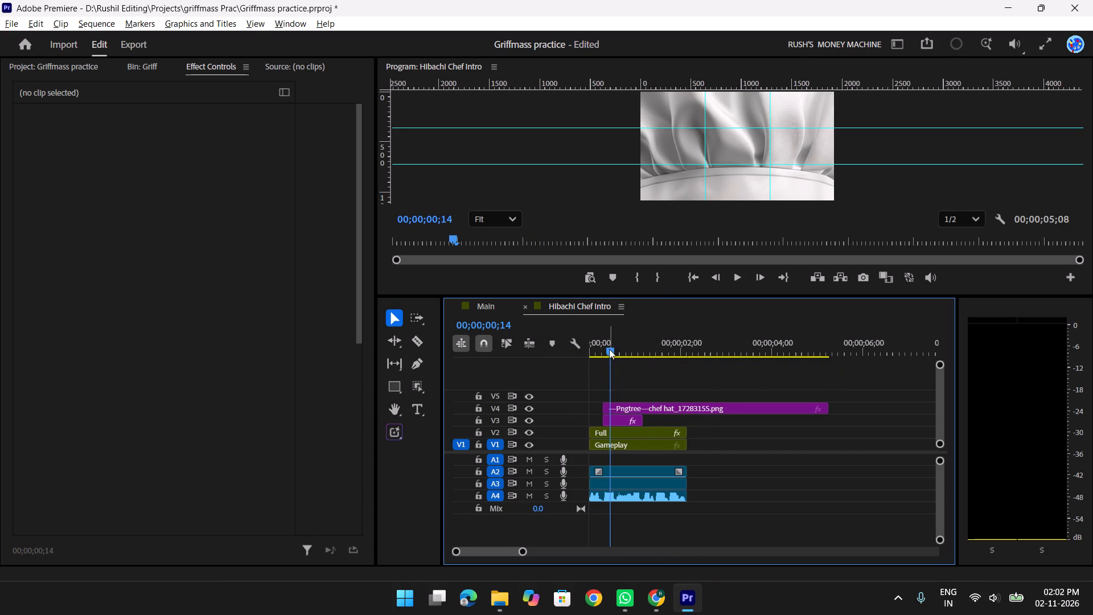
Replay the intro from the start to check the chef hat clip's timing.
{"action": "left_click_drag", "start_coordinate": [607, 349], "coordinate": [569, 352]}
{"action": "key", "text": "space"}
{"action": "key", "text": "space"}
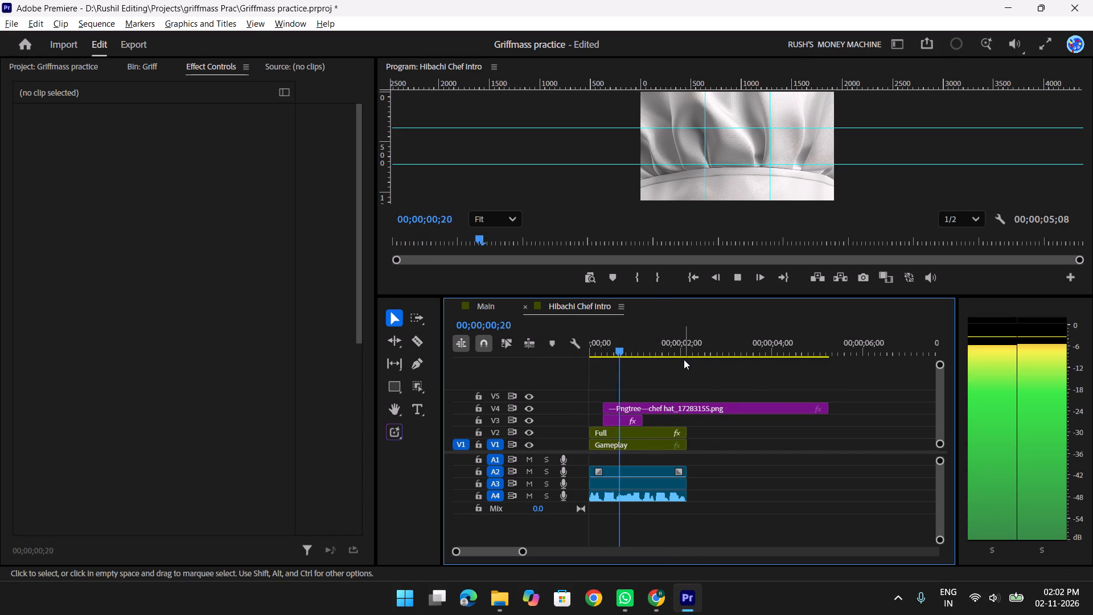
{"action": "left_click", "coordinate": [681, 405]}
Move the logo clip on V3 and the chef hat clip on V4 to the sequence start at 00;00;00;00.
{"action": "left_click_drag", "start_coordinate": [632, 348], "coordinate": [579, 352]}
{"action": "left_click_drag", "start_coordinate": [684, 425], "coordinate": [605, 415]}
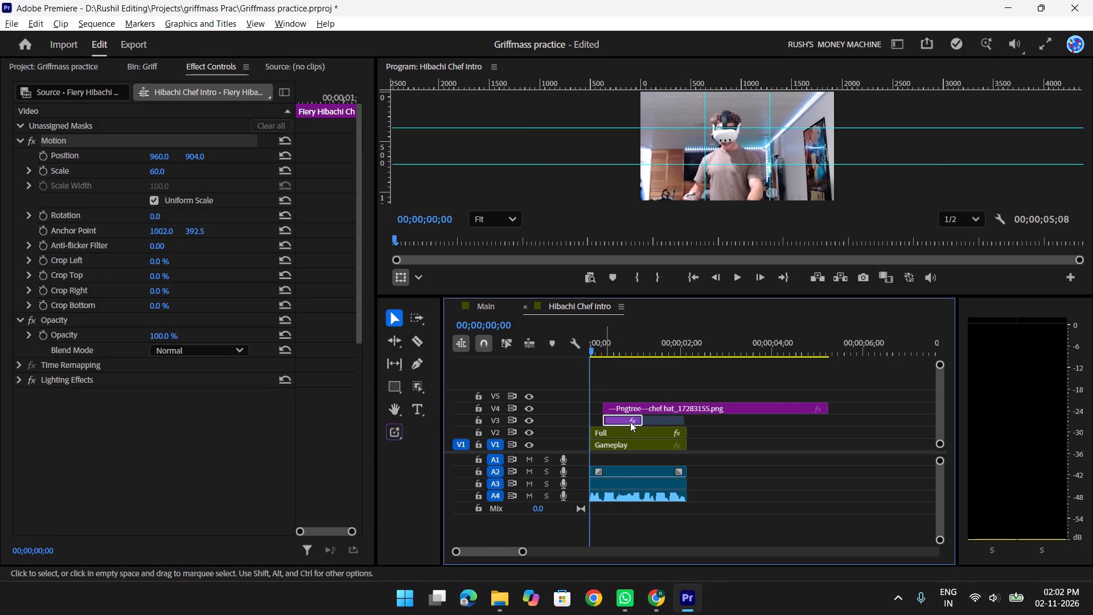
{"action": "left_click_drag", "start_coordinate": [622, 419], "coordinate": [608, 419]}
{"action": "left_click_drag", "start_coordinate": [659, 407], "coordinate": [600, 404]}
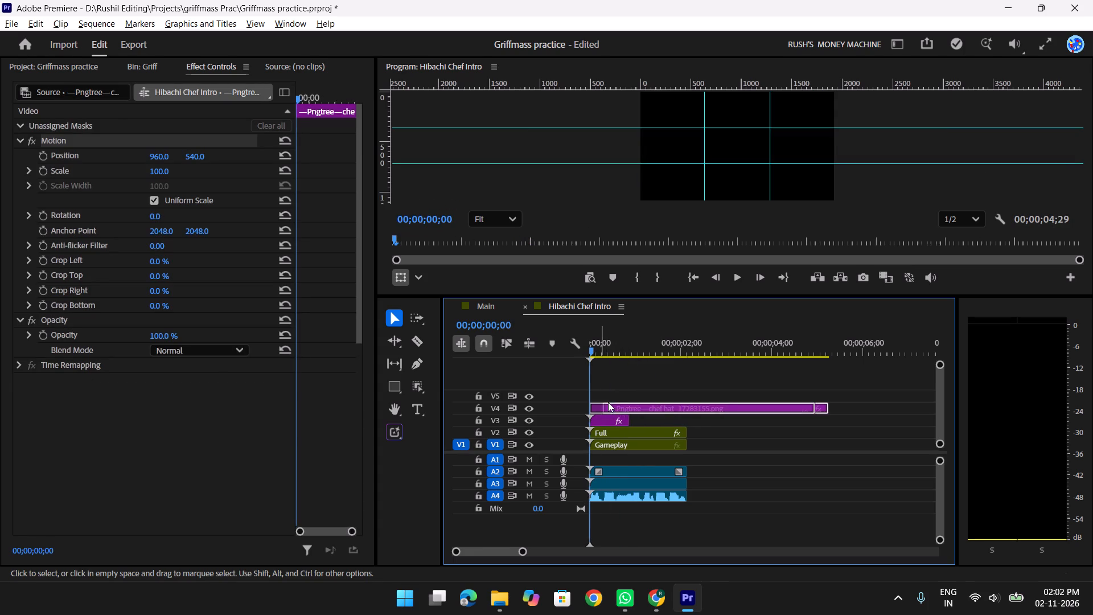
Replay the opening of the intro with the moved clips, stopping at 00;00;00;16.
{"action": "key", "text": "space"}
{"action": "key", "text": "space"}
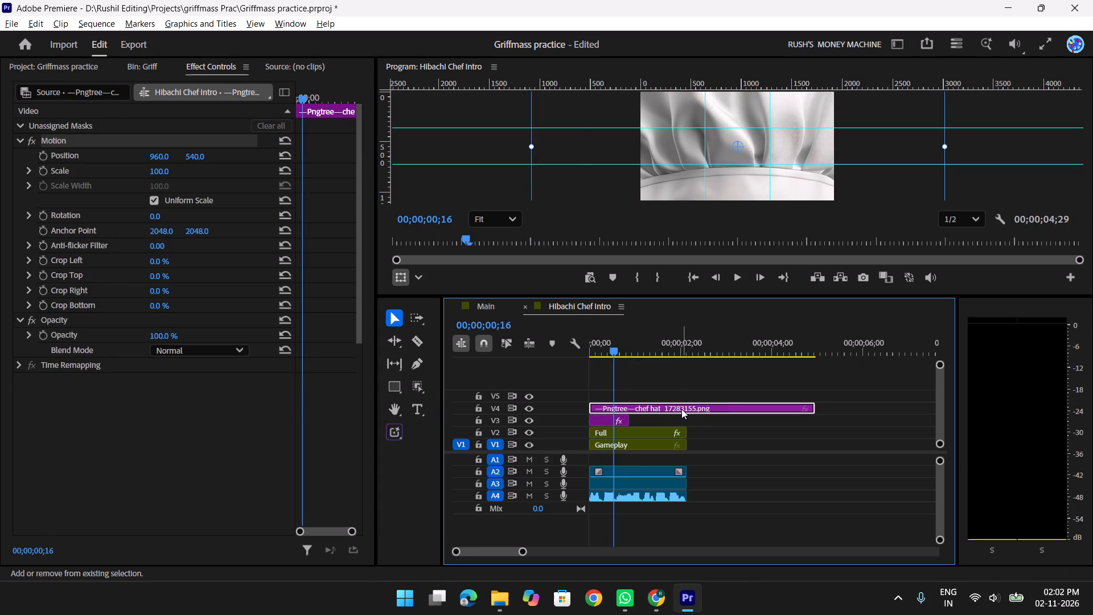
{"action": "key", "text": "shift+z"}
{"action": "left_click", "coordinate": [577, 125]}
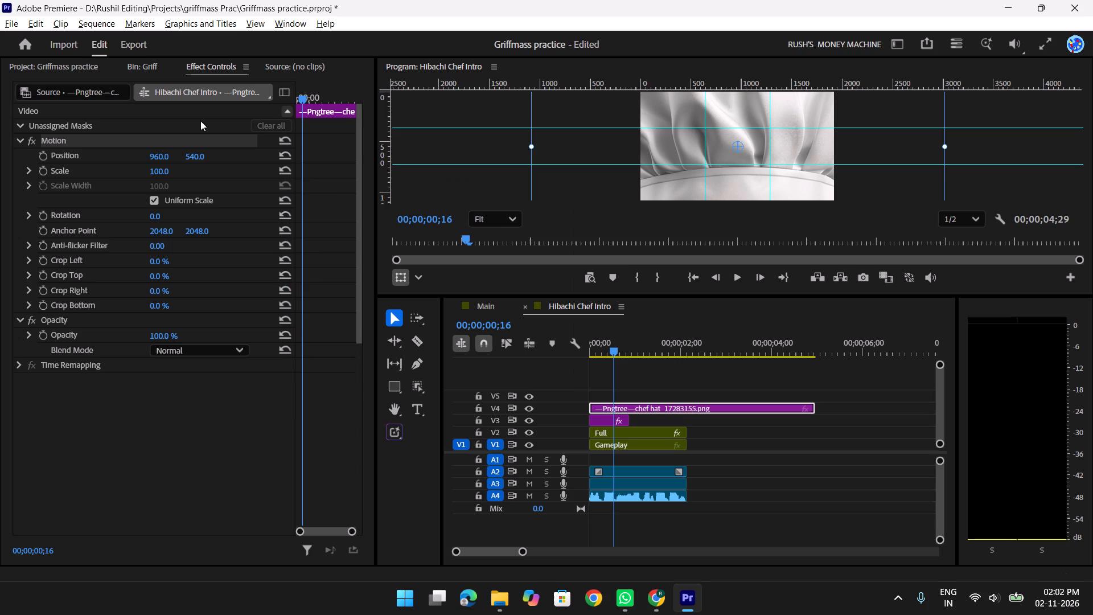
Shrink the chef hat to a scale of 9 and place it on the presenter's head at position 871, 93.
{"action": "left_click_drag", "start_coordinate": [165, 169], "coordinate": [118, 187]}
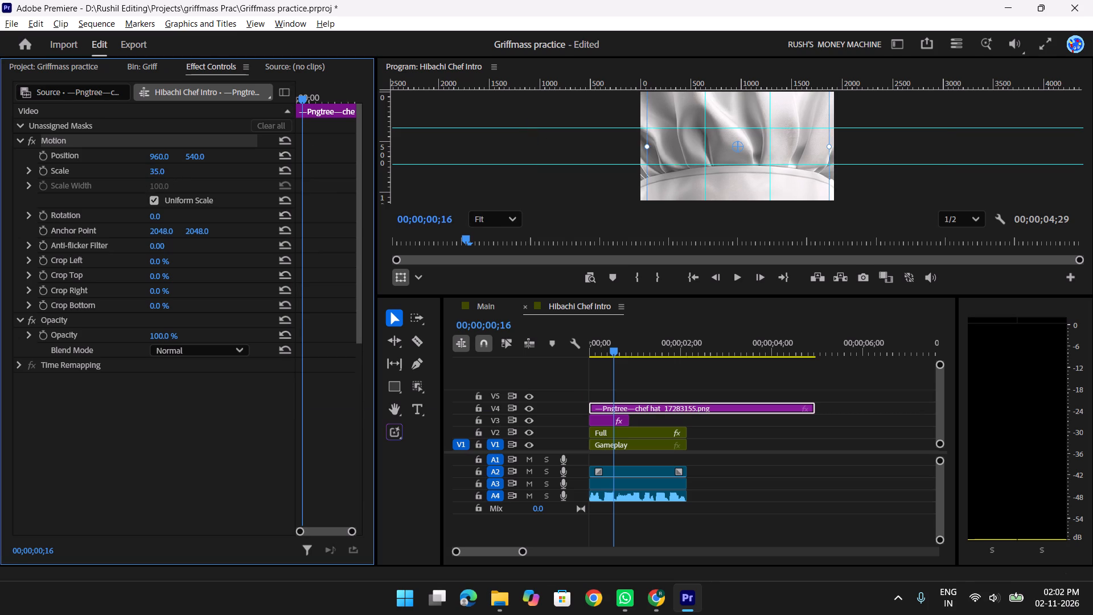
{"action": "left_click_drag", "start_coordinate": [118, 187], "coordinate": [80, 195]}
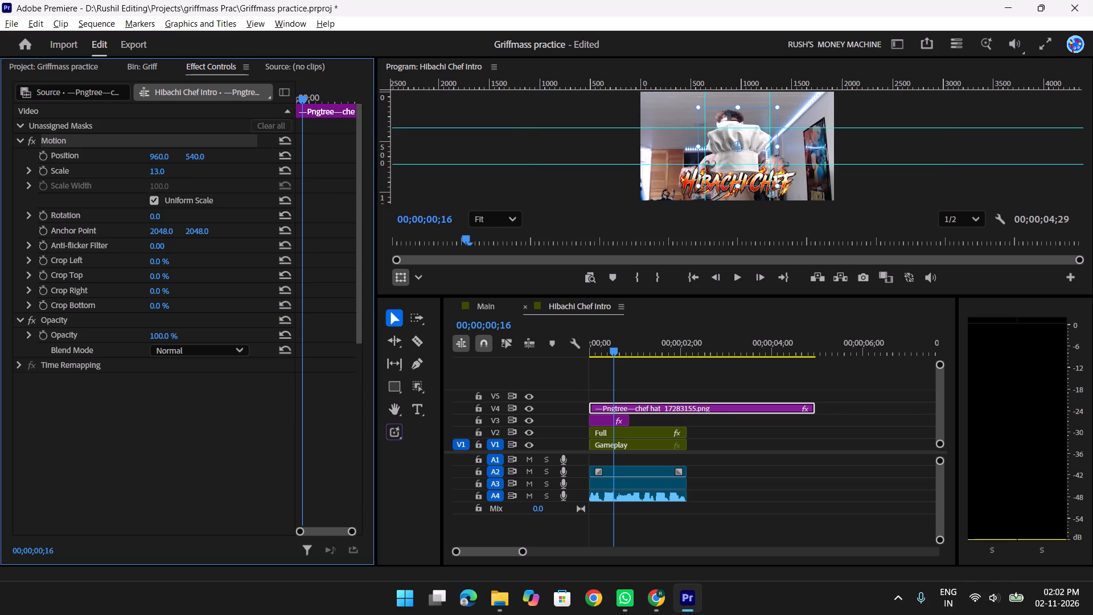
{"action": "left_click_drag", "start_coordinate": [80, 195], "coordinate": [81, 198]}
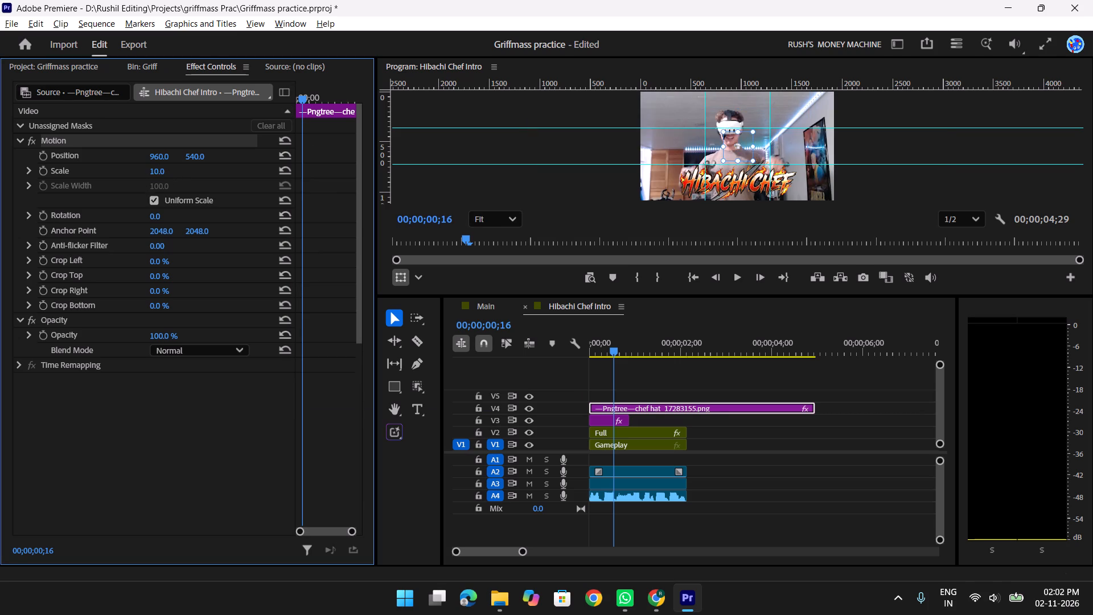
{"action": "left_click_drag", "start_coordinate": [81, 198], "coordinate": [81, 199]}
{"action": "left_click_drag", "start_coordinate": [191, 157], "coordinate": [112, 170]}
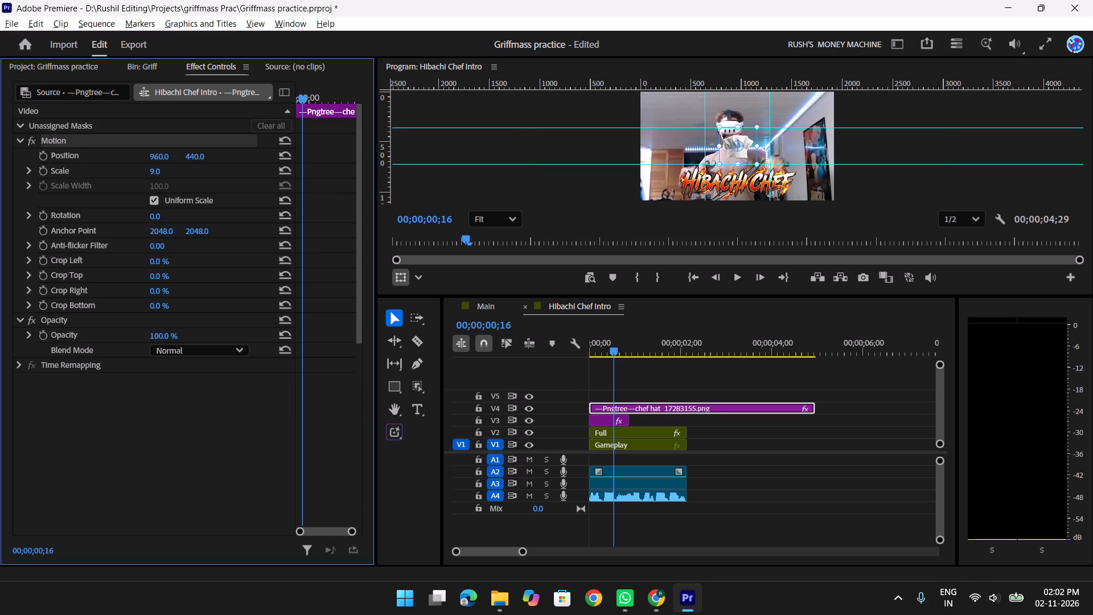
{"action": "left_click_drag", "start_coordinate": [112, 170], "coordinate": [7, 171]}
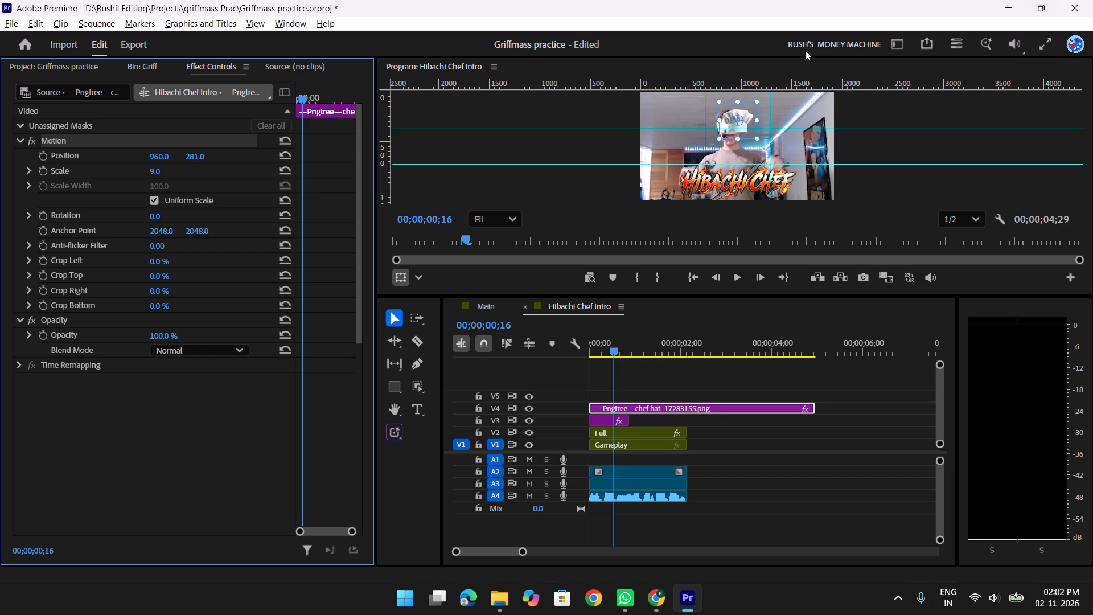
{"action": "left_click_drag", "start_coordinate": [196, 156], "coordinate": [151, 169]}
{"action": "left_click_drag", "start_coordinate": [151, 169], "coordinate": [63, 182]}
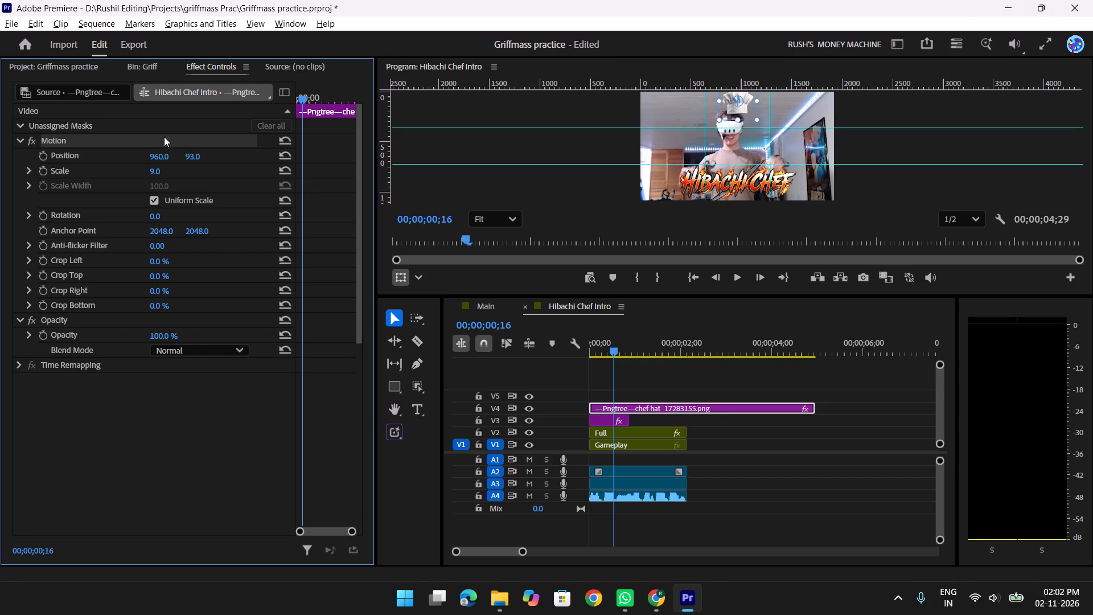
{"action": "left_click_drag", "start_coordinate": [162, 158], "coordinate": [83, 166]}
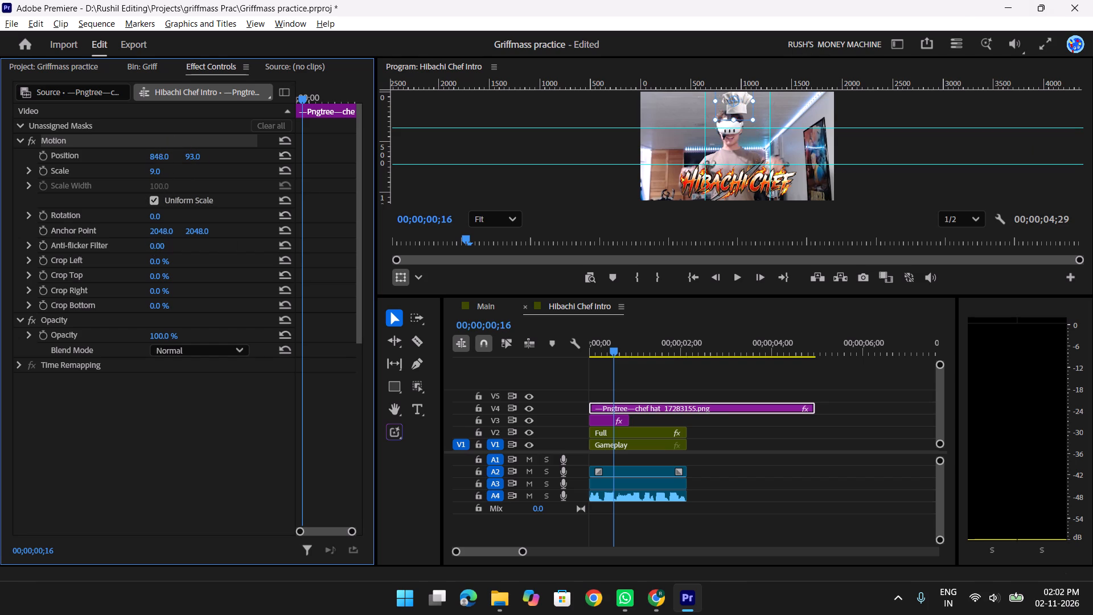
{"action": "left_click_drag", "start_coordinate": [83, 166], "coordinate": [98, 181]}
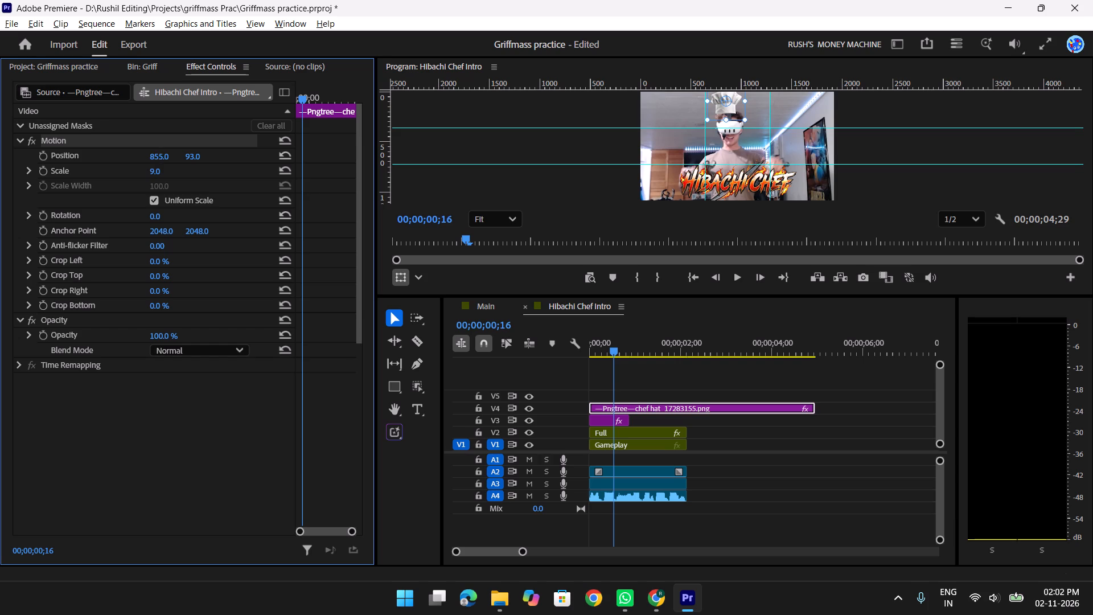
{"action": "left_click_drag", "start_coordinate": [98, 181], "coordinate": [111, 185]}
Fine-tune the chef hat's size on the presenter's head, settling on a scale of 10.
{"action": "left_click_drag", "start_coordinate": [158, 171], "coordinate": [163, 171]}
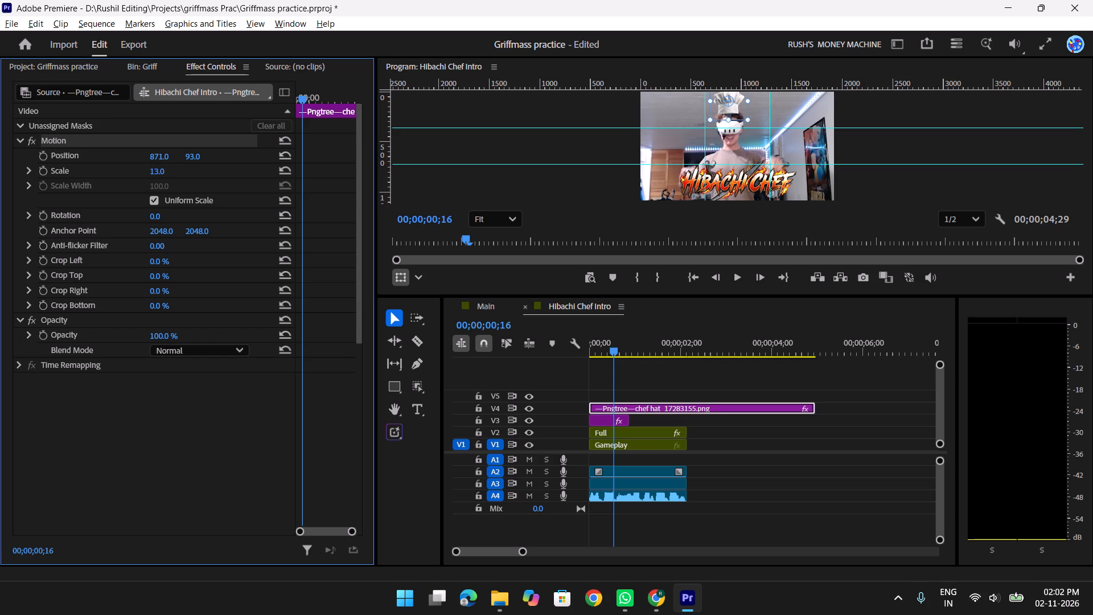
{"action": "left_click_drag", "start_coordinate": [163, 171], "coordinate": [159, 177]}
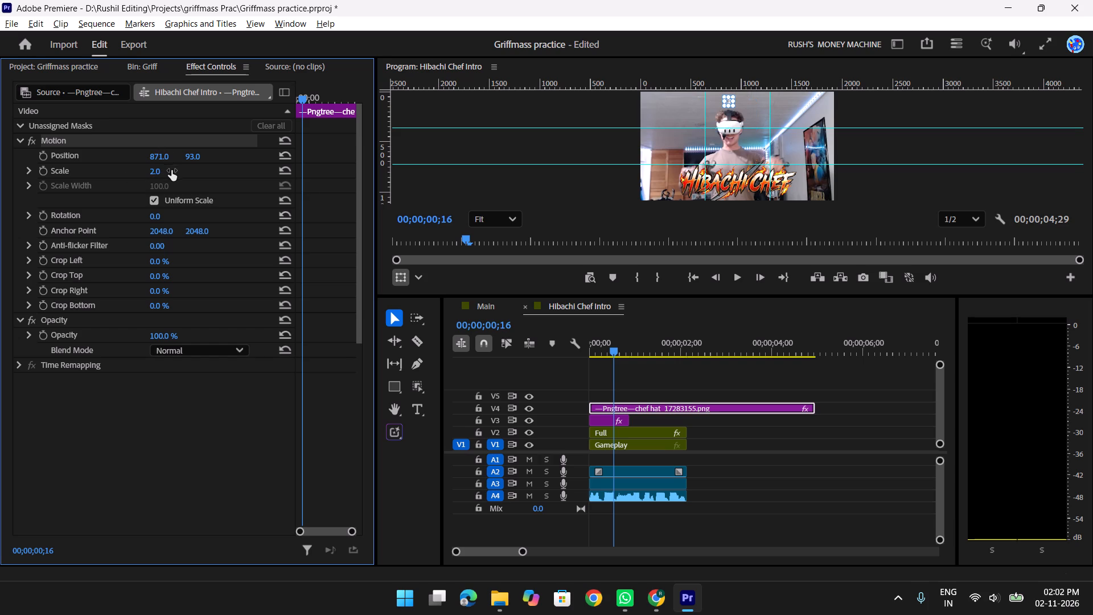
{"action": "left_click", "coordinate": [154, 172]}
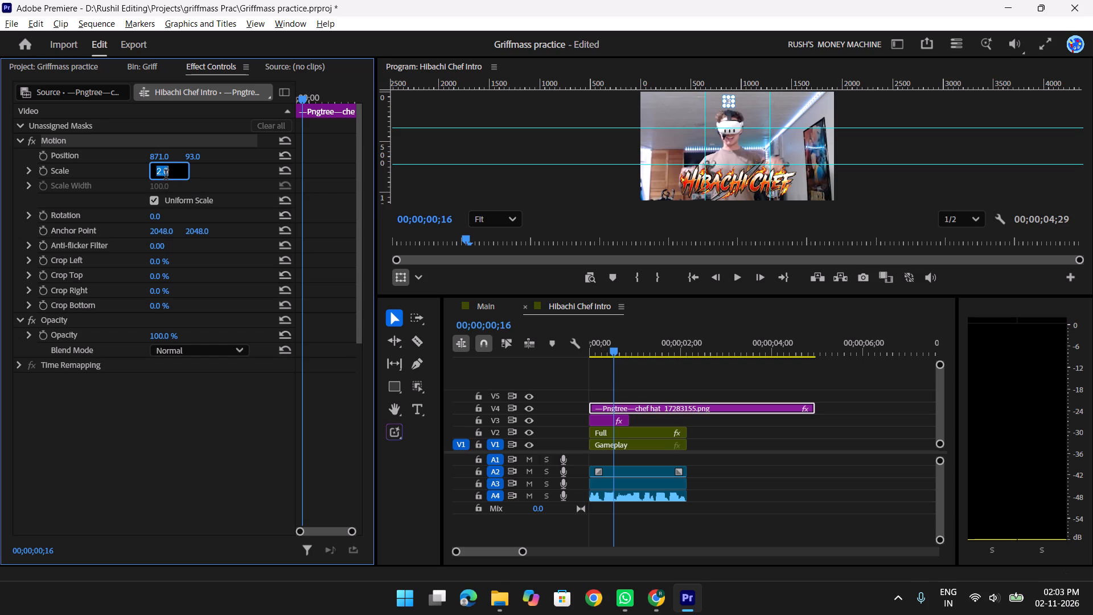
{"action": "key", "text": "Up"}
{"action": "key", "text": "Up"}
{"action": "key", "text": "Up"}
{"action": "key", "text": "Up"}
{"action": "key", "text": "Up"}
{"action": "key", "text": "Up"}
{"action": "key", "text": "Up"}
{"action": "key", "text": "Up"}
{"action": "key", "text": "Up"}
{"action": "key", "text": "Up"}
{"action": "key", "text": "Up"}
{"action": "key", "text": "Up"}
{"action": "key", "text": "Up"}
{"action": "key", "text": "Up"}
{"action": "key", "text": "Up"}
{"action": "key", "text": "Up"}
{"action": "key", "text": "Up"}
{"action": "key", "text": "Up"}
{"action": "key", "text": "Up"}
{"action": "key", "text": "Up"}
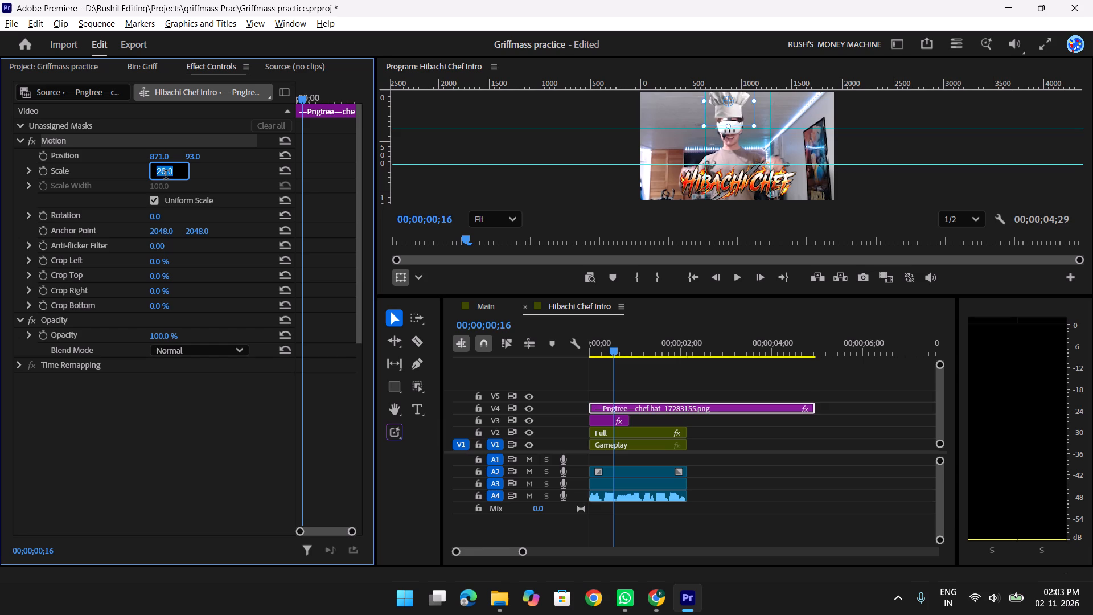
{"action": "key", "text": "Down"}
{"action": "key", "text": "Down"}
{"action": "key", "text": "Down"}
{"action": "key", "text": "Down"}
{"action": "key", "text": "Down"}
{"action": "key", "text": "Down"}
{"action": "key", "text": "Down"}
{"action": "key", "text": "Down"}
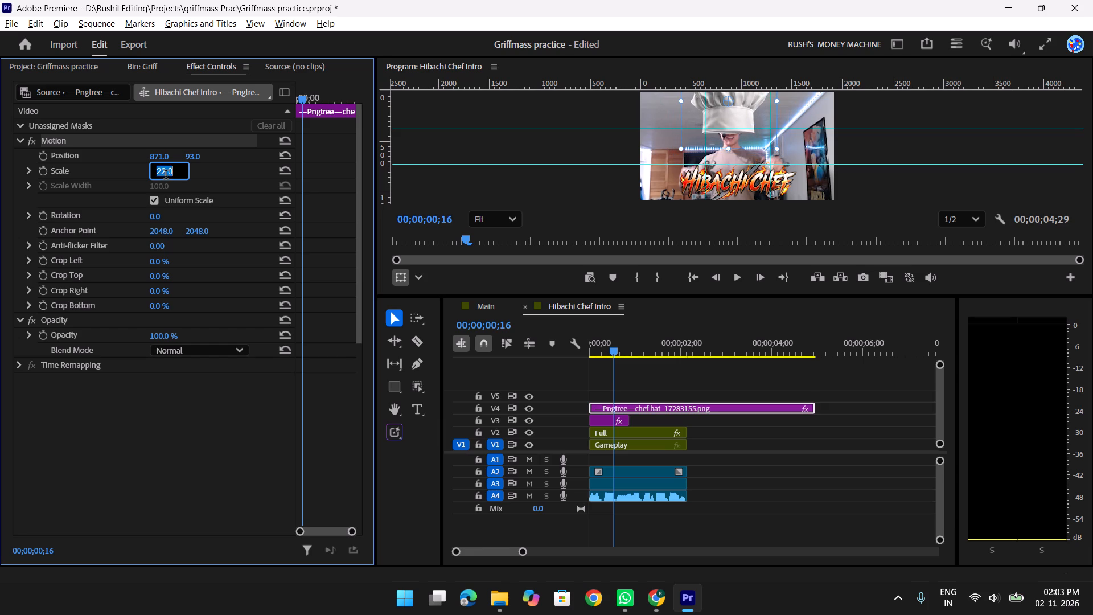
{"action": "key", "text": "Down"}
{"action": "key", "text": "Down"}
{"action": "key", "text": "Down"}
{"action": "key", "text": "Down"}
{"action": "key", "text": "Down"}
{"action": "key", "text": "Down"}
{"action": "key", "text": "Down"}
{"action": "key", "text": "Down"}
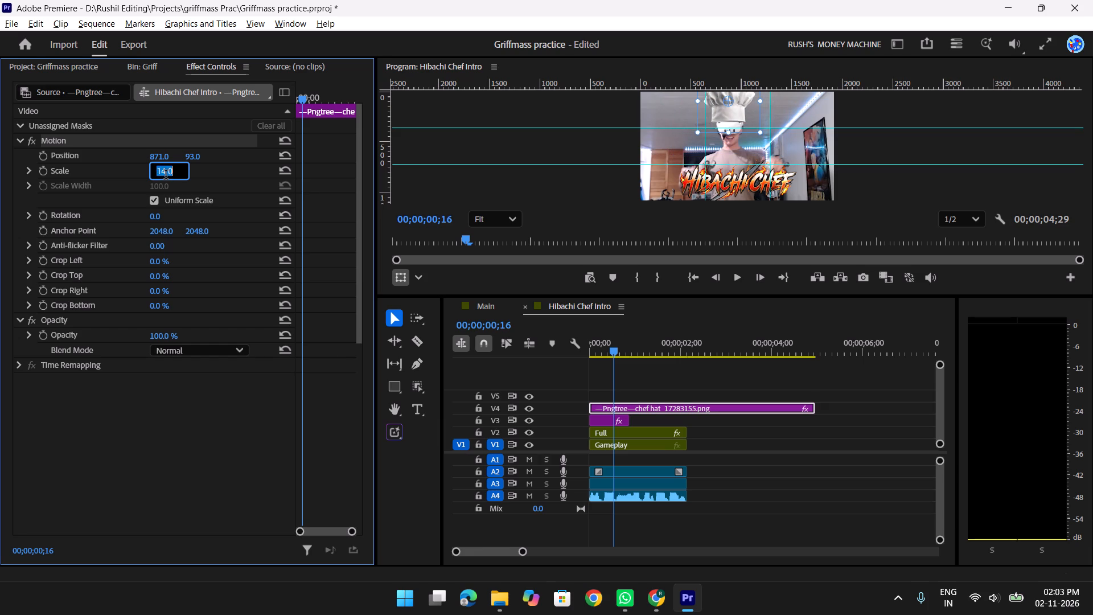
{"action": "key", "text": "Down"}
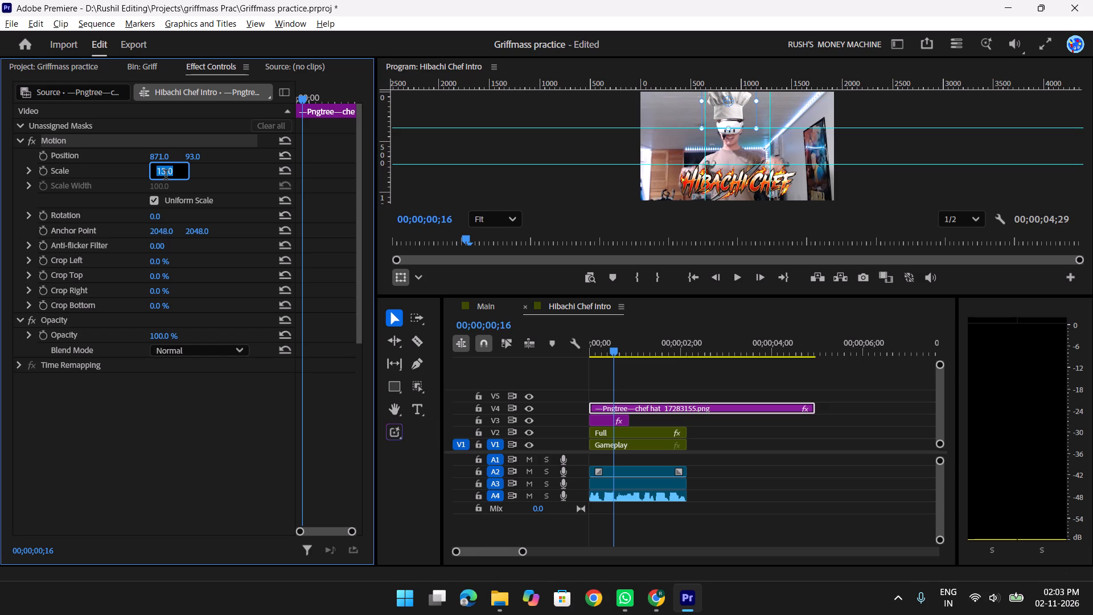
{"action": "key", "text": "Down"}
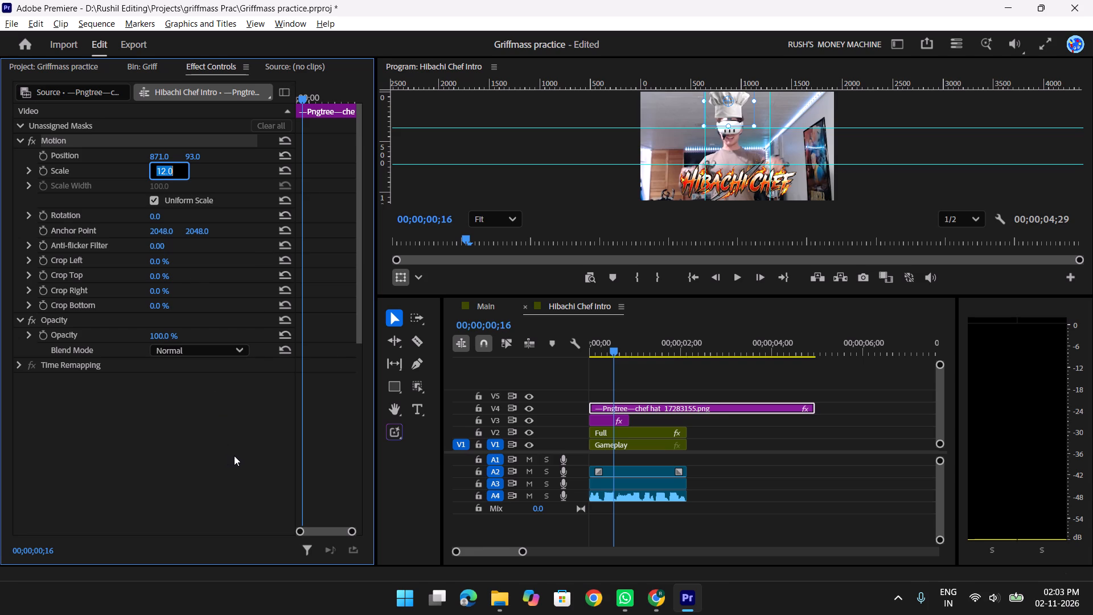
{"action": "key", "text": "Down"}
{"action": "key", "text": "Down"}
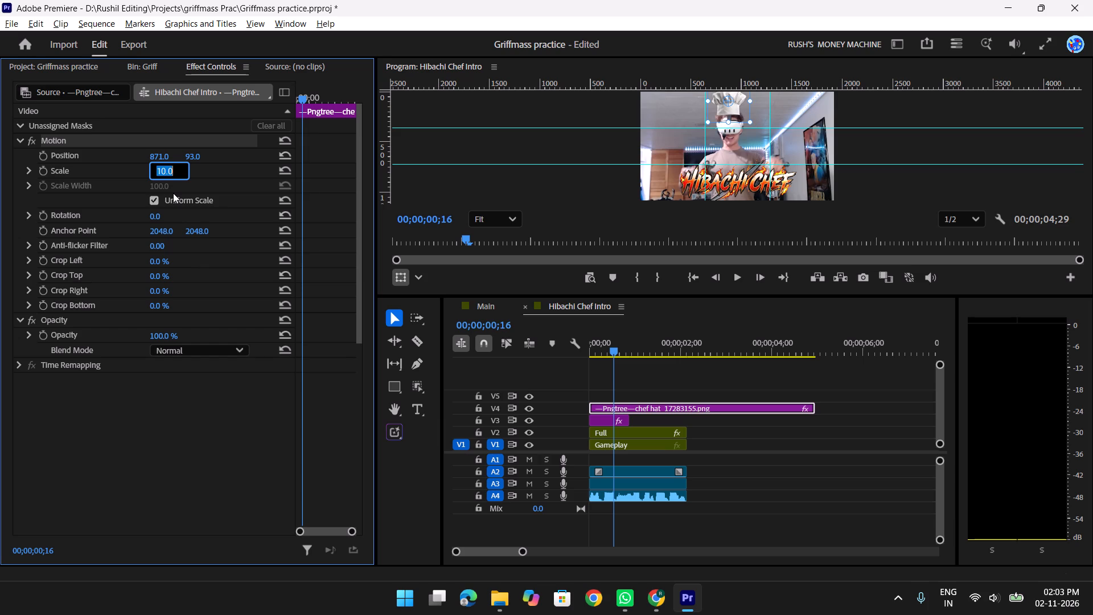
{"action": "key", "text": "Up"}
{"action": "key", "text": "Down"}
{"action": "left_click", "coordinate": [798, 486]}
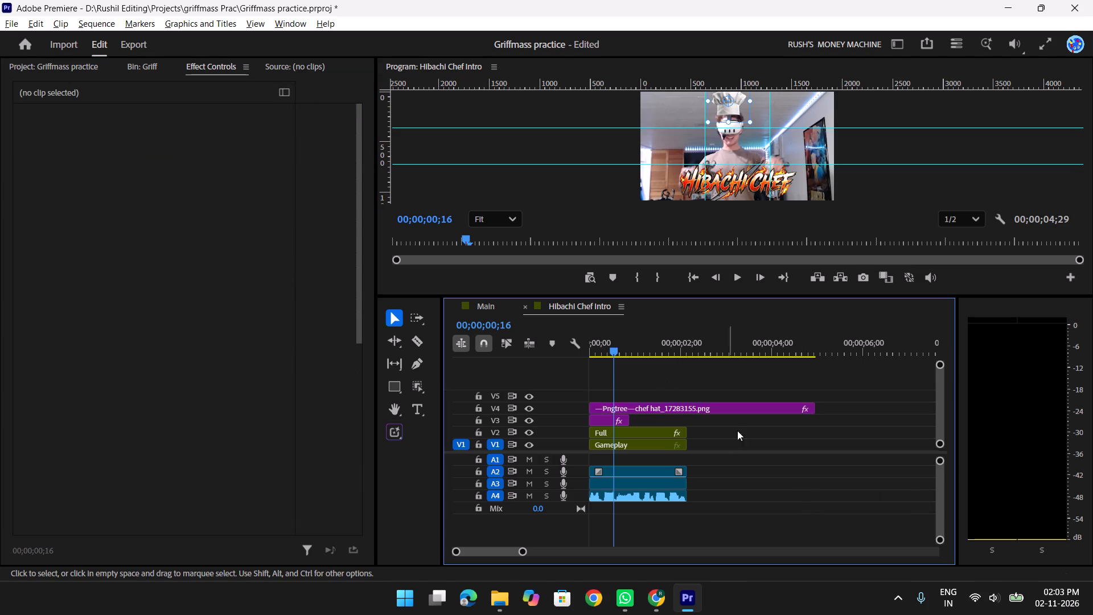
Cut the chef hat clip on V4 at 00;00;02;04, where the footage ends, and delete the excess part.
{"action": "left_click", "coordinate": [705, 408]}
{"action": "left_click_drag", "start_coordinate": [620, 339], "coordinate": [689, 333]}
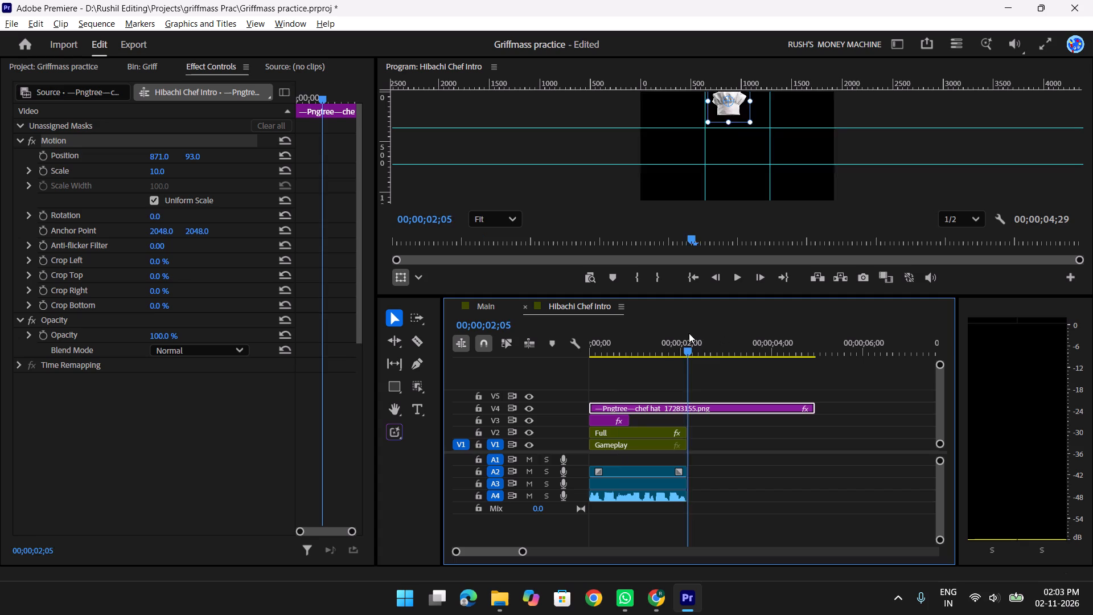
{"action": "left_click_drag", "start_coordinate": [689, 333], "coordinate": [689, 334]}
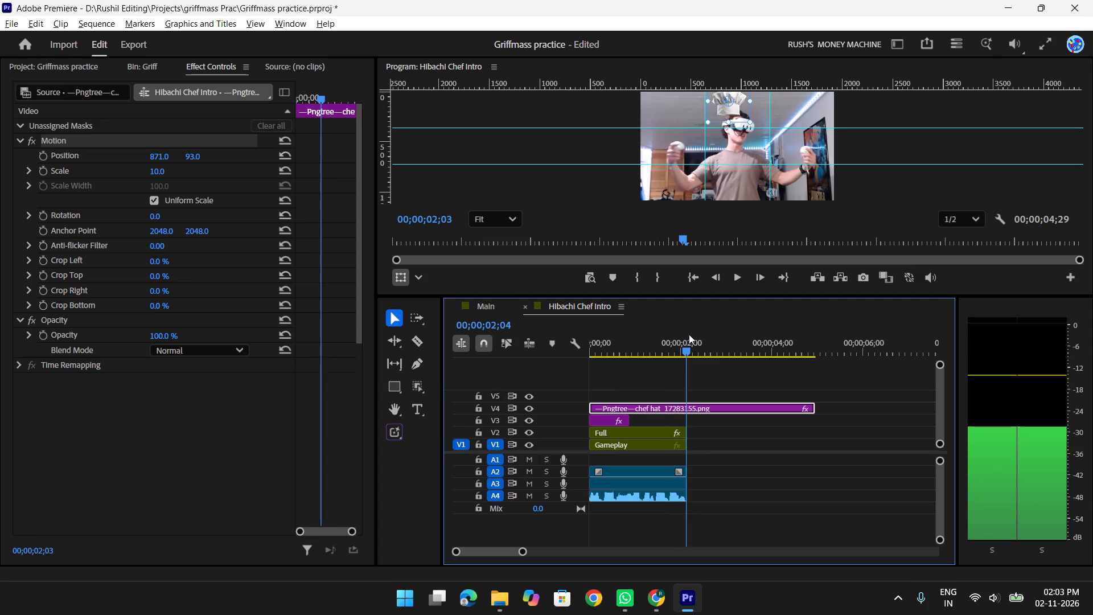
{"action": "left_click_drag", "start_coordinate": [689, 334], "coordinate": [689, 329]}
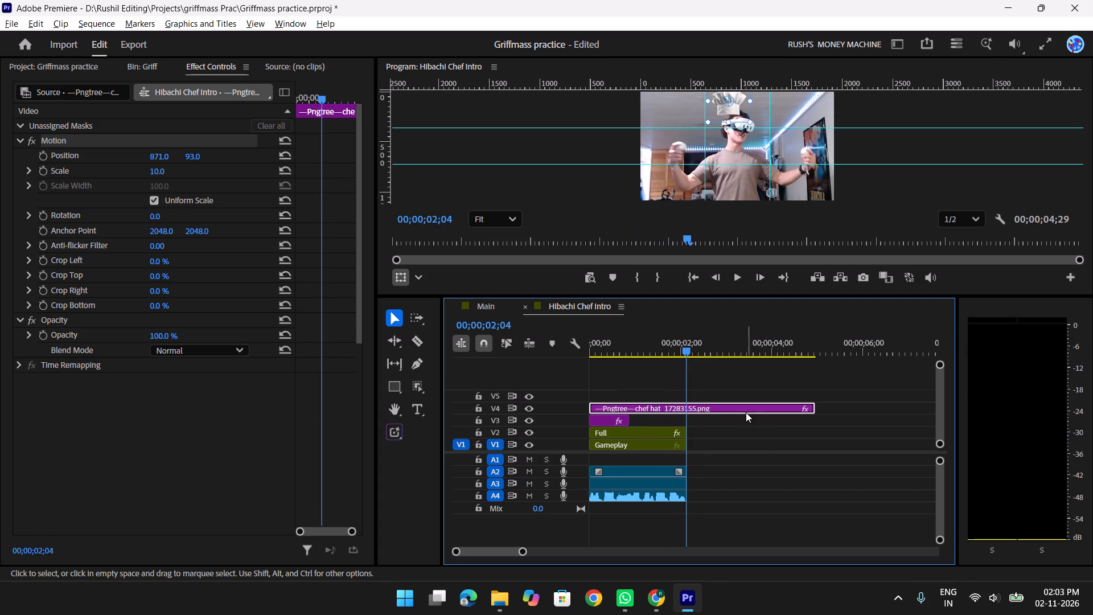
{"action": "left_click", "coordinate": [746, 412]}
{"action": "left_click", "coordinate": [730, 396]}
{"action": "left_click", "coordinate": [732, 407]}
{"action": "key", "text": "w"}
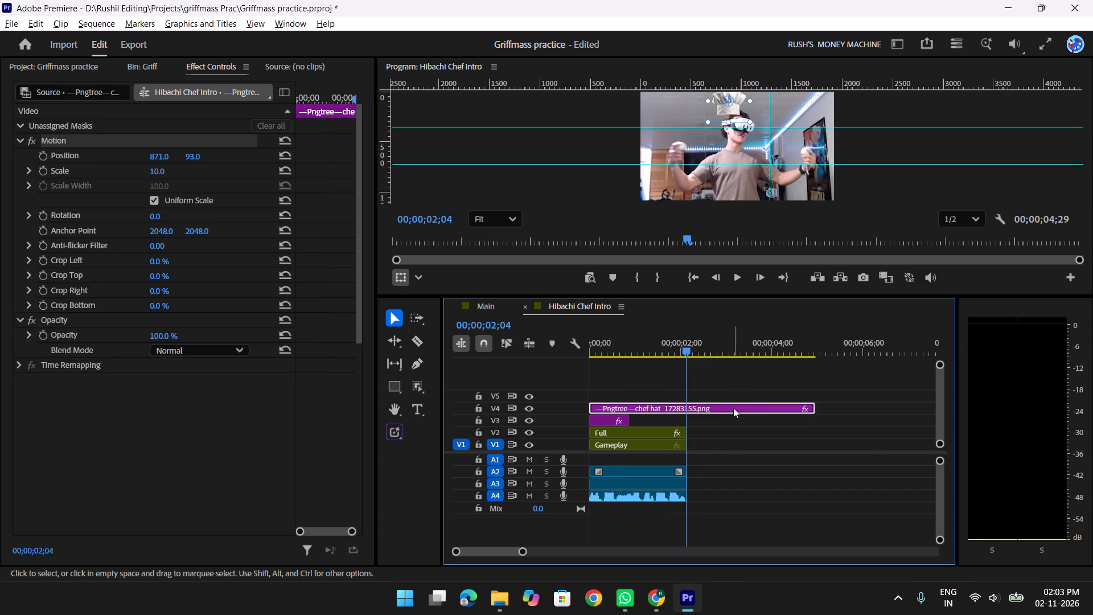
{"action": "left_click", "coordinate": [733, 408]}
{"action": "key", "text": "Delete"}
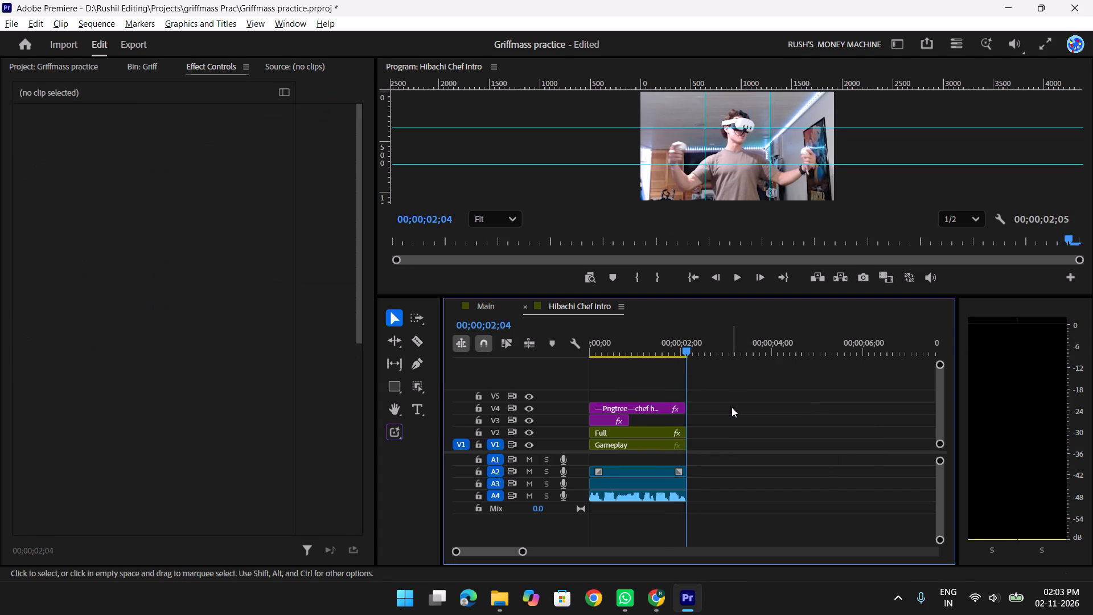
Place the Adjustment Layer on V5 from the sequence start, cut it at 00;00;02;04 and delete the excess part.
{"action": "left_click", "coordinate": [50, 72]}
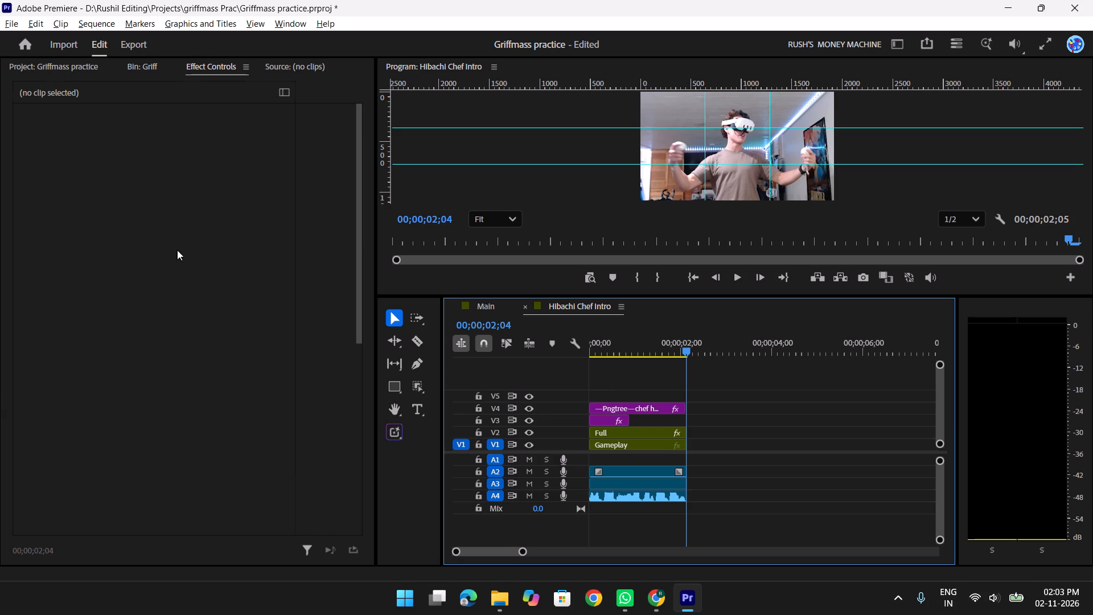
{"action": "right_click", "coordinate": [265, 507]}
{"action": "left_click_drag", "start_coordinate": [200, 510], "coordinate": [206, 503]}
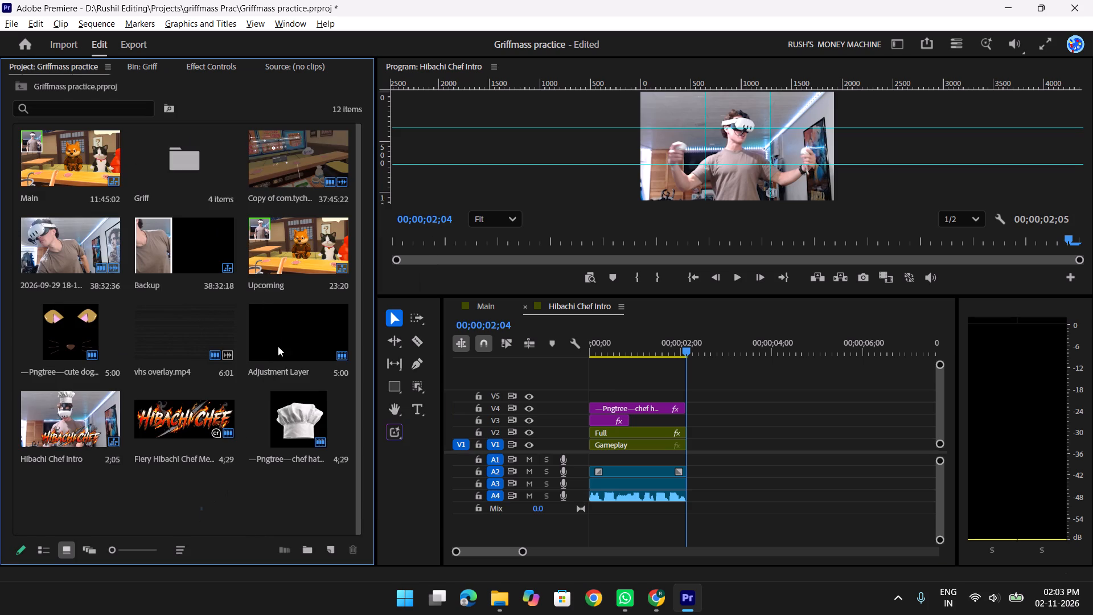
{"action": "left_click_drag", "start_coordinate": [278, 345], "coordinate": [574, 400]}
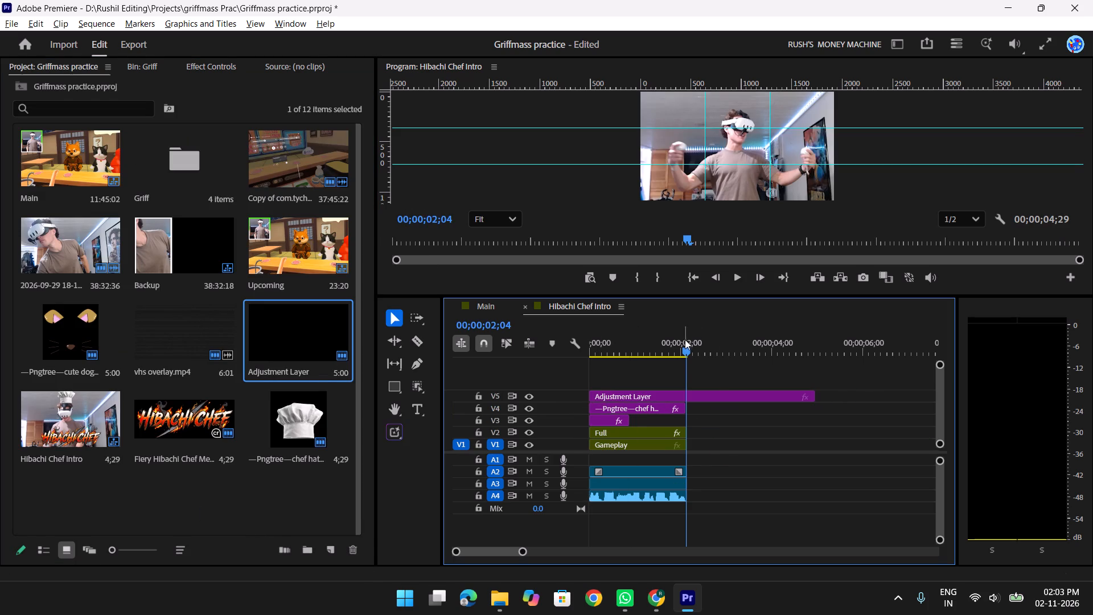
{"action": "key", "text": "w"}
{"action": "left_click", "coordinate": [719, 394]}
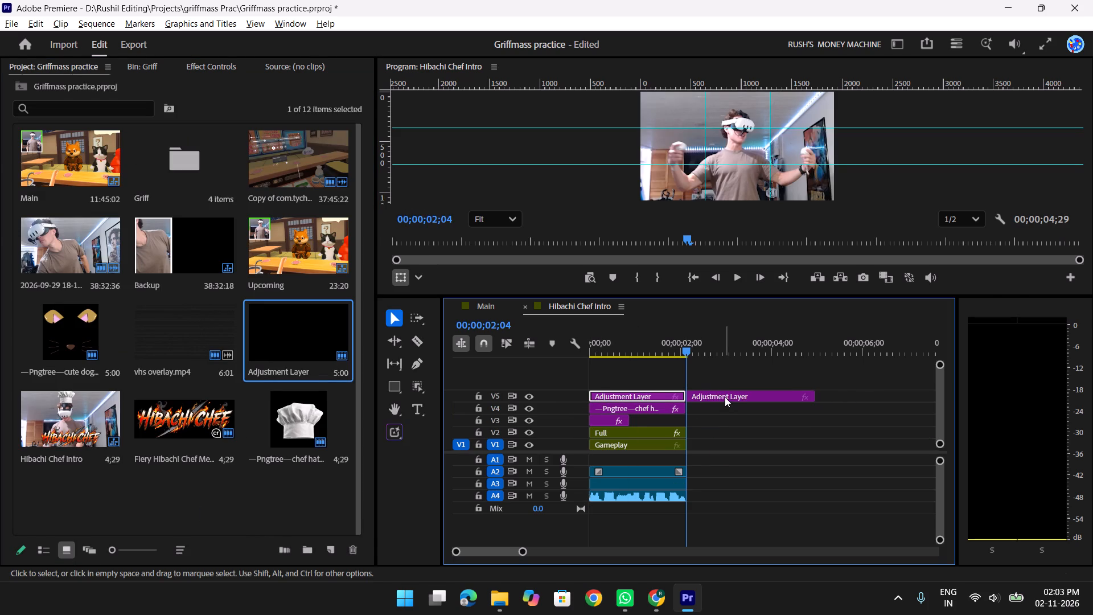
{"action": "left_click", "coordinate": [725, 397]}
{"action": "key", "text": "Delete"}
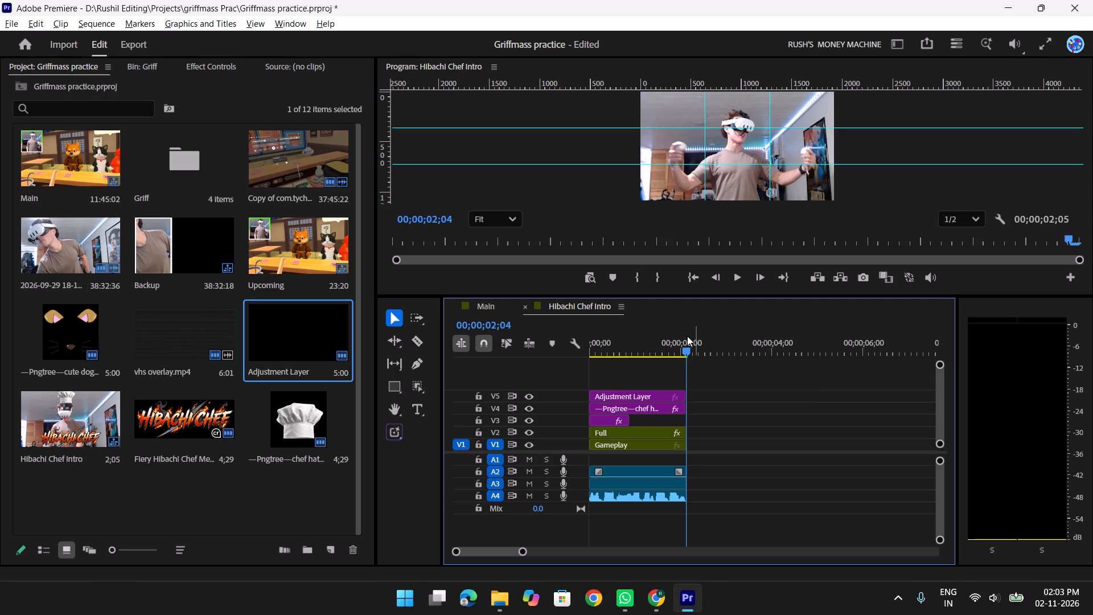
Scrub and play through the Hibachi Chef Intro sequence to review the logo, chef hat and presenter footage.
{"action": "left_click_drag", "start_coordinate": [687, 336], "coordinate": [628, 346]}
{"action": "left_click", "coordinate": [642, 394]}
{"action": "scroll", "coordinate": [10, 162], "scroll_direction": "up", "scroll_amount": 1}
{"action": "scroll", "coordinate": [99, 348], "scroll_direction": "down", "scroll_amount": 4}
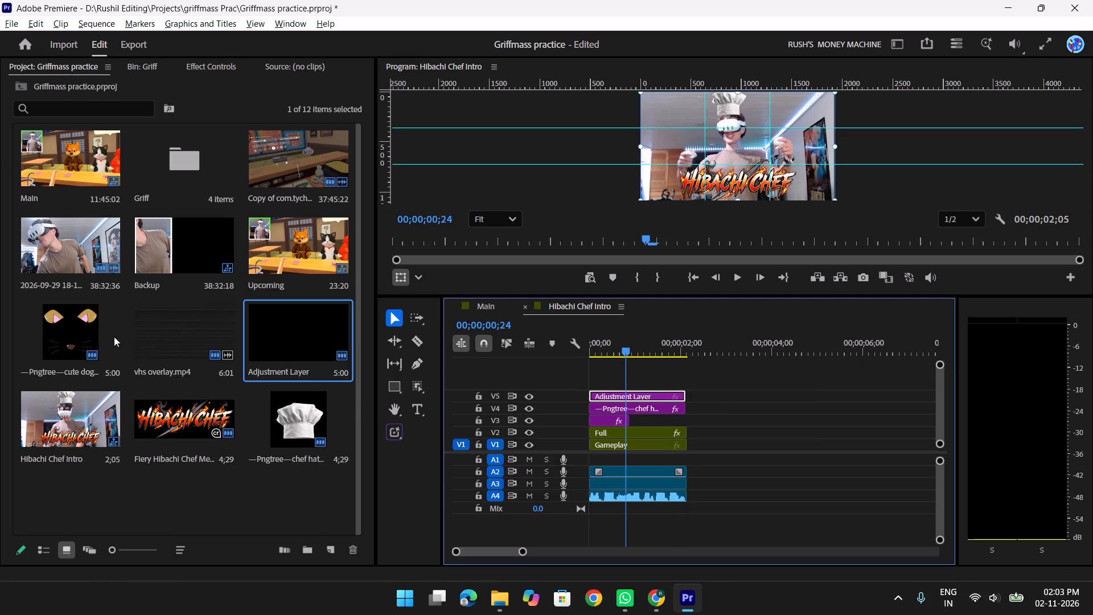
{"action": "left_click", "coordinate": [196, 65]}
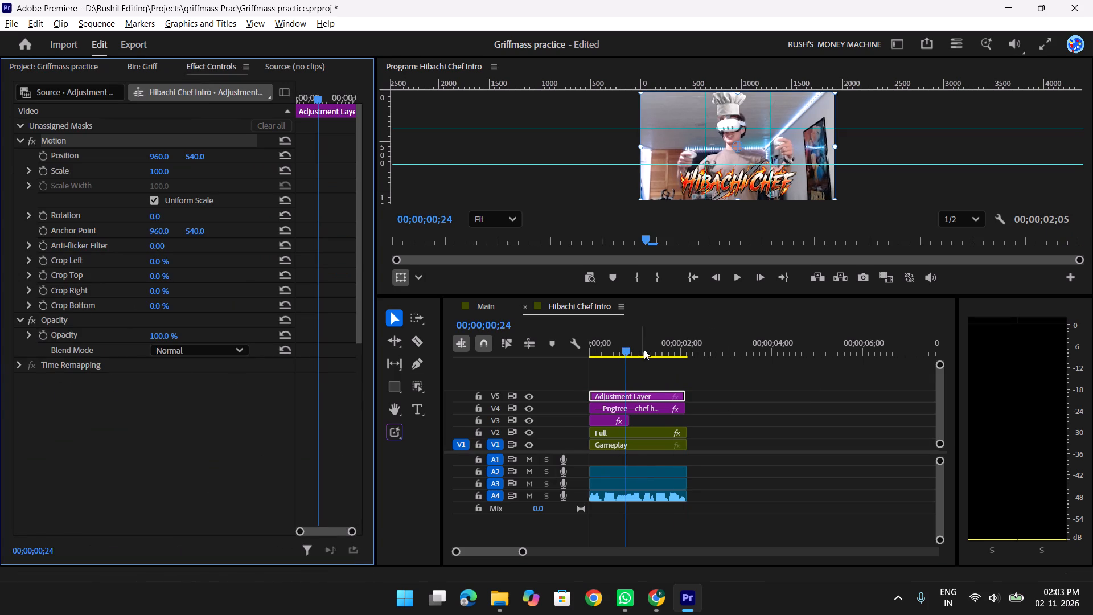
{"action": "left_click_drag", "start_coordinate": [630, 347], "coordinate": [609, 348]}
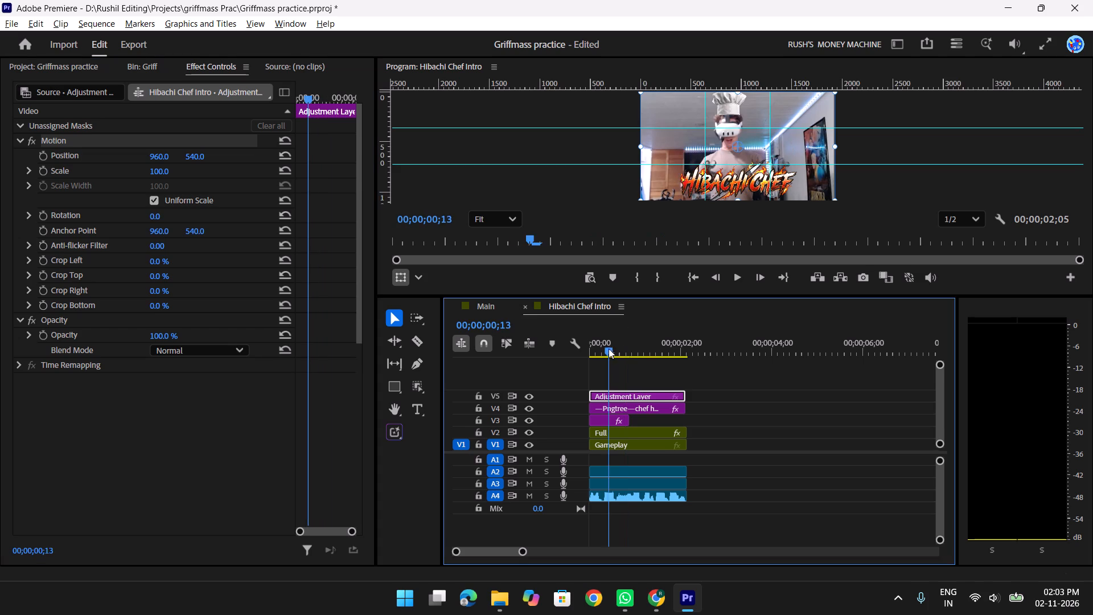
{"action": "left_click_drag", "start_coordinate": [609, 348], "coordinate": [623, 345]}
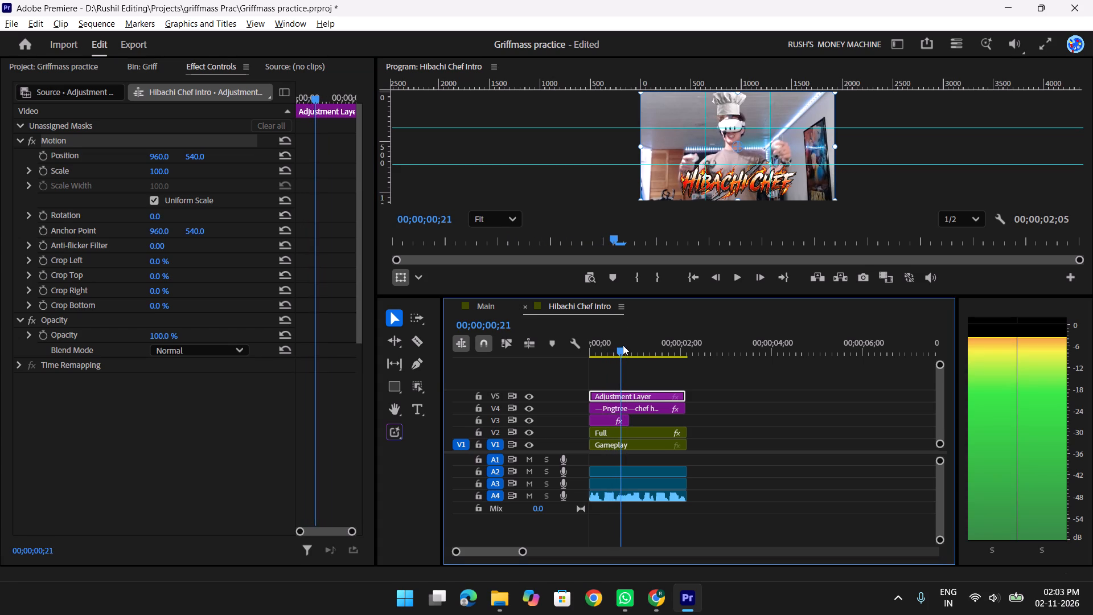
{"action": "left_click_drag", "start_coordinate": [623, 345], "coordinate": [549, 342]}
{"action": "key", "text": "space"}
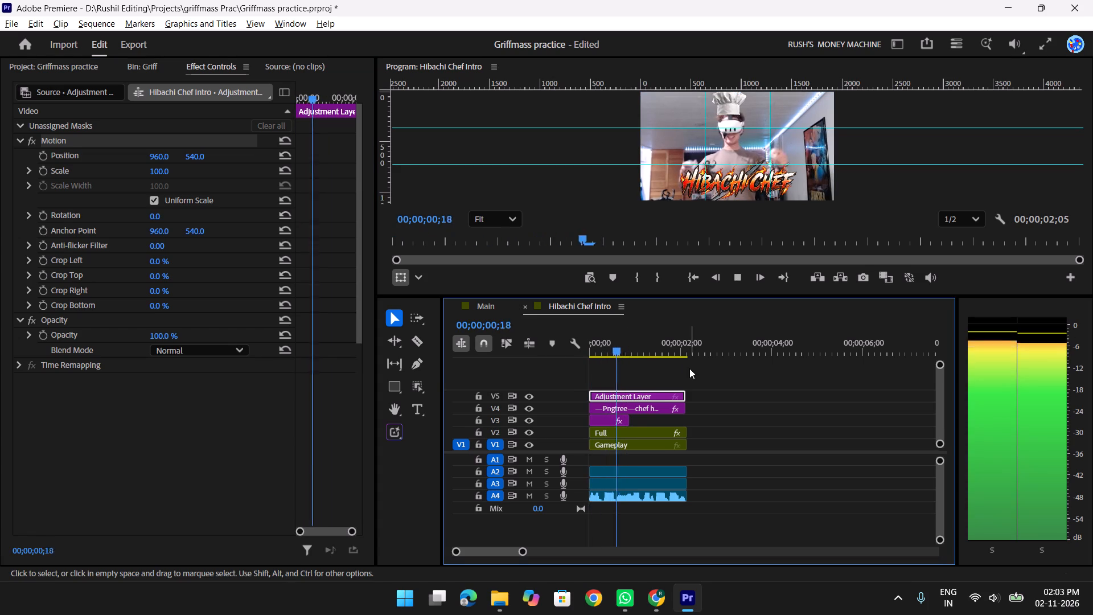
{"action": "key", "text": "space"}
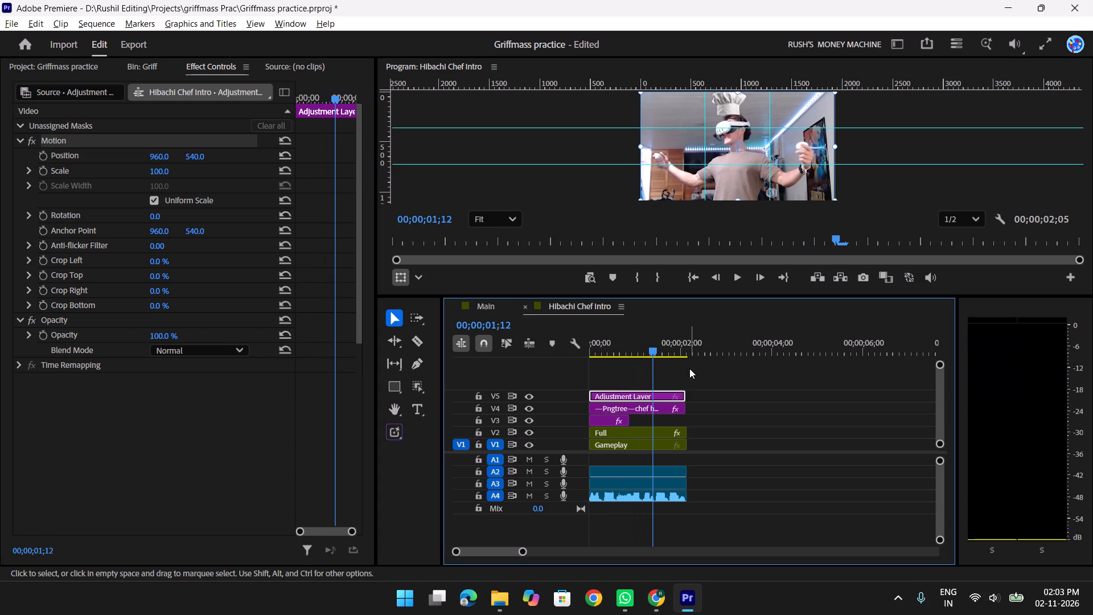
{"action": "key", "text": "space"}
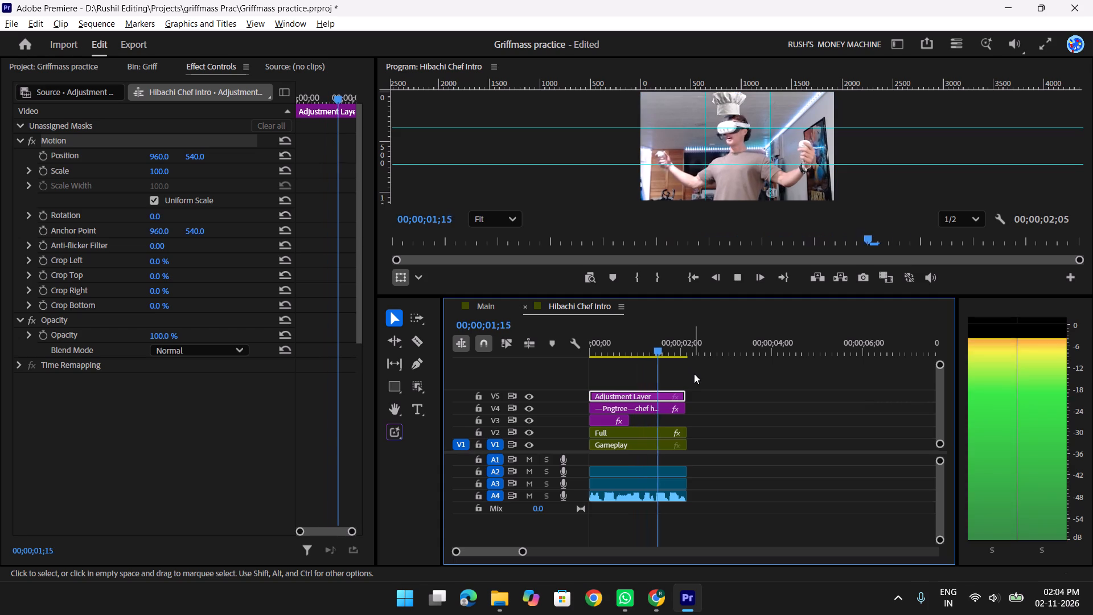
{"action": "key", "text": "space"}
{"action": "left_click_drag", "start_coordinate": [672, 341], "coordinate": [587, 323]}
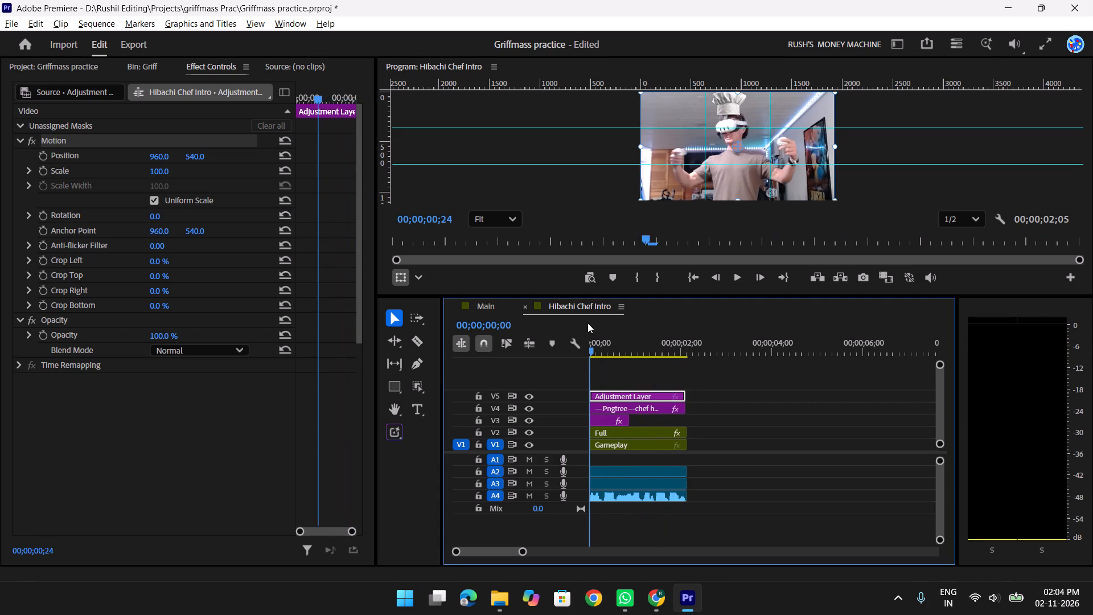
{"action": "left_click_drag", "start_coordinate": [587, 323], "coordinate": [616, 325]}
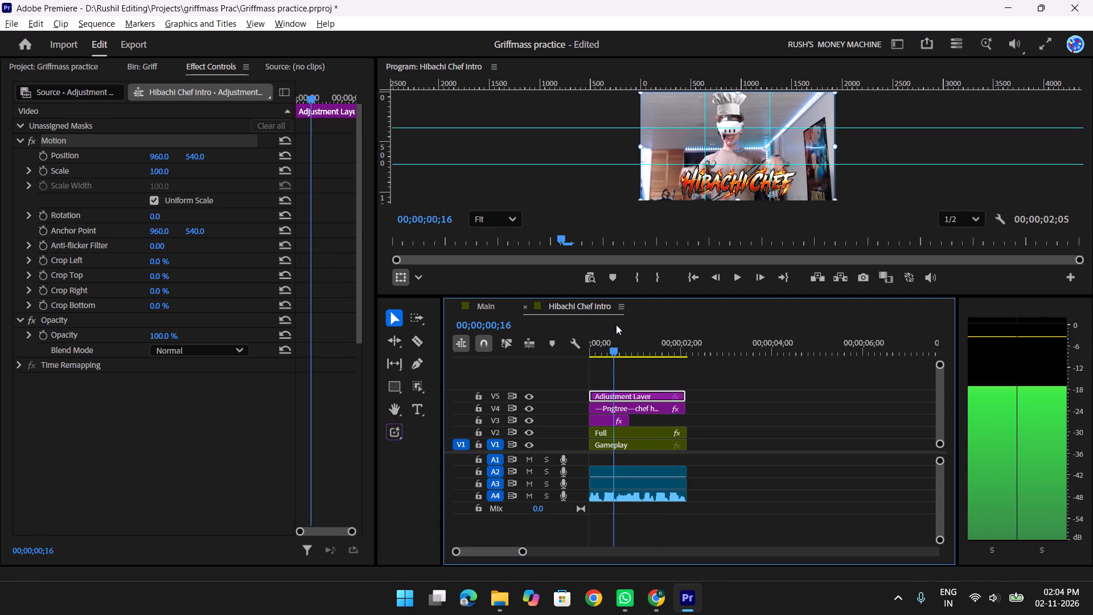
{"action": "left_click_drag", "start_coordinate": [616, 325], "coordinate": [604, 327]}
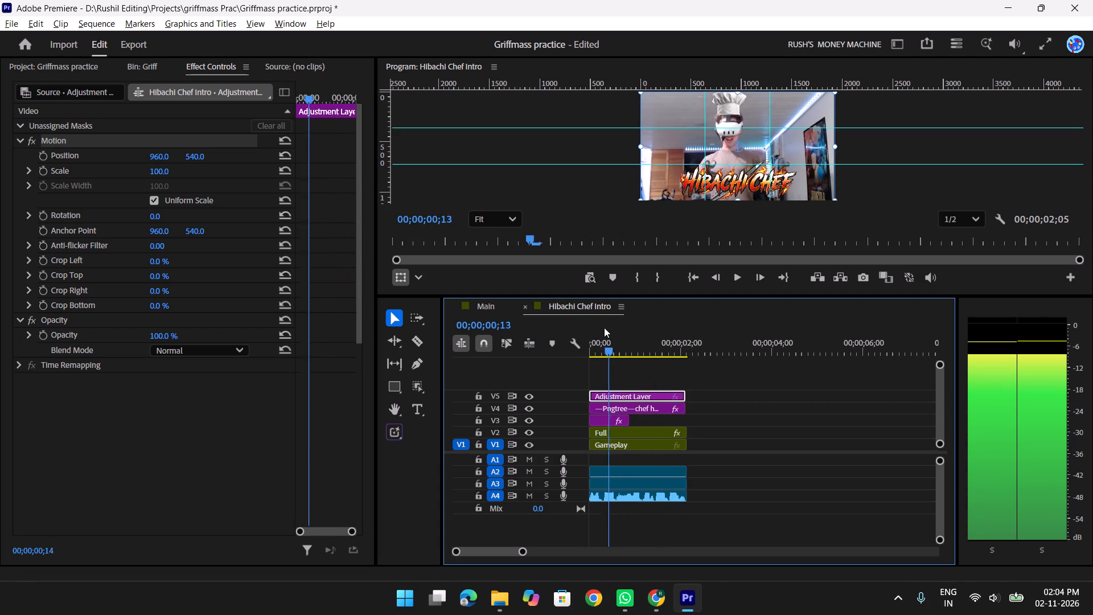
{"action": "left_click_drag", "start_coordinate": [604, 327], "coordinate": [544, 326]}
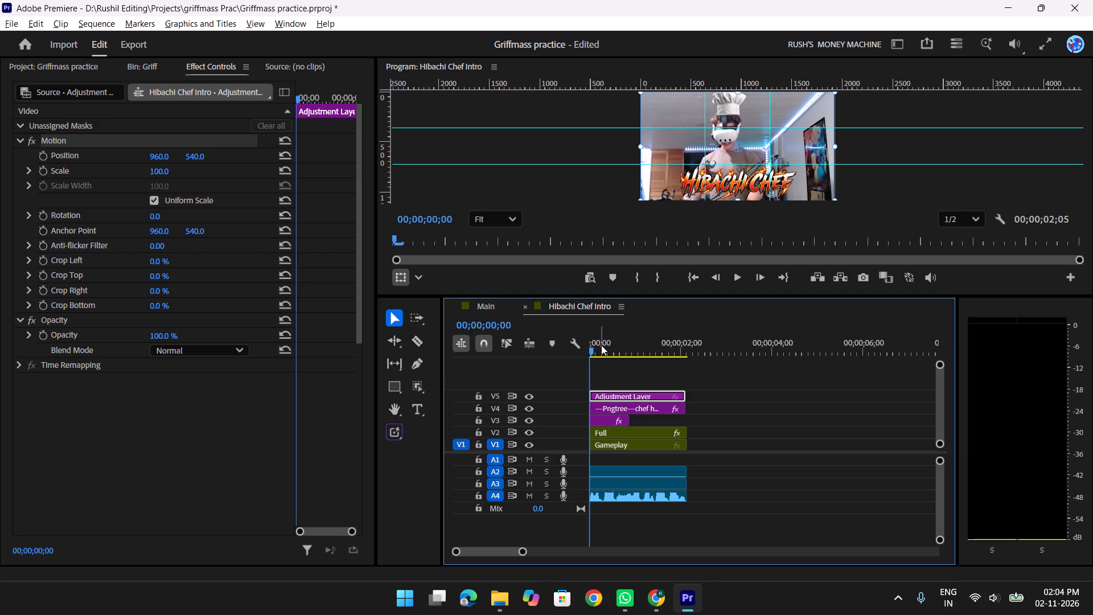
{"action": "left_click_drag", "start_coordinate": [621, 348], "coordinate": [669, 350]}
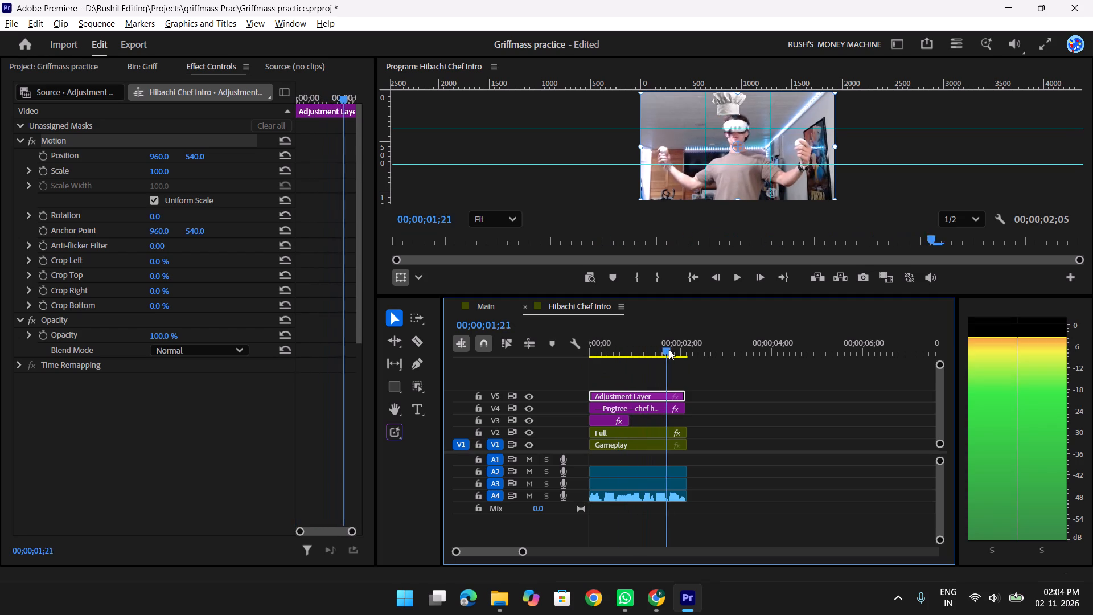
{"action": "left_click_drag", "start_coordinate": [669, 350], "coordinate": [679, 352]}
{"action": "key", "text": "space"}
{"action": "key", "text": "space"}
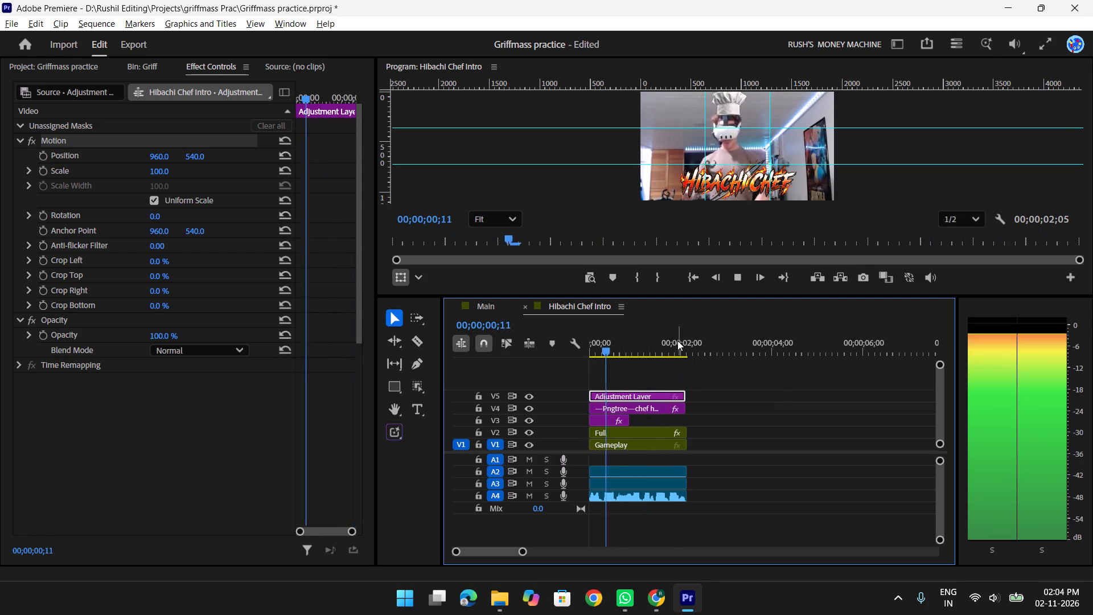
{"action": "key", "text": "space"}
{"action": "left_click", "coordinate": [636, 339]}
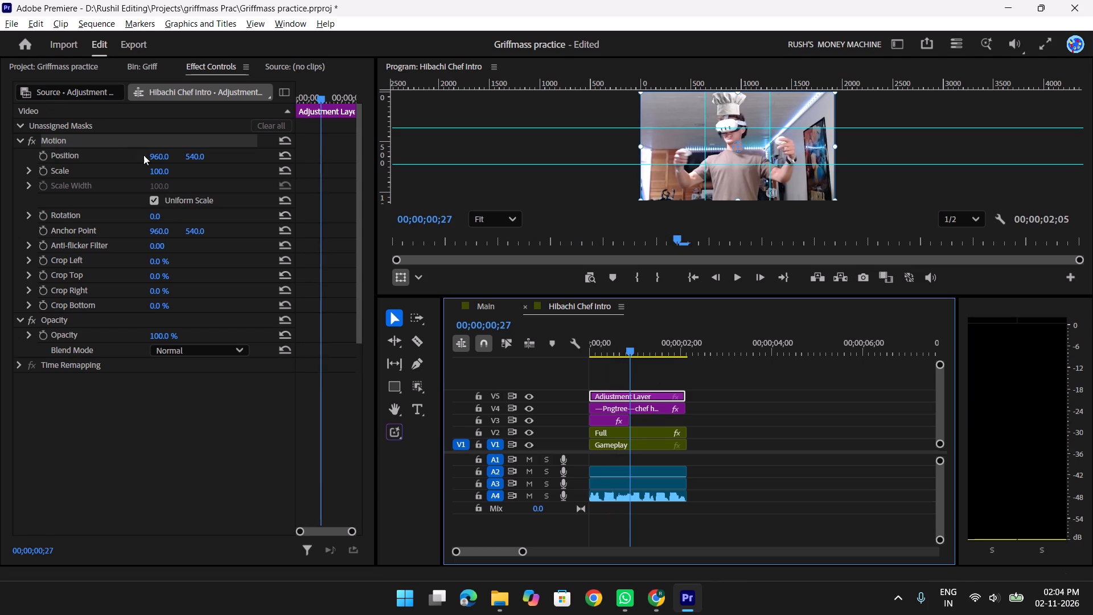
Find the Transform video effect and apply it to the Adjustment Layer on V5.
{"action": "key", "text": "shift+z"}
{"action": "left_click", "coordinate": [367, 174]}
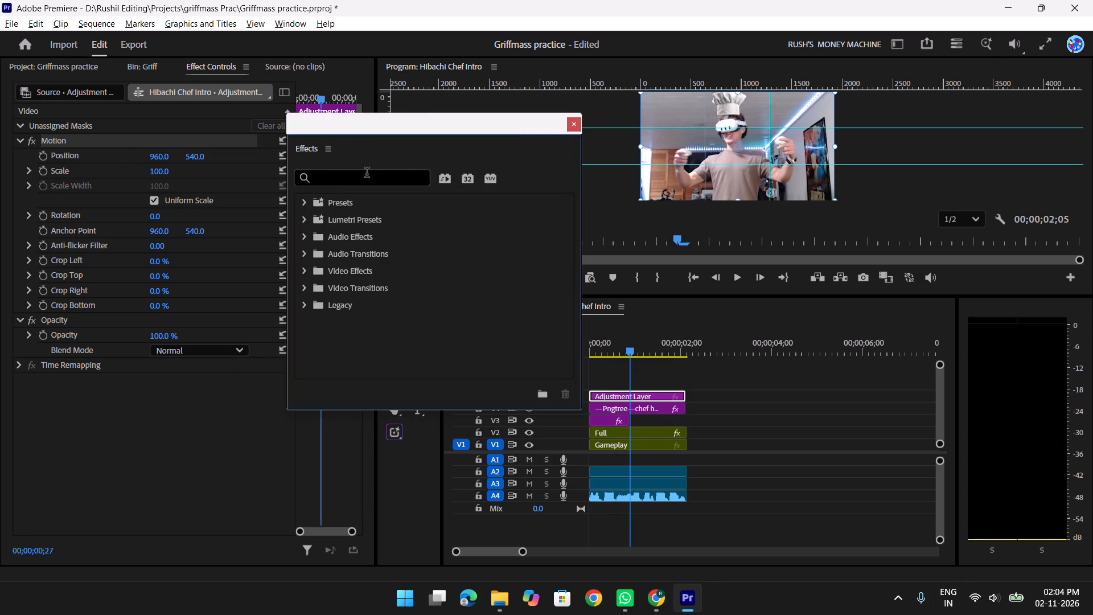
{"action": "type", "text": "trabs"}
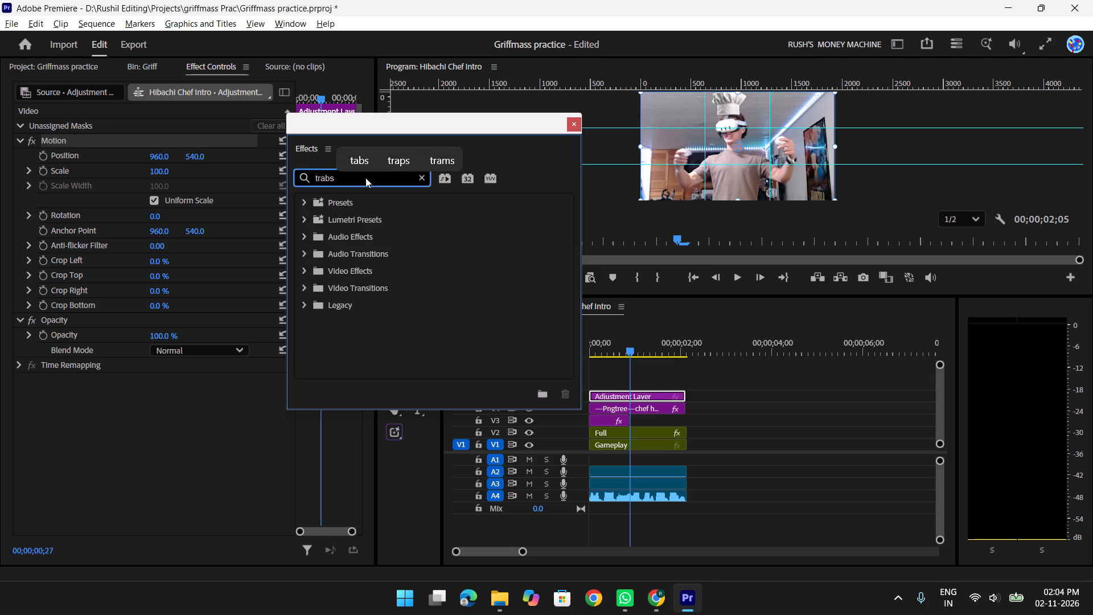
{"action": "key", "text": "BackSpace"}
{"action": "key", "text": "BackSpace"}
{"action": "scroll", "coordinate": [420, 311], "scroll_direction": "down", "scroll_amount": 2}
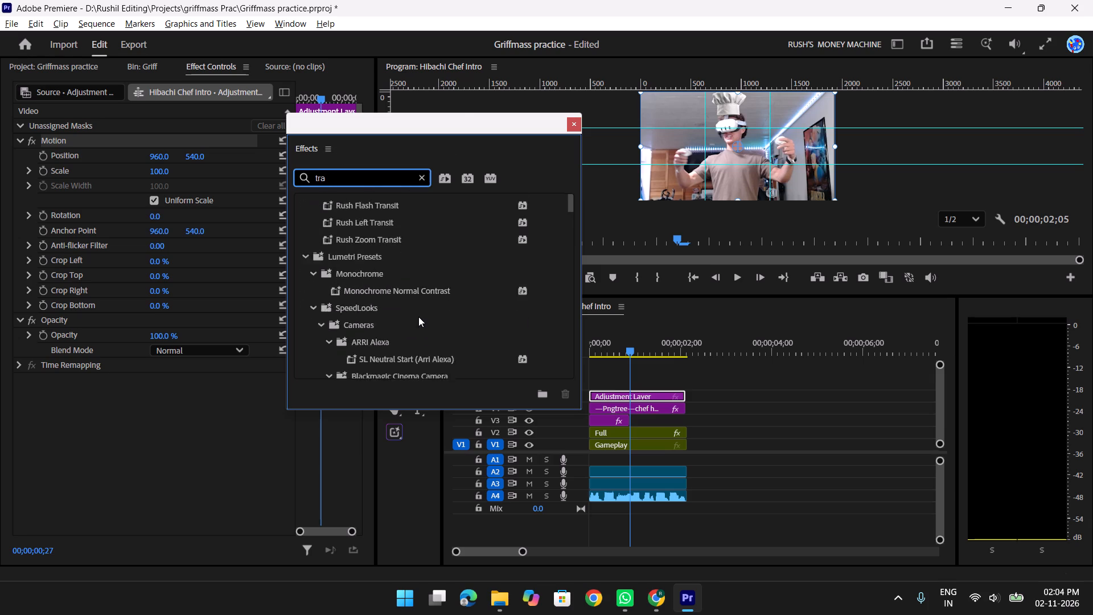
{"action": "scroll", "coordinate": [418, 317], "scroll_direction": "down", "scroll_amount": 12}
{"action": "type", "text": "ns"}
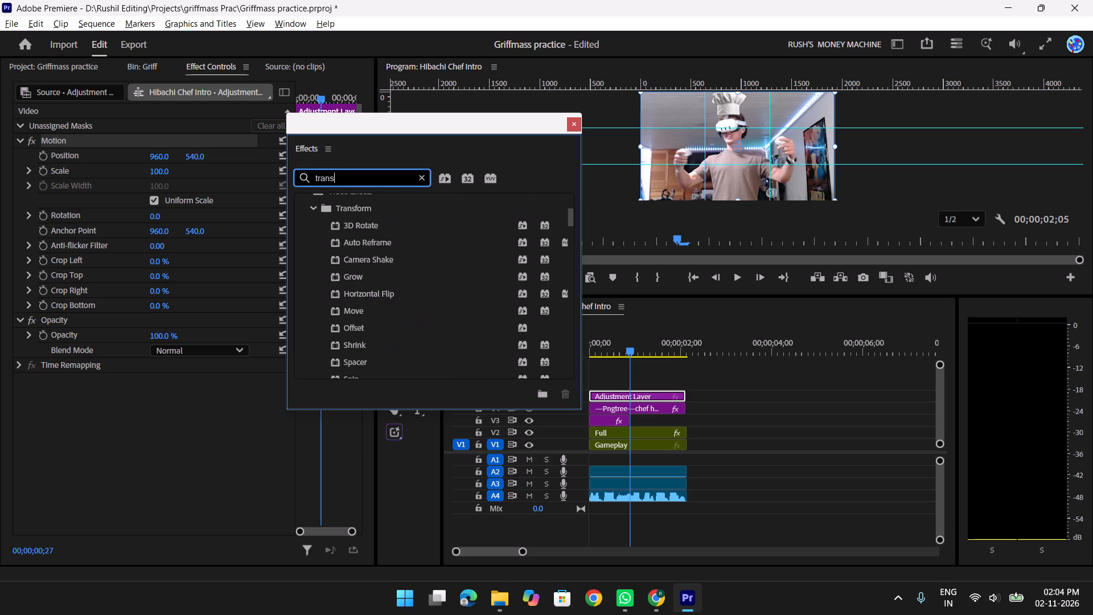
{"action": "scroll", "coordinate": [447, 329], "scroll_direction": "down", "scroll_amount": 6}
{"action": "left_click_drag", "start_coordinate": [380, 312], "coordinate": [650, 401]}
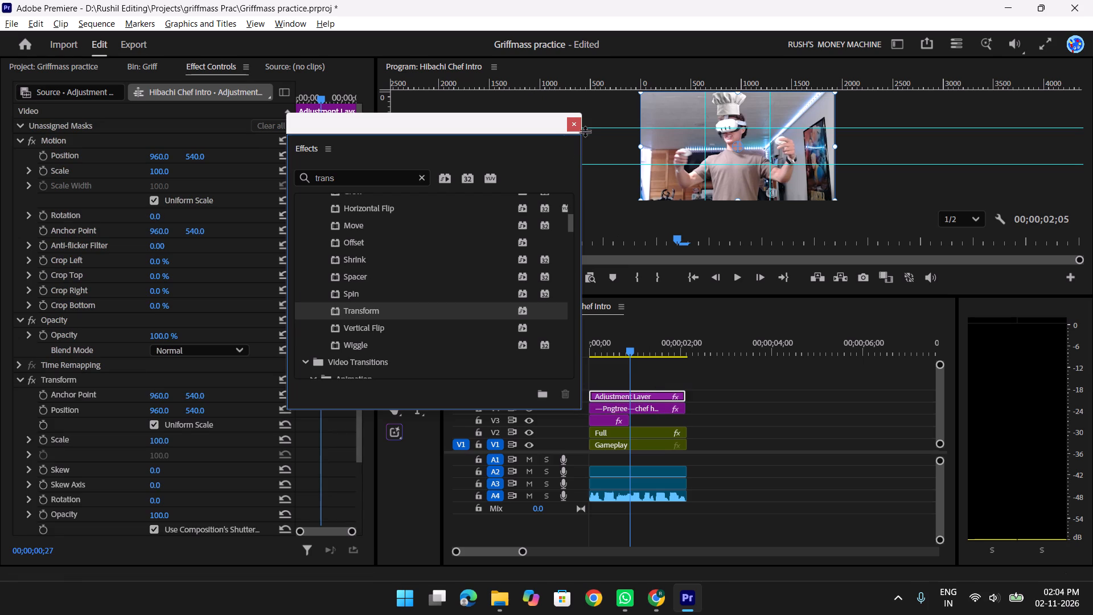
{"action": "left_click", "coordinate": [573, 121]}
Adjust the vertical anchor point of the Adjustment Layer's Transform effect, settling on 529.
{"action": "left_click", "coordinate": [19, 140]}
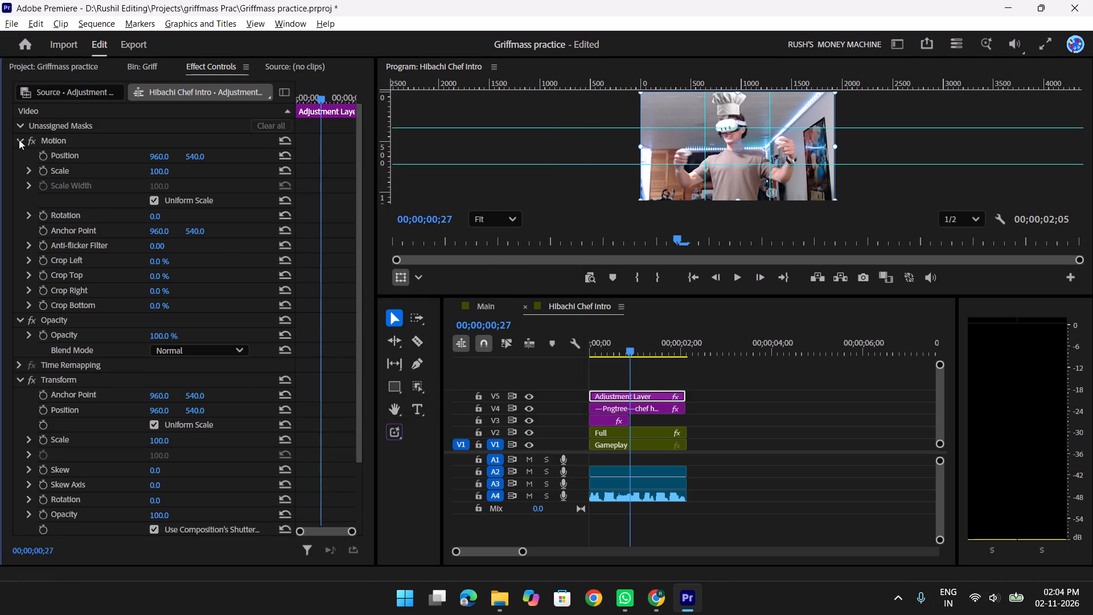
{"action": "scroll", "coordinate": [161, 317], "scroll_direction": "down", "scroll_amount": 4}
{"action": "left_click_drag", "start_coordinate": [199, 230], "coordinate": [212, 224]}
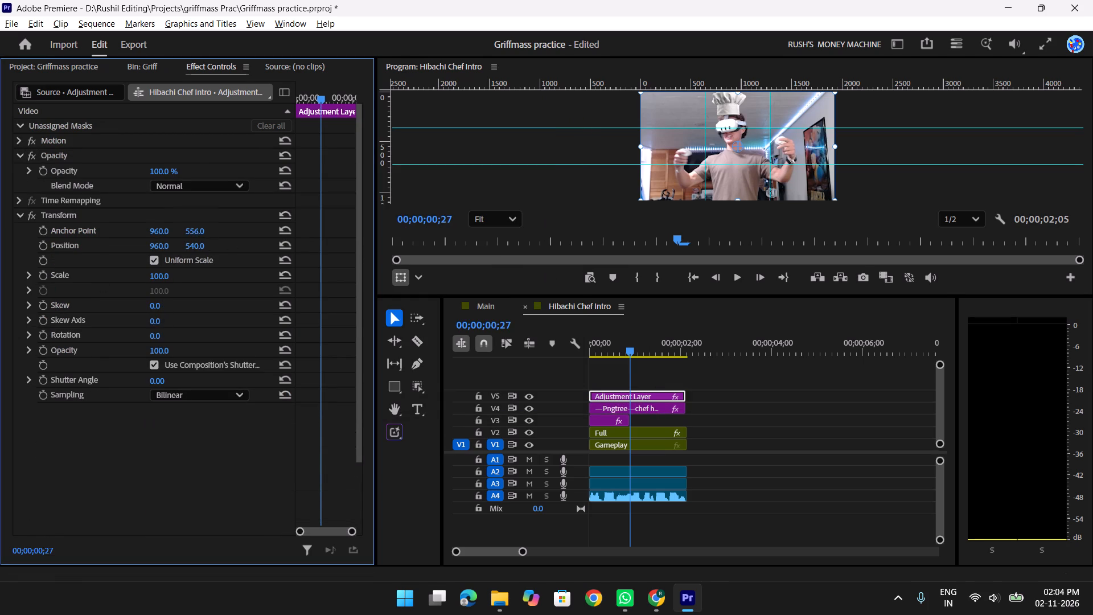
{"action": "left_click_drag", "start_coordinate": [212, 224], "coordinate": [183, 219]}
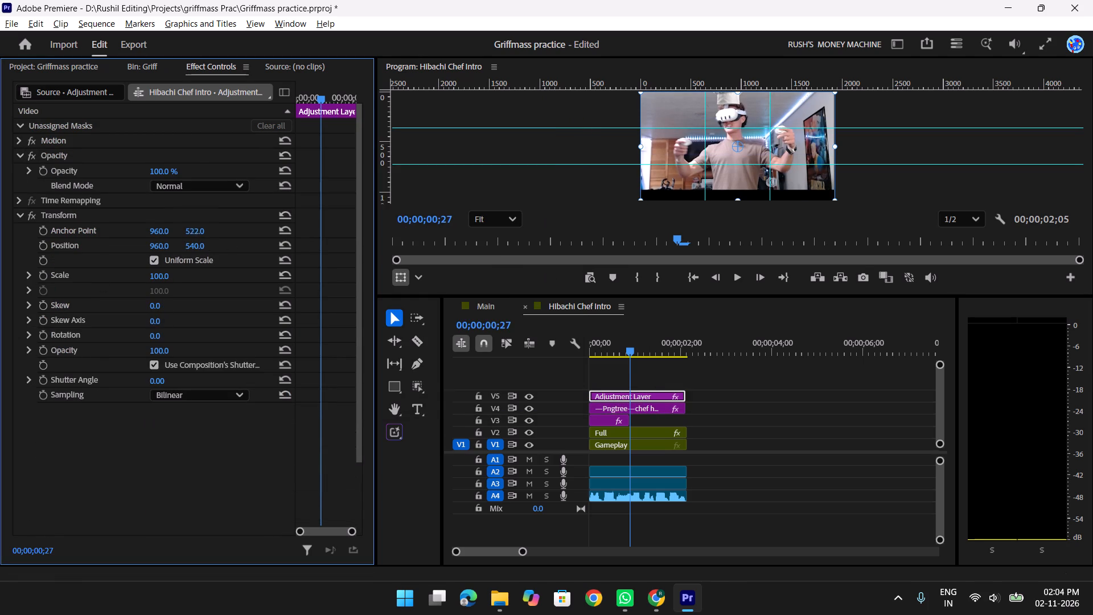
{"action": "left_click_drag", "start_coordinate": [183, 219], "coordinate": [122, 228]}
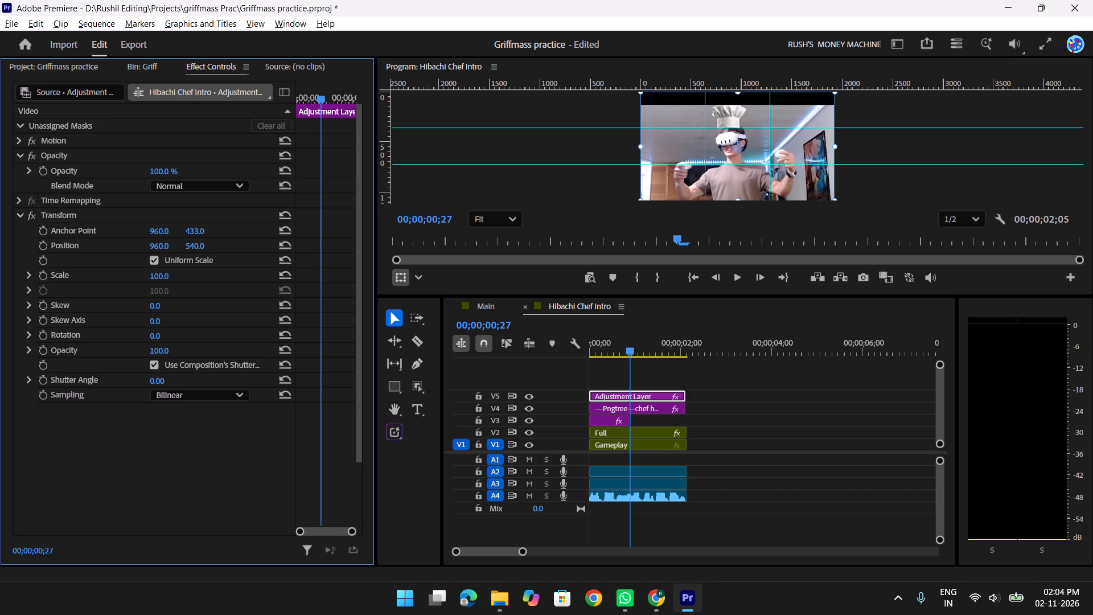
{"action": "left_click_drag", "start_coordinate": [122, 228], "coordinate": [186, 219]}
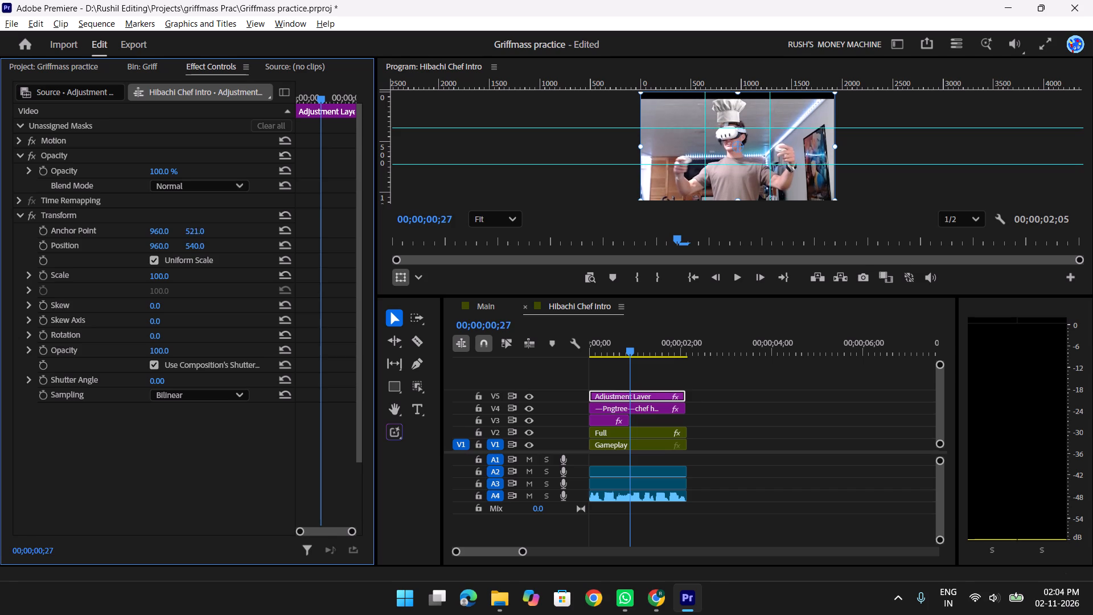
{"action": "left_click_drag", "start_coordinate": [186, 219], "coordinate": [189, 219]}
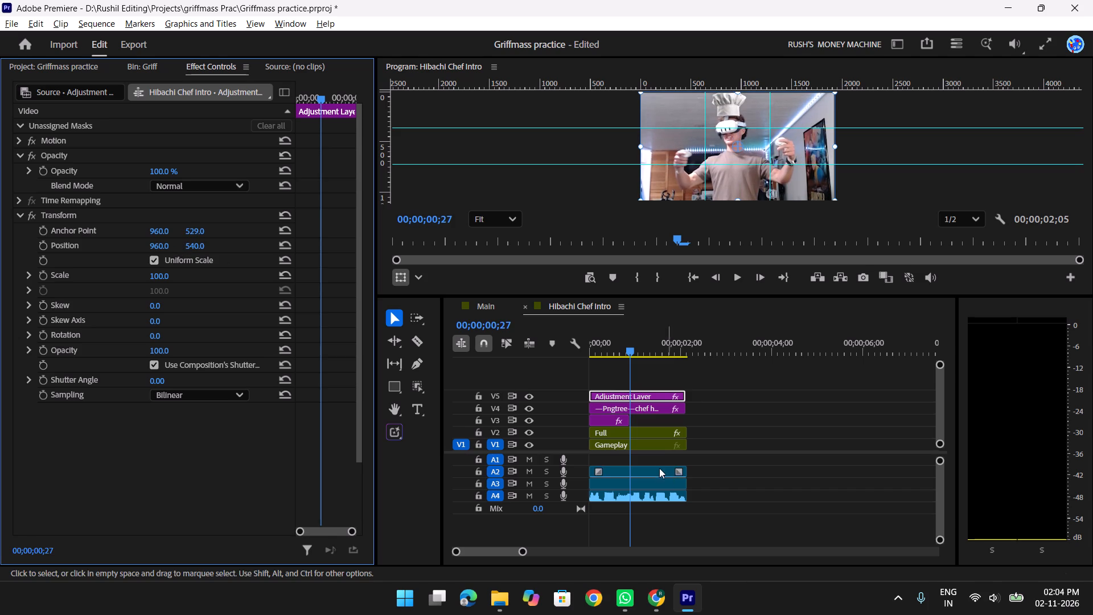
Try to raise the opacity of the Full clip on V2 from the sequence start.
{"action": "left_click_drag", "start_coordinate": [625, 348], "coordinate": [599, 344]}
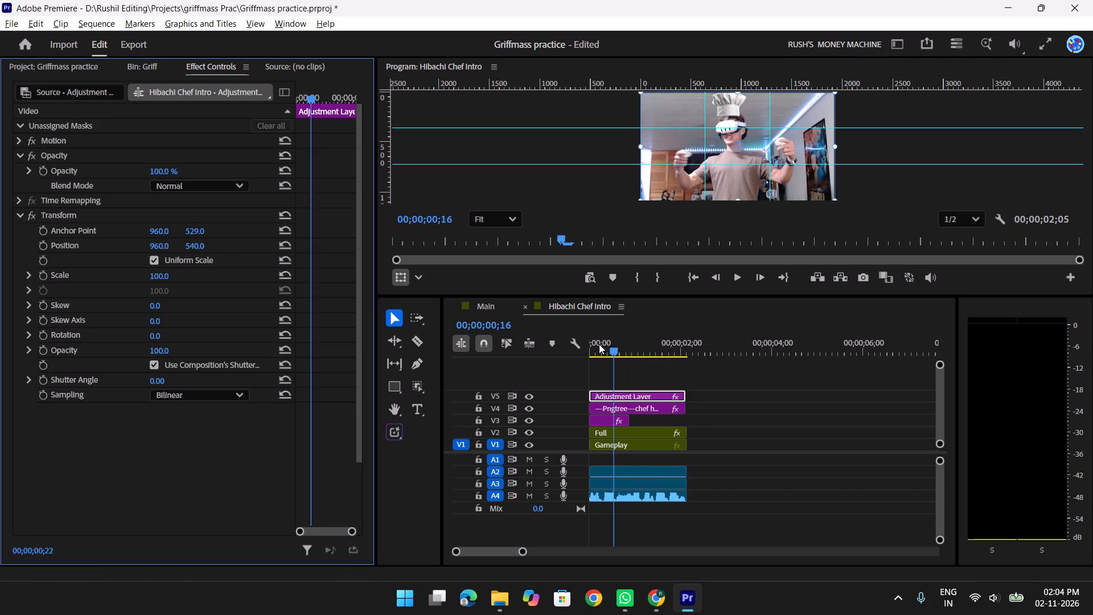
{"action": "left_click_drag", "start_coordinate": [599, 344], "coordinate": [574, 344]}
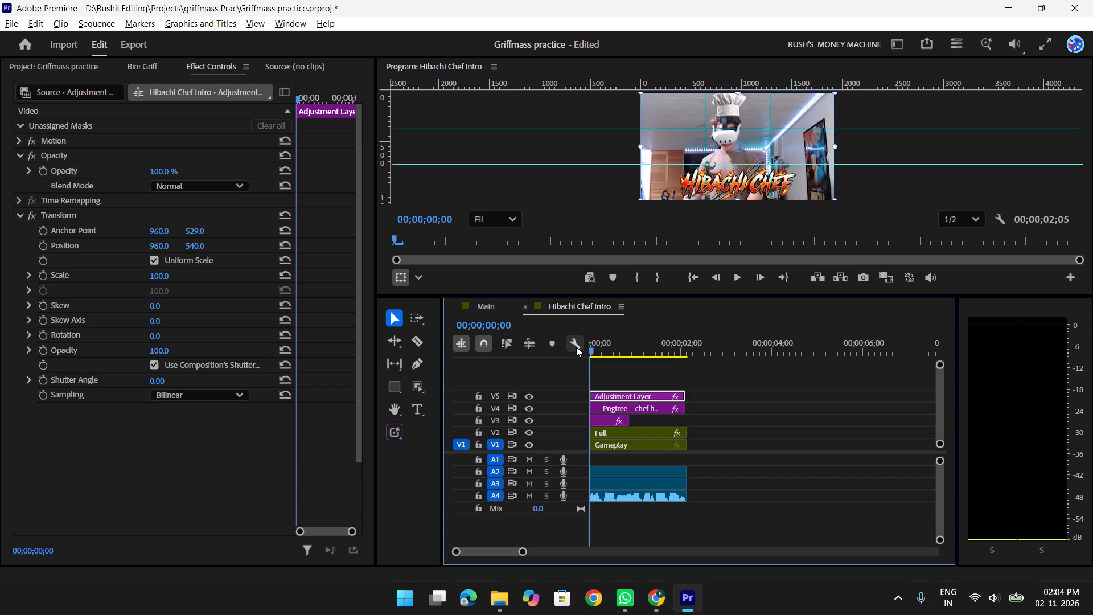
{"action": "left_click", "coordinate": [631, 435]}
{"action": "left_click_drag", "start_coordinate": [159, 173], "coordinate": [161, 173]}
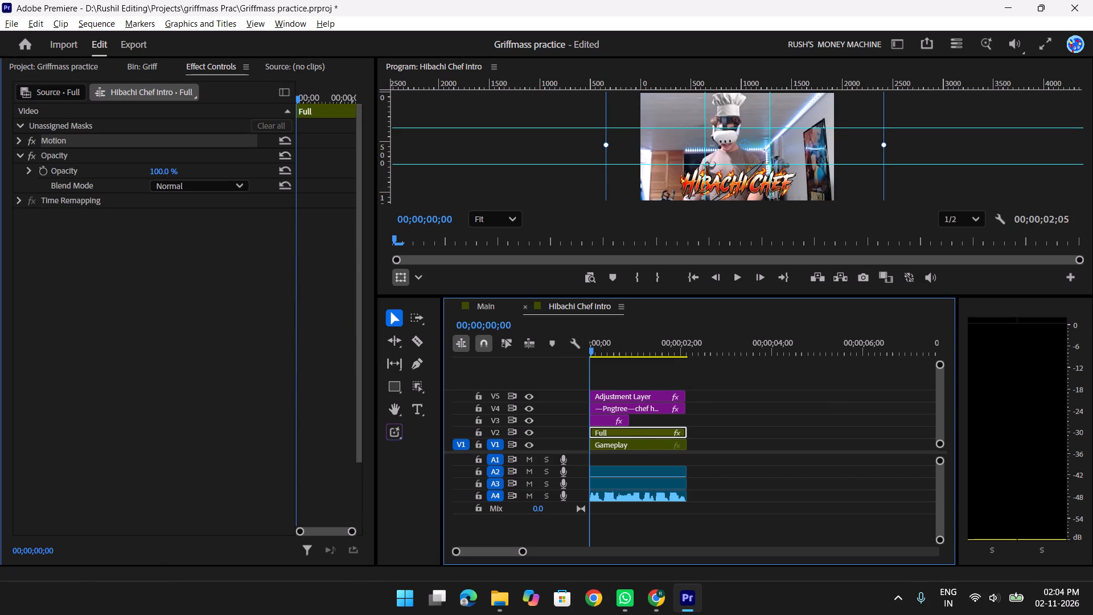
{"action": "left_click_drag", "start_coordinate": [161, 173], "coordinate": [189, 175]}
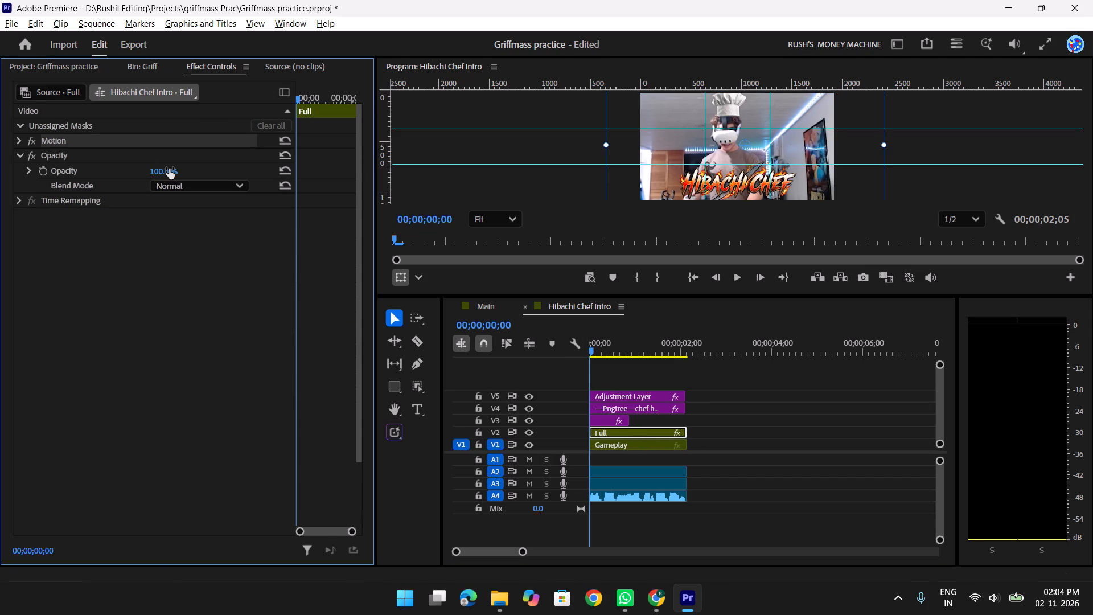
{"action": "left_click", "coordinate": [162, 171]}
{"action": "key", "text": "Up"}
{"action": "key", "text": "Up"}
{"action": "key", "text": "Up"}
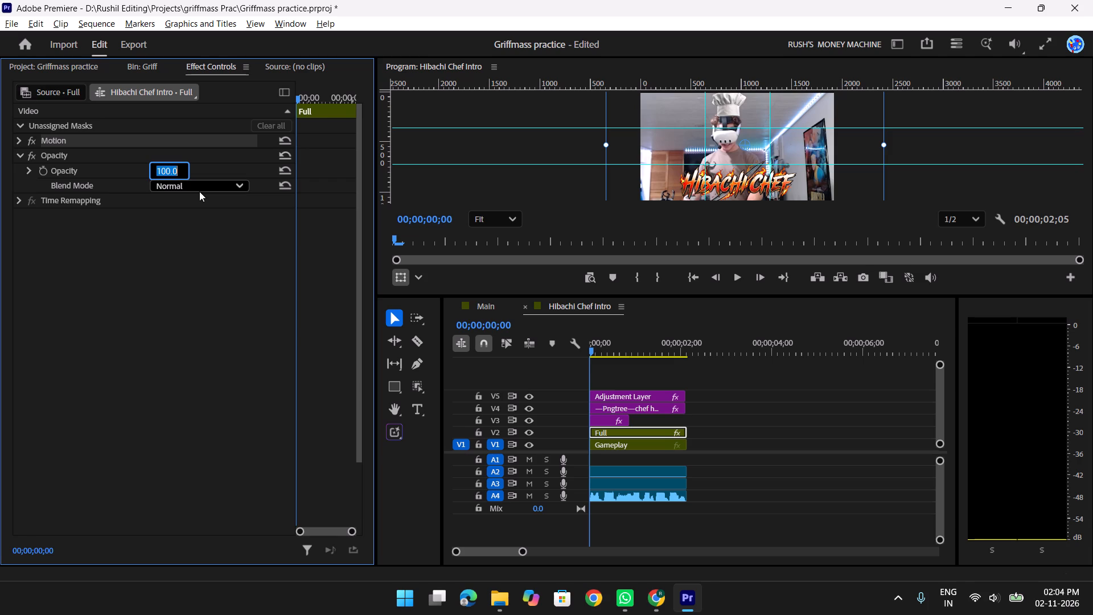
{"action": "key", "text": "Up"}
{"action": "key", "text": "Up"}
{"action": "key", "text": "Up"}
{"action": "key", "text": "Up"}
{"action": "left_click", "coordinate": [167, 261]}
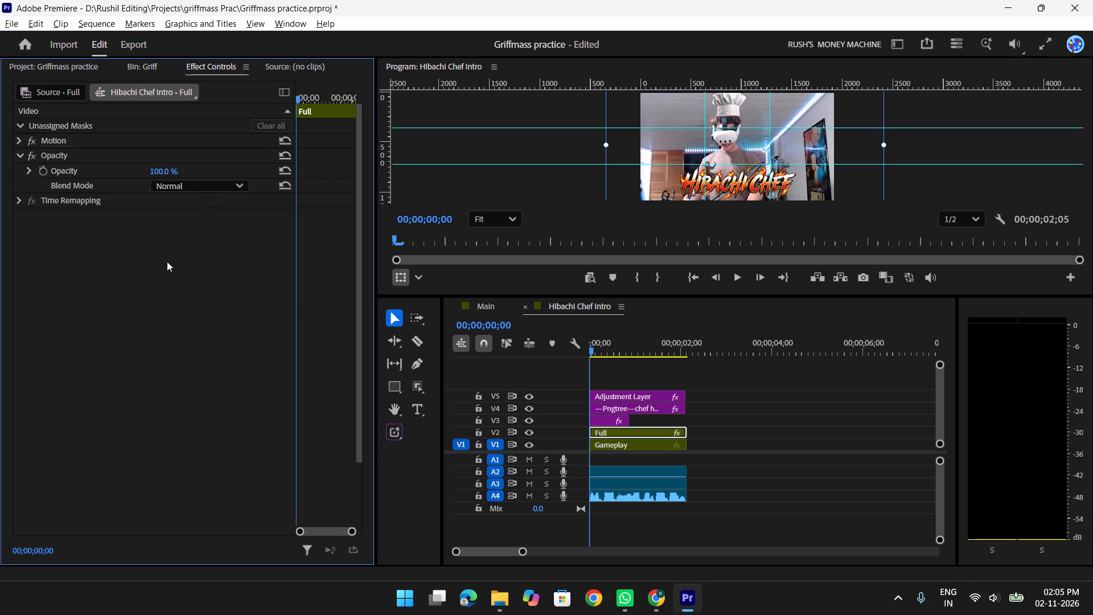
Scale the Full clip on V2 up to 152 in its Motion settings.
{"action": "left_click", "coordinate": [14, 141]}
{"action": "left_click", "coordinate": [17, 140]}
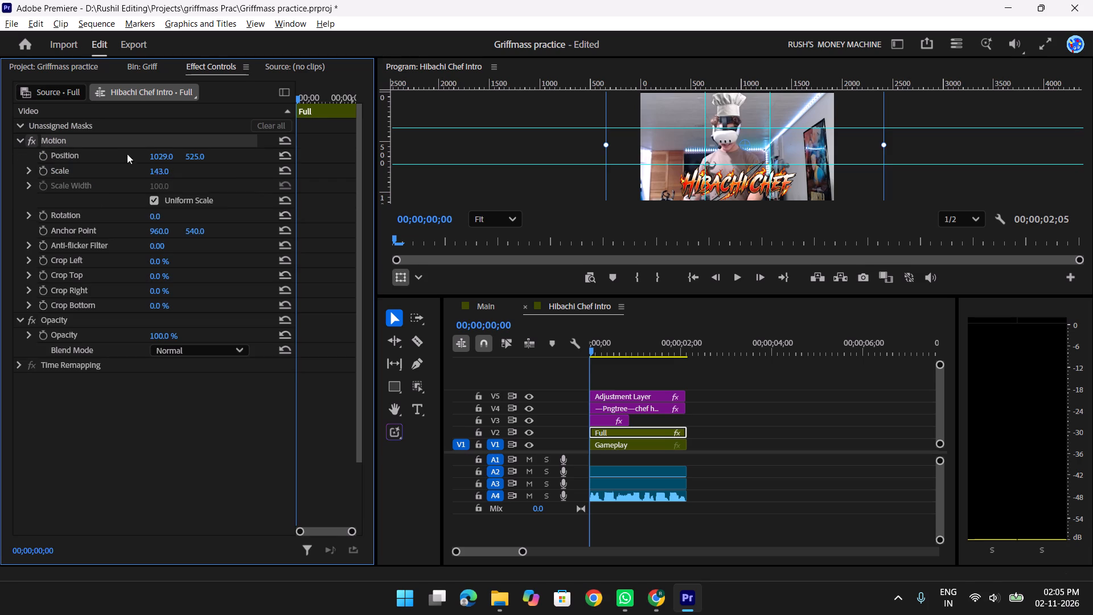
{"action": "left_click", "coordinate": [159, 171]}
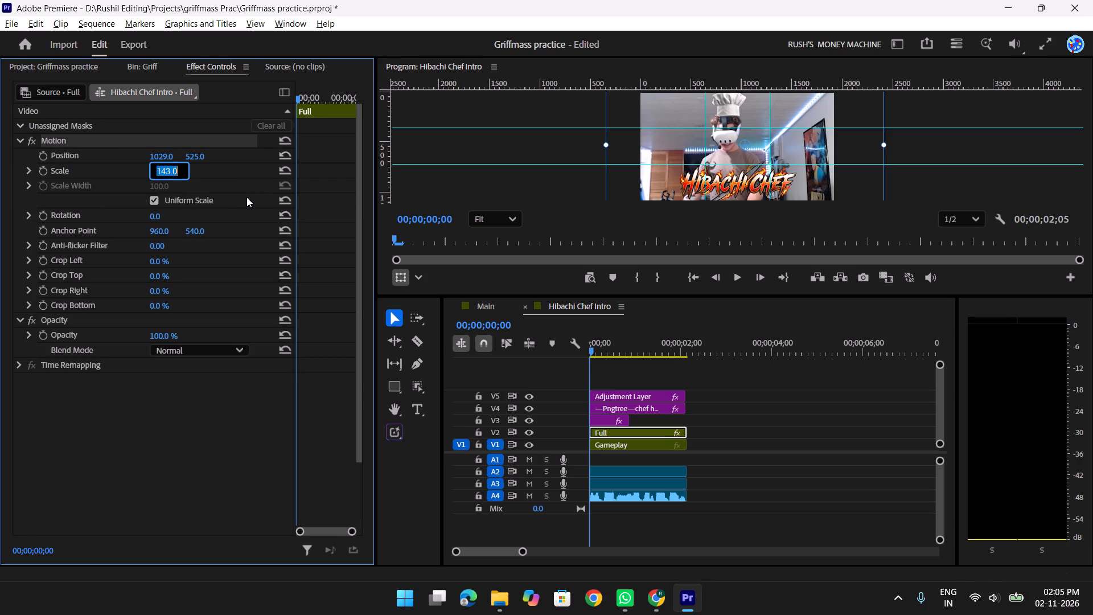
{"action": "key", "text": "Up"}
{"action": "key", "text": "Up"}
{"action": "key", "text": "Up"}
{"action": "key", "text": "Up"}
{"action": "key", "text": "Up"}
{"action": "key", "text": "Up"}
{"action": "key", "text": "Up"}
{"action": "key", "text": "Up"}
{"action": "key", "text": "Up"}
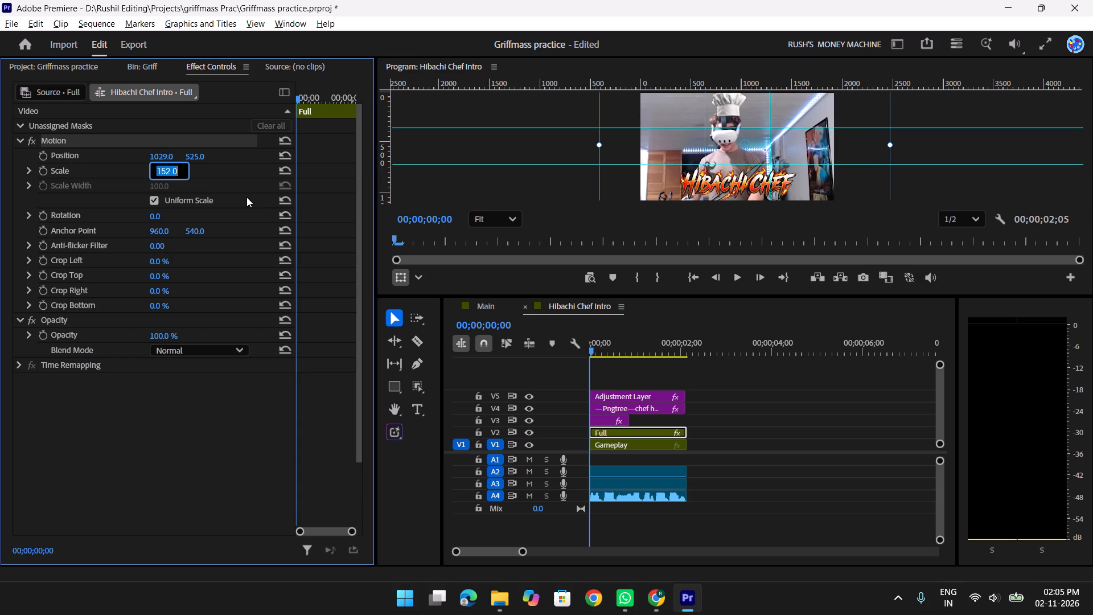
{"action": "key", "text": "Up"}
{"action": "key", "text": "Up"}
{"action": "key", "text": "Down"}
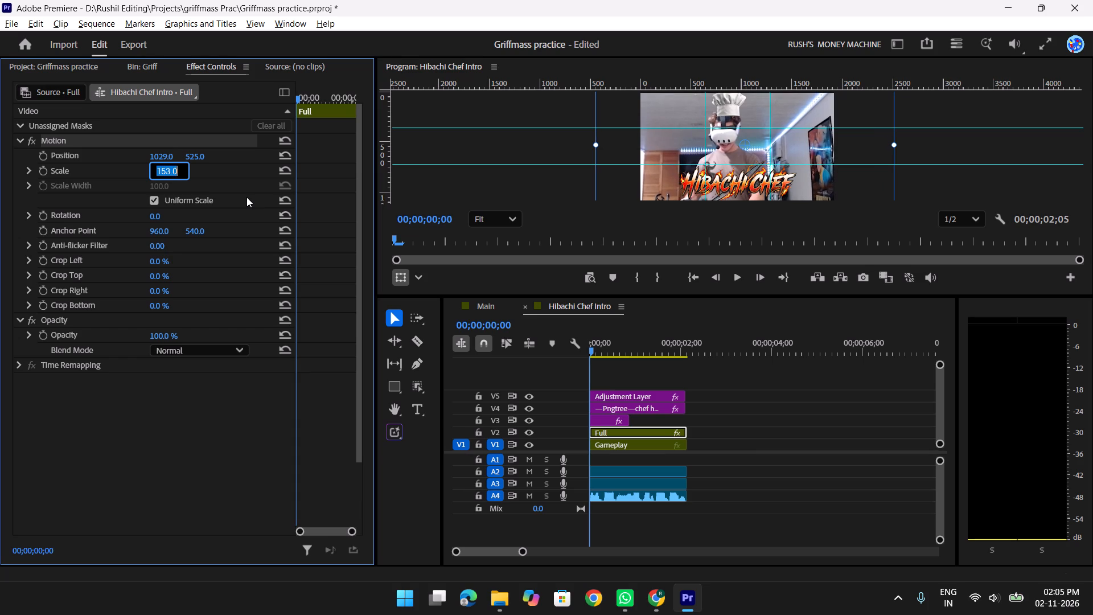
{"action": "key", "text": "Down"}
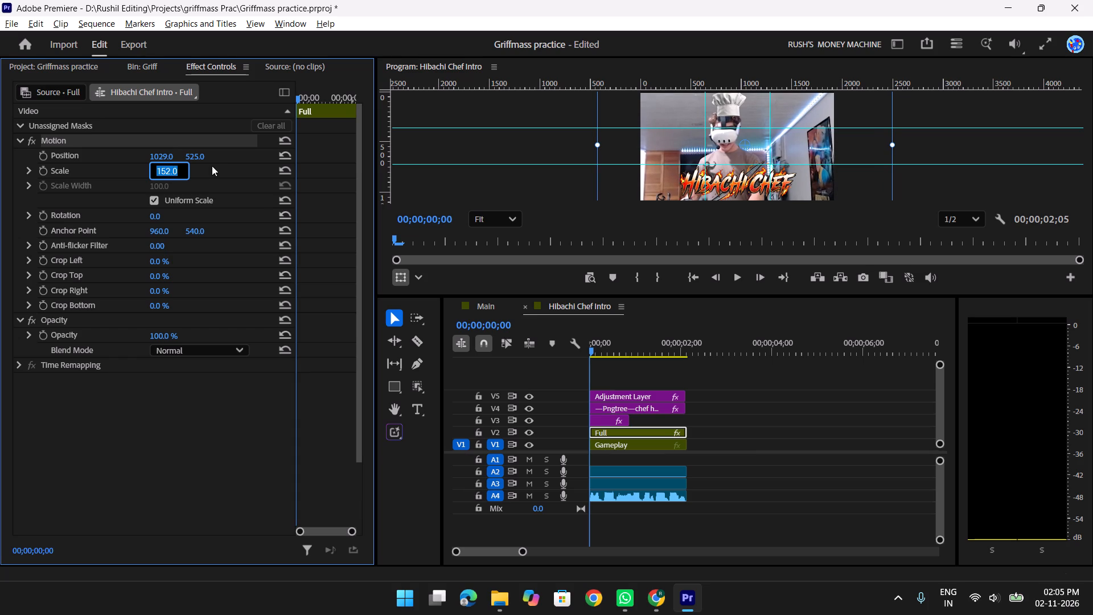
Adjust the Full clip's vertical Motion position up and down against the chef hat, settling on 539.
{"action": "left_click", "coordinate": [191, 155]}
{"action": "key", "text": "Up"}
{"action": "key", "text": "Up"}
{"action": "key", "text": "Up"}
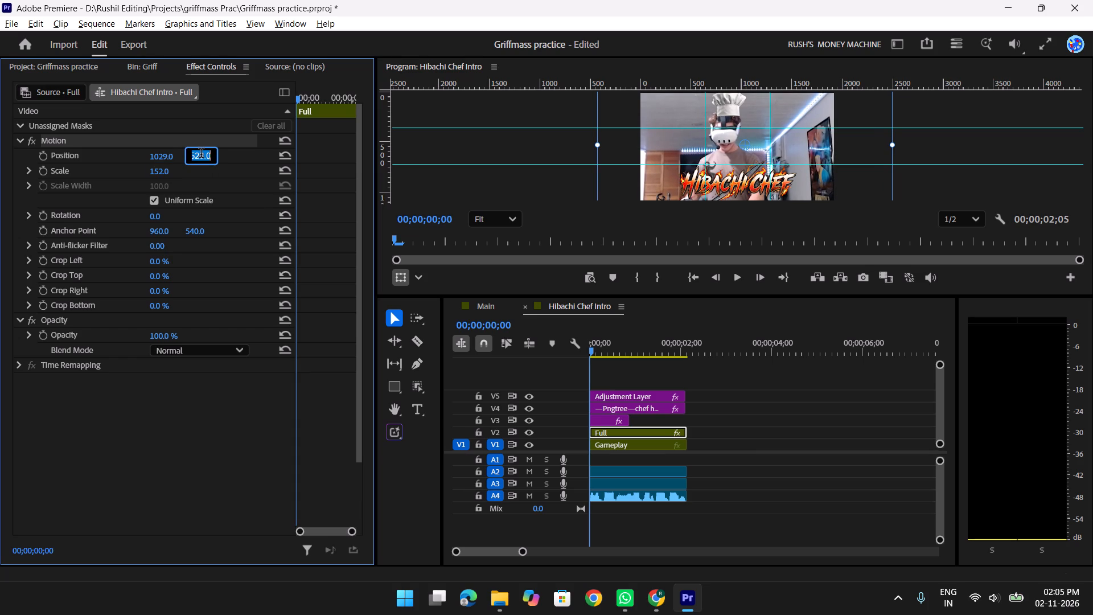
{"action": "key", "text": "Up"}
{"action": "key", "text": "Up"}
{"action": "key", "text": "Up"}
{"action": "key", "text": "Up"}
{"action": "key", "text": "Down"}
{"action": "key", "text": "Down"}
{"action": "key", "text": "Down"}
{"action": "key", "text": "Down"}
{"action": "key", "text": "Down"}
{"action": "key", "text": "Down"}
{"action": "key", "text": "Down"}
{"action": "key", "text": "Down"}
{"action": "key", "text": "Down"}
{"action": "key", "text": "Down"}
{"action": "key", "text": "Down"}
{"action": "key", "text": "Down"}
{"action": "key", "text": "Down"}
{"action": "key", "text": "Down"}
{"action": "key", "text": "Down"}
{"action": "key", "text": "Down"}
{"action": "key", "text": "Down"}
{"action": "key", "text": "Down"}
{"action": "key", "text": "Down"}
{"action": "key", "text": "Down"}
{"action": "key", "text": "Down"}
{"action": "key", "text": "Down"}
{"action": "key", "text": "Down"}
{"action": "key", "text": "Down"}
{"action": "key", "text": "Up"}
{"action": "key", "text": "Up"}
{"action": "key", "text": "Up"}
{"action": "key", "text": "Up"}
{"action": "key", "text": "Up"}
{"action": "key", "text": "Up"}
{"action": "key", "text": "Up"}
{"action": "key", "text": "Up"}
{"action": "key", "text": "Up"}
{"action": "key", "text": "Up"}
{"action": "key", "text": "Up"}
{"action": "key", "text": "Up"}
{"action": "key", "text": "Up"}
{"action": "key", "text": "Up"}
{"action": "key", "text": "Up"}
{"action": "key", "text": "Up"}
{"action": "key", "text": "Up"}
{"action": "key", "text": "Up"}
{"action": "key", "text": "Up"}
{"action": "key", "text": "Up"}
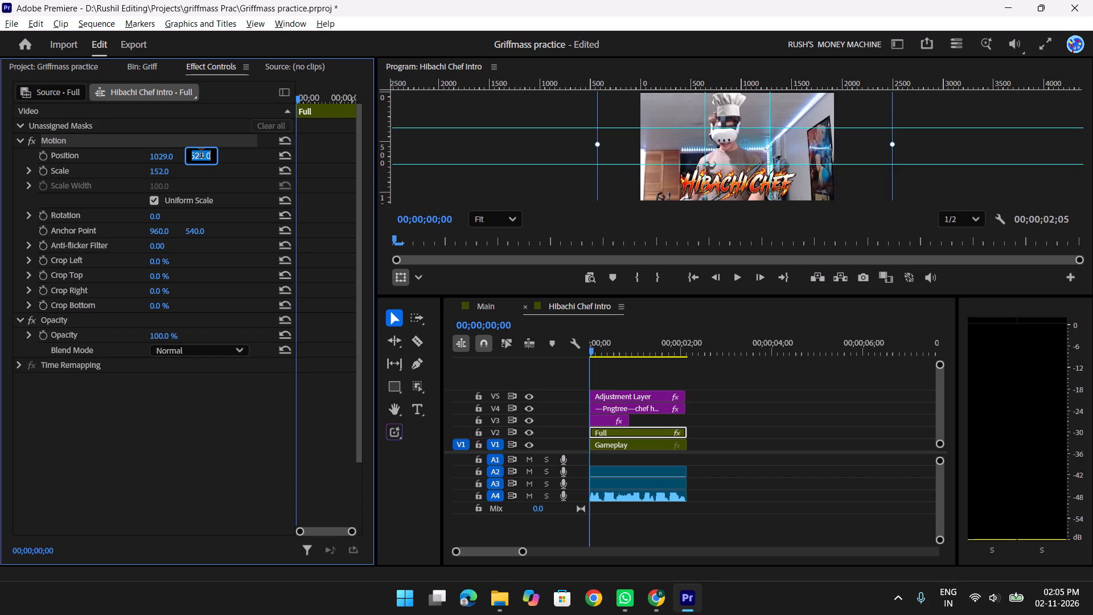
{"action": "key", "text": "Up"}
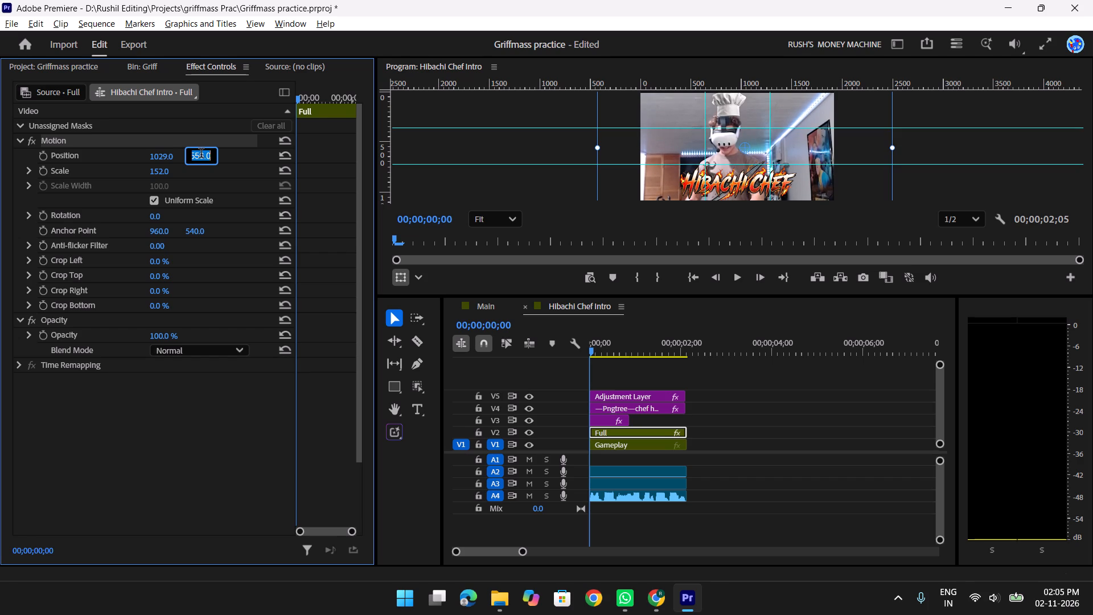
{"action": "key", "text": "Up"}
{"action": "key", "text": "Down"}
{"action": "key", "text": "Down"}
{"action": "key", "text": "Down"}
{"action": "key", "text": "Down"}
{"action": "key", "text": "Down"}
{"action": "key", "text": "Down"}
{"action": "key", "text": "Down"}
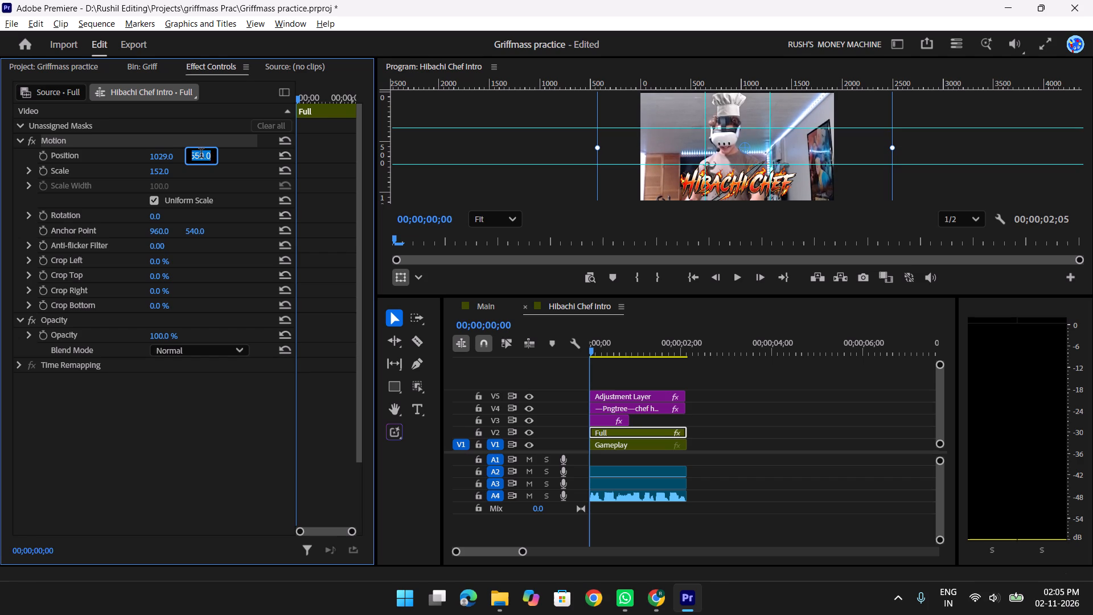
{"action": "key", "text": "Down"}
{"action": "key", "text": "Down"}
{"action": "key", "text": "Down"}
{"action": "key", "text": "Down"}
{"action": "key", "text": "Down"}
{"action": "key", "text": "Down"}
{"action": "key", "text": "Down"}
{"action": "key", "text": "Down"}
{"action": "key", "text": "Down"}
{"action": "key", "text": "Down"}
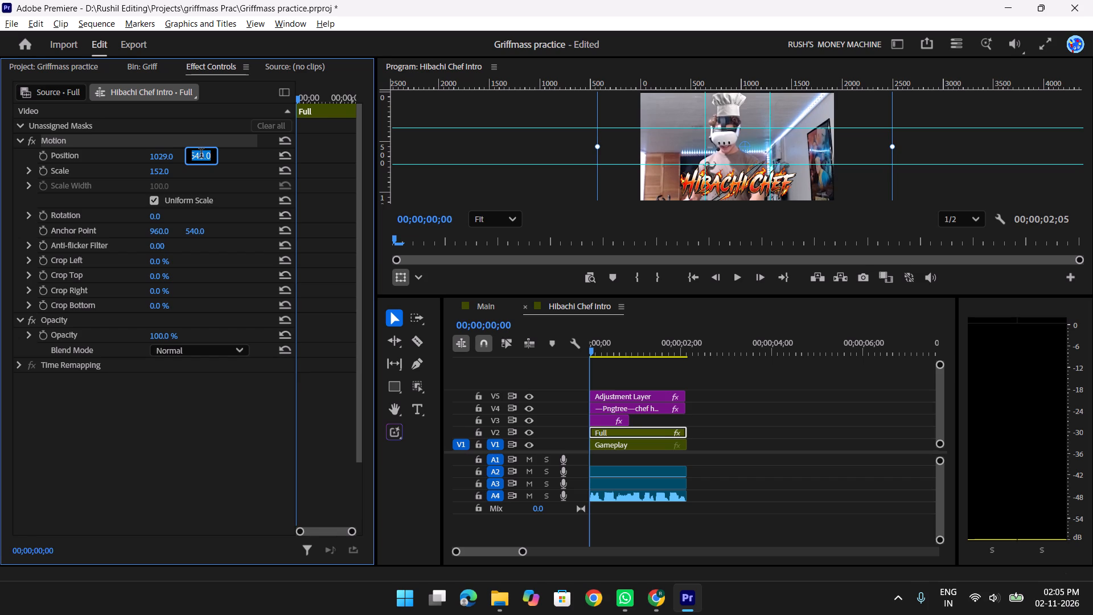
{"action": "key", "text": "Down"}
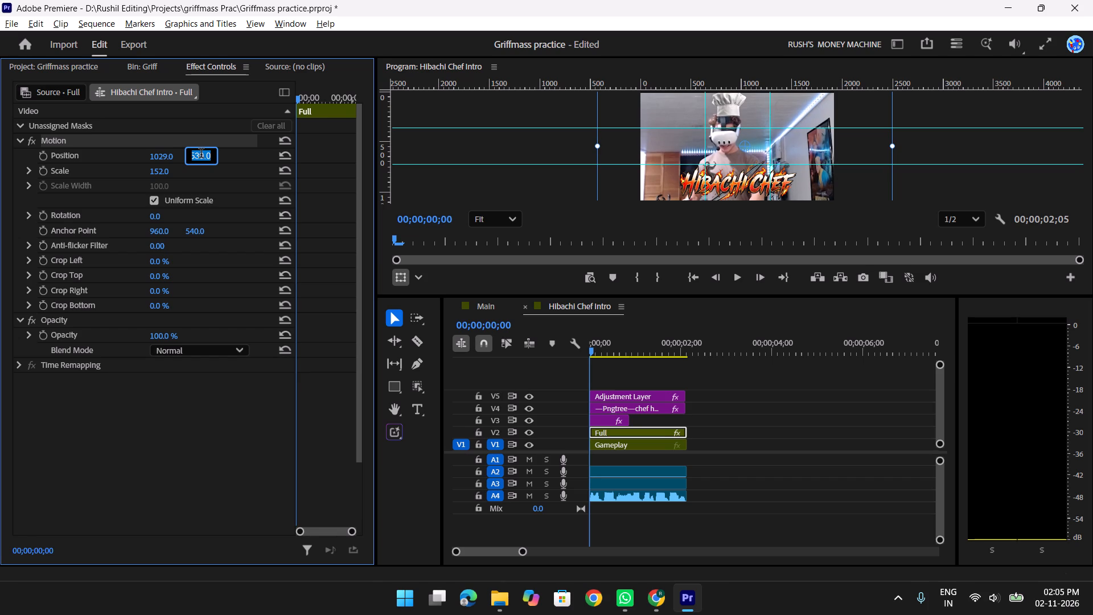
{"action": "left_click", "coordinate": [768, 407]}
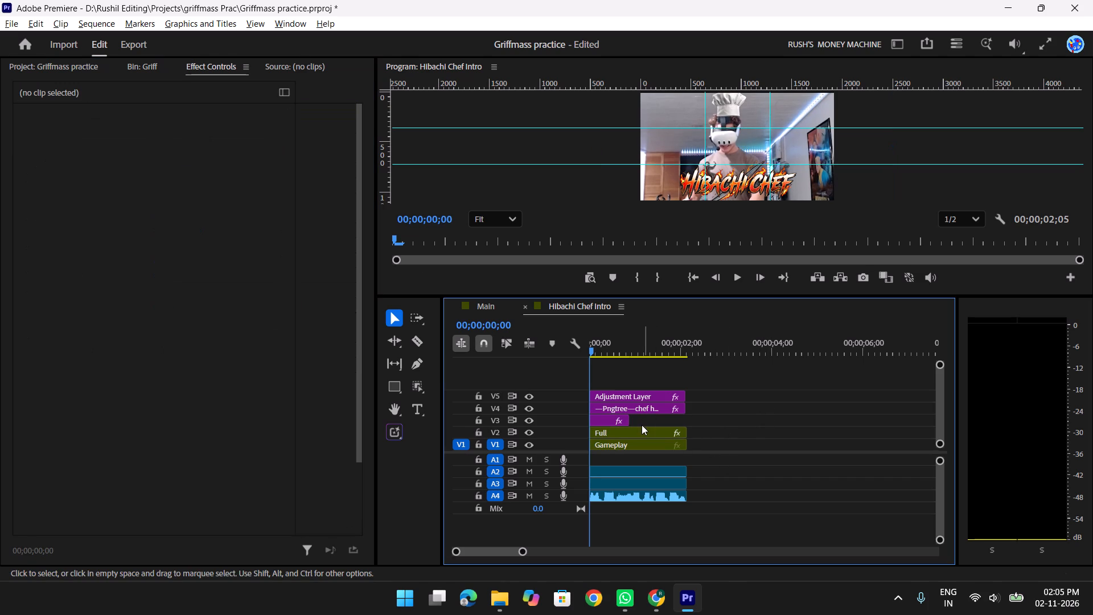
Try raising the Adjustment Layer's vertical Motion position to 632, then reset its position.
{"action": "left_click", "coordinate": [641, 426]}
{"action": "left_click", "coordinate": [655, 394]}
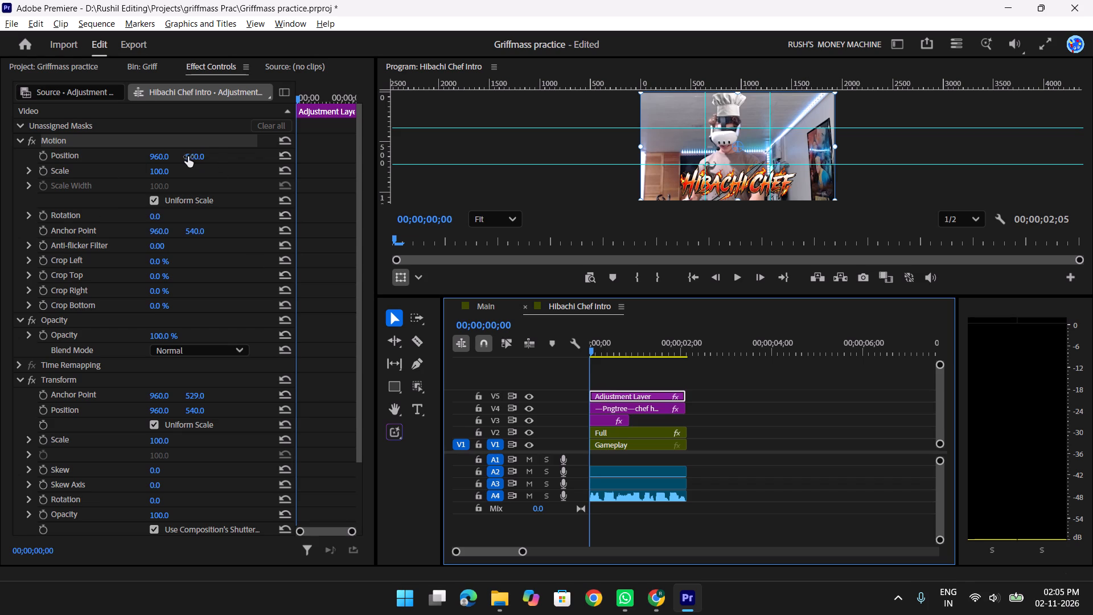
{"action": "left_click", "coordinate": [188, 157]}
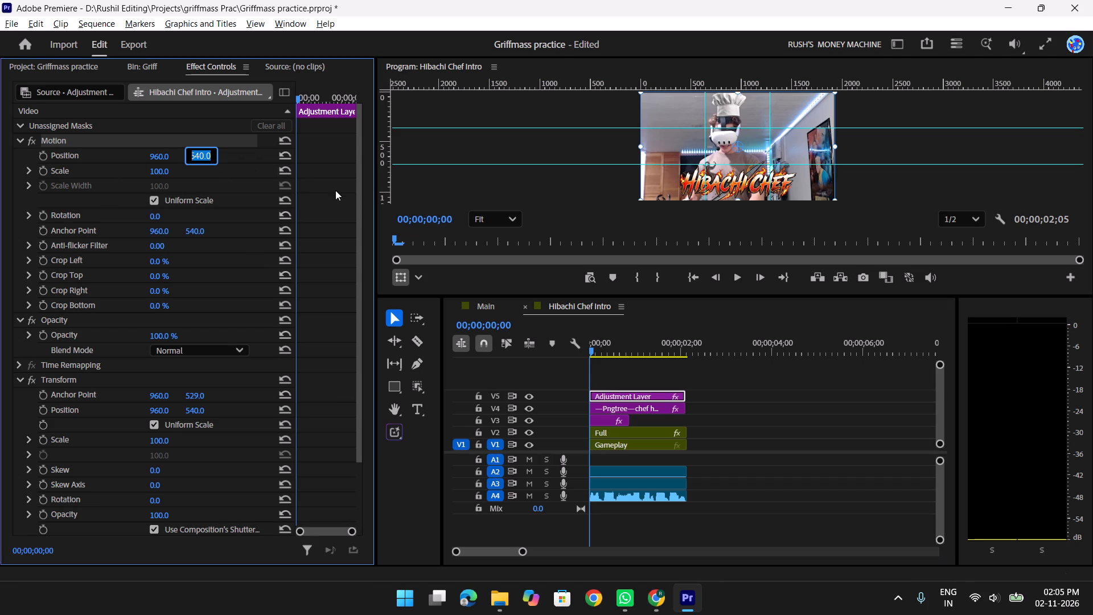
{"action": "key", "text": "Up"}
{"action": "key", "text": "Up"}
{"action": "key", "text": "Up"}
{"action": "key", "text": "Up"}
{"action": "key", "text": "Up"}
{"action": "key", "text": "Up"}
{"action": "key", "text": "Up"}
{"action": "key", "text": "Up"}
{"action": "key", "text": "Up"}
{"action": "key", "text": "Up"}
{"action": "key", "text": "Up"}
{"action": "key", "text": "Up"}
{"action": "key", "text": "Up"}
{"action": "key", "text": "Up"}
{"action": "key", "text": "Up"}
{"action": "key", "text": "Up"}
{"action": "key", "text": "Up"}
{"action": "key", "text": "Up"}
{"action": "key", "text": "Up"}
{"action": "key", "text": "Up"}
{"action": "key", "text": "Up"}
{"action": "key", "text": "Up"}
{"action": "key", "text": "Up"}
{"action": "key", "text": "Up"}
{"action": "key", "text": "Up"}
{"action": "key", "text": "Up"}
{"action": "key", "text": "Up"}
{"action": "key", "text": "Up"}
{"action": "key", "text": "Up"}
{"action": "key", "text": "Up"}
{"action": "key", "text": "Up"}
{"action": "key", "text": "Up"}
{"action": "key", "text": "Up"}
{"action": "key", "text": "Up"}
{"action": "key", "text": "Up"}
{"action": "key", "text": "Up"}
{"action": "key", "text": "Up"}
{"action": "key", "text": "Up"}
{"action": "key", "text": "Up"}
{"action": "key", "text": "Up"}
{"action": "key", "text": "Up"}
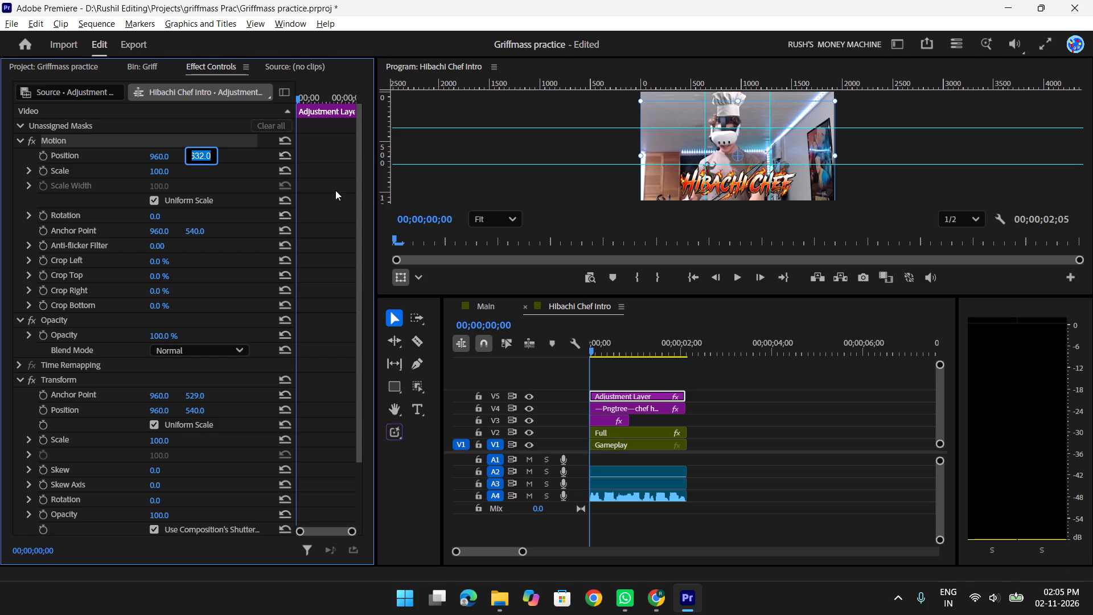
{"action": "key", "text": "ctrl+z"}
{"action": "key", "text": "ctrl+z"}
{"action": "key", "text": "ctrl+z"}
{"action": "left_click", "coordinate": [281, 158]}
Adjust the vertical anchor point of the Adjustment Layer's Transform effect up and down, settling on 488.
{"action": "scroll", "coordinate": [174, 251], "scroll_direction": "down", "scroll_amount": 10}
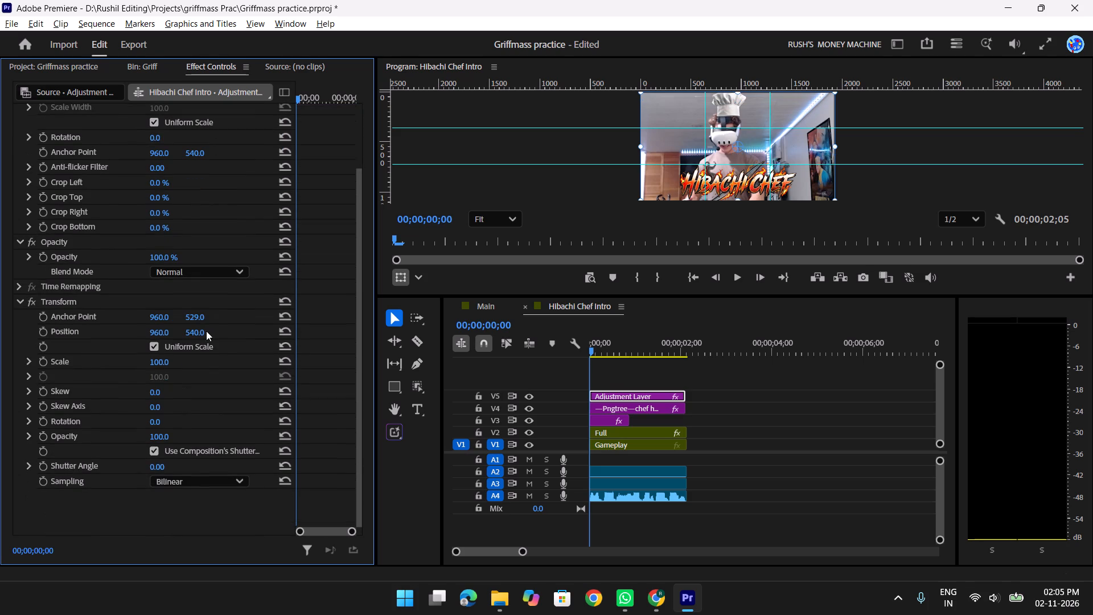
{"action": "left_click", "coordinate": [191, 313]}
{"action": "key", "text": "Up"}
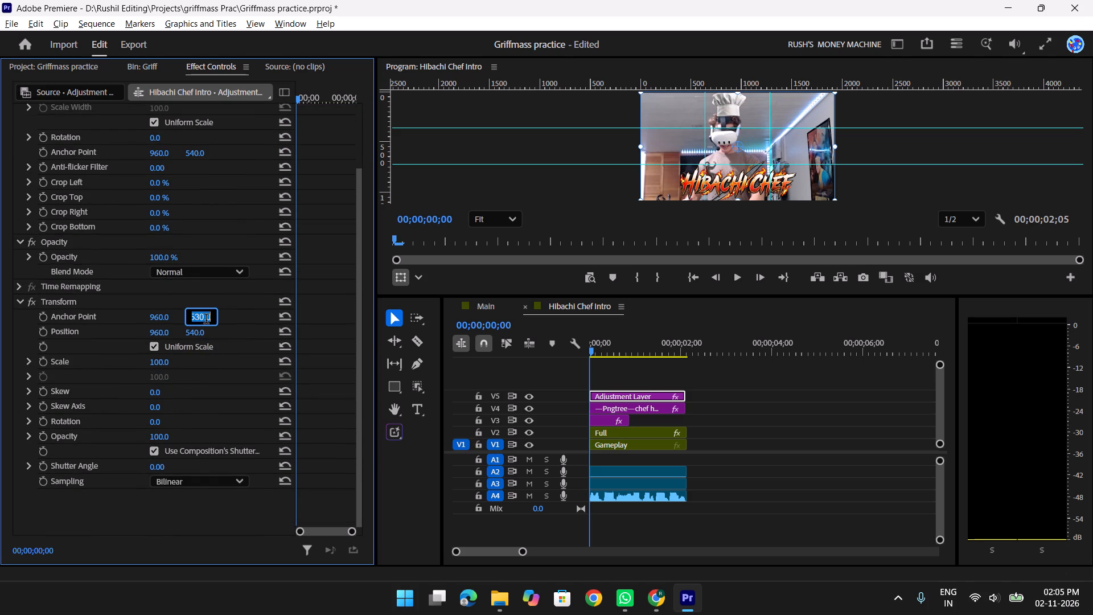
{"action": "key", "text": "Up"}
{"action": "key", "text": "Up"}
{"action": "key", "text": "Up"}
{"action": "key", "text": "Up"}
{"action": "key", "text": "Up"}
{"action": "key", "text": "Up"}
{"action": "key", "text": "Up"}
{"action": "key", "text": "Up"}
{"action": "key", "text": "Up"}
{"action": "key", "text": "Up"}
{"action": "key", "text": "Up"}
{"action": "key", "text": "Up"}
{"action": "key", "text": "Up"}
{"action": "key", "text": "Up"}
{"action": "key", "text": "Up"}
{"action": "key", "text": "Up"}
{"action": "key", "text": "Up"}
{"action": "key", "text": "Up"}
{"action": "key", "text": "Up"}
{"action": "key", "text": "Up"}
{"action": "key", "text": "Up"}
{"action": "key", "text": "Up"}
{"action": "key", "text": "Up"}
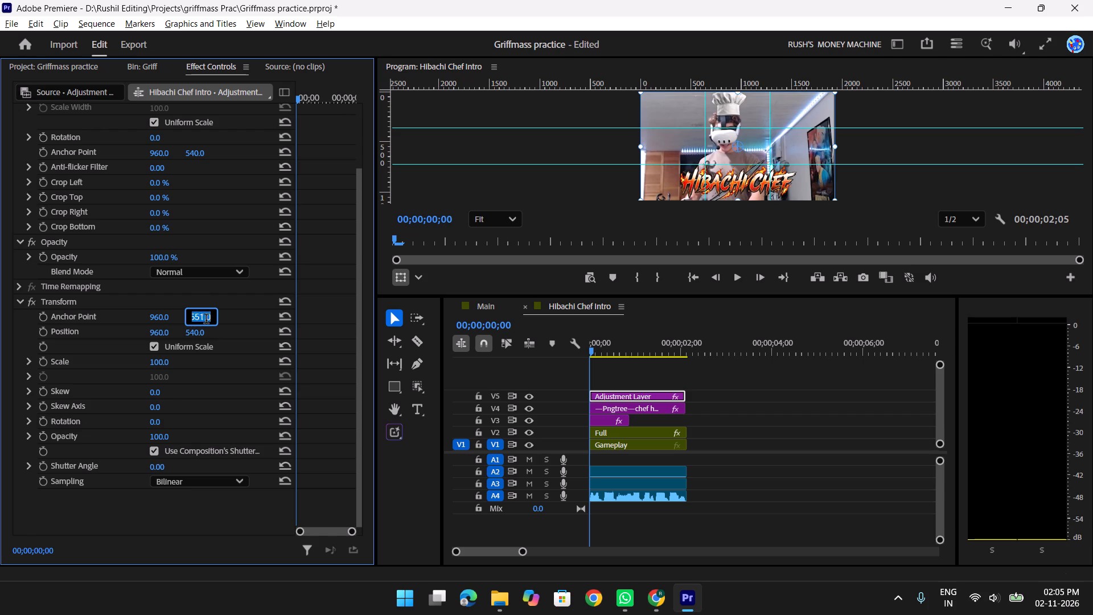
{"action": "key", "text": "Down"}
{"action": "key", "text": "Down"}
{"action": "key", "text": "Down"}
{"action": "key", "text": "Down"}
{"action": "key", "text": "Down"}
{"action": "key", "text": "Down"}
{"action": "key", "text": "Down"}
{"action": "key", "text": "Down"}
{"action": "key", "text": "Down"}
{"action": "key", "text": "Down"}
{"action": "key", "text": "Down"}
{"action": "key", "text": "Down"}
{"action": "key", "text": "Down"}
{"action": "key", "text": "Down"}
{"action": "key", "text": "Down"}
{"action": "key", "text": "Down"}
{"action": "key", "text": "Down"}
{"action": "key", "text": "Down"}
{"action": "key", "text": "Down"}
{"action": "key", "text": "Down"}
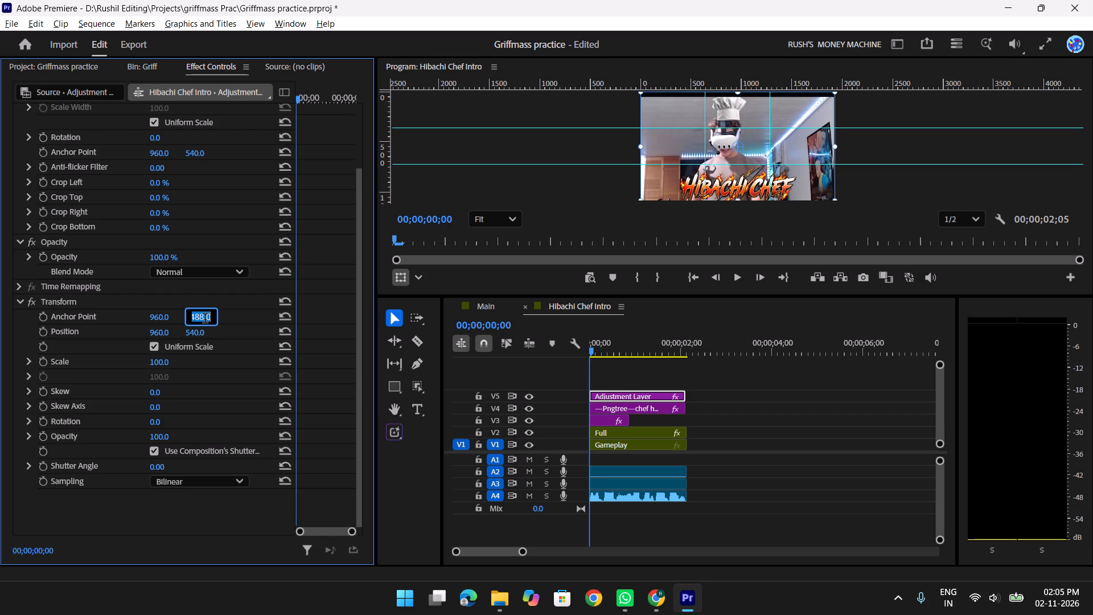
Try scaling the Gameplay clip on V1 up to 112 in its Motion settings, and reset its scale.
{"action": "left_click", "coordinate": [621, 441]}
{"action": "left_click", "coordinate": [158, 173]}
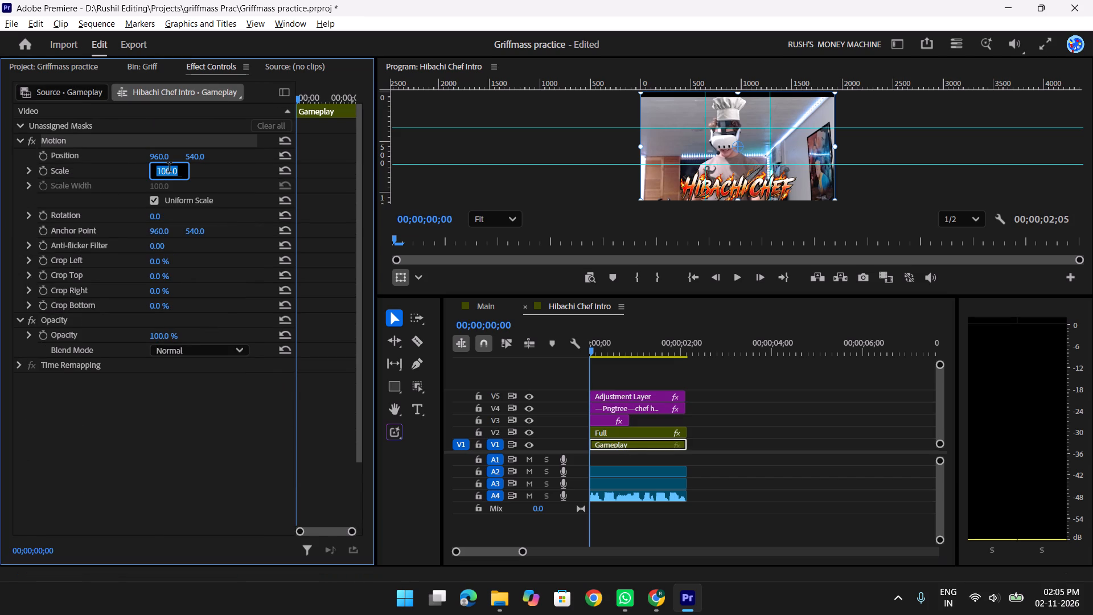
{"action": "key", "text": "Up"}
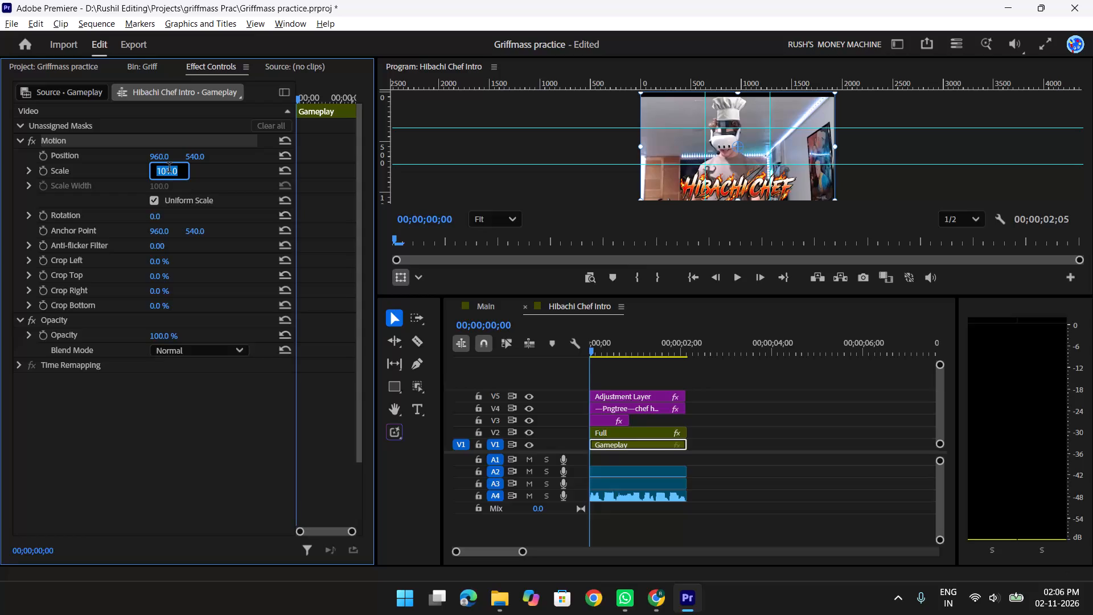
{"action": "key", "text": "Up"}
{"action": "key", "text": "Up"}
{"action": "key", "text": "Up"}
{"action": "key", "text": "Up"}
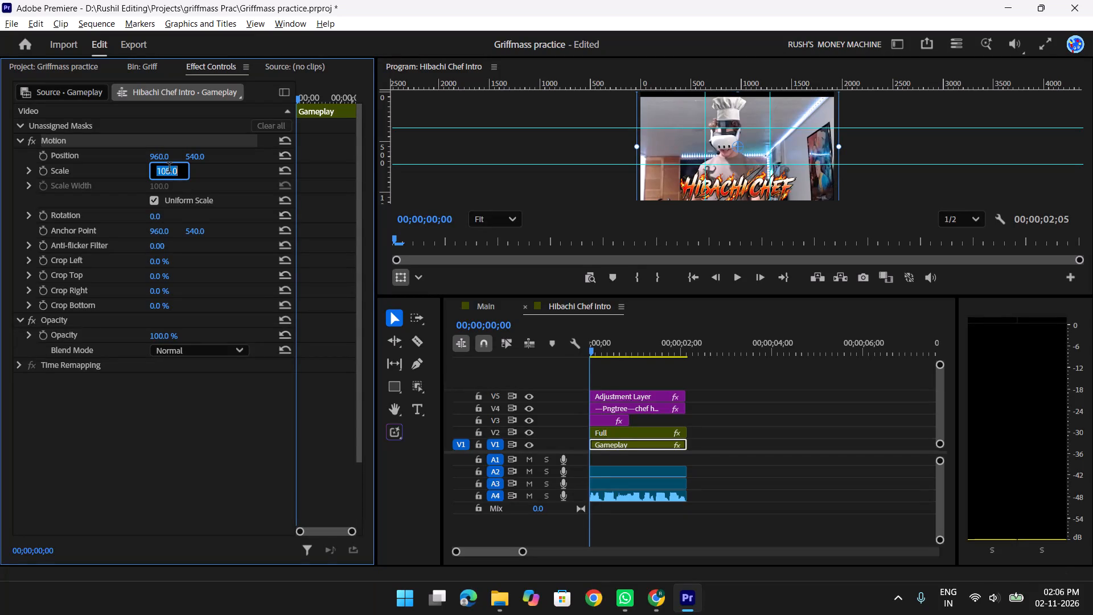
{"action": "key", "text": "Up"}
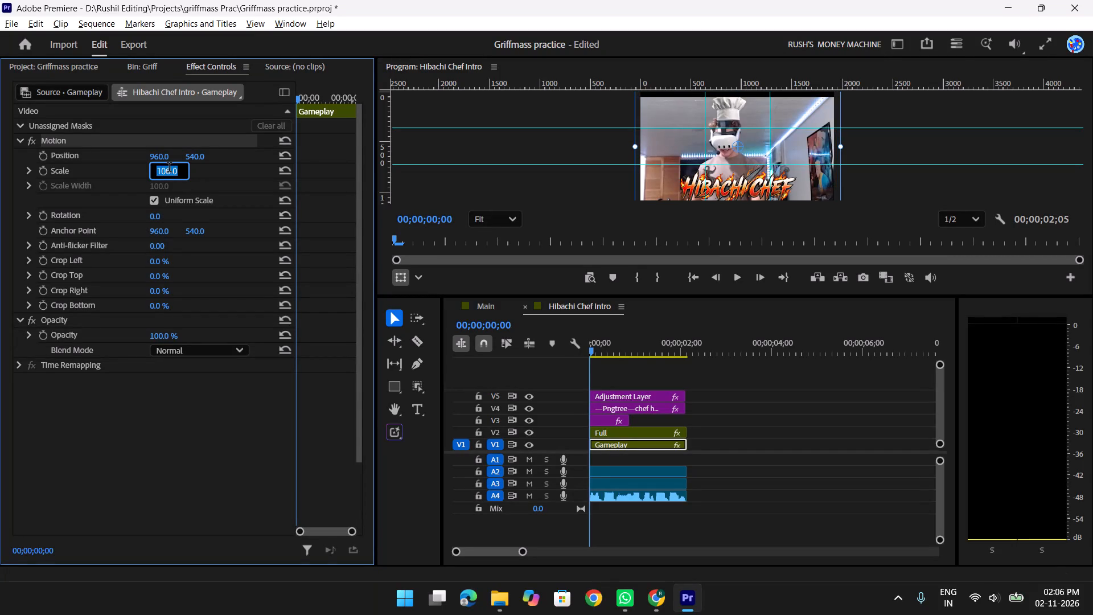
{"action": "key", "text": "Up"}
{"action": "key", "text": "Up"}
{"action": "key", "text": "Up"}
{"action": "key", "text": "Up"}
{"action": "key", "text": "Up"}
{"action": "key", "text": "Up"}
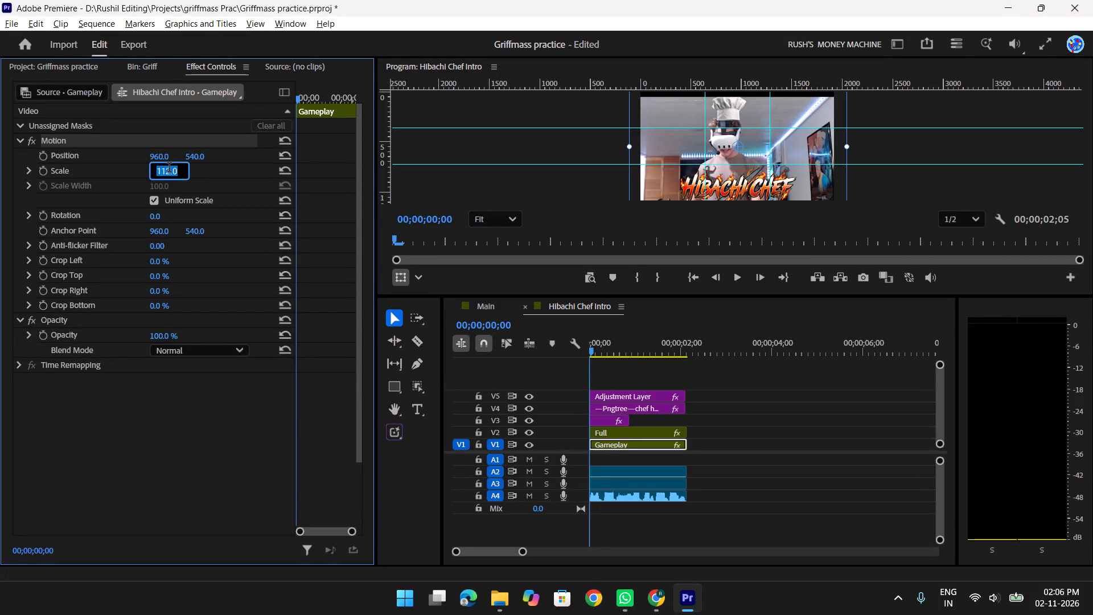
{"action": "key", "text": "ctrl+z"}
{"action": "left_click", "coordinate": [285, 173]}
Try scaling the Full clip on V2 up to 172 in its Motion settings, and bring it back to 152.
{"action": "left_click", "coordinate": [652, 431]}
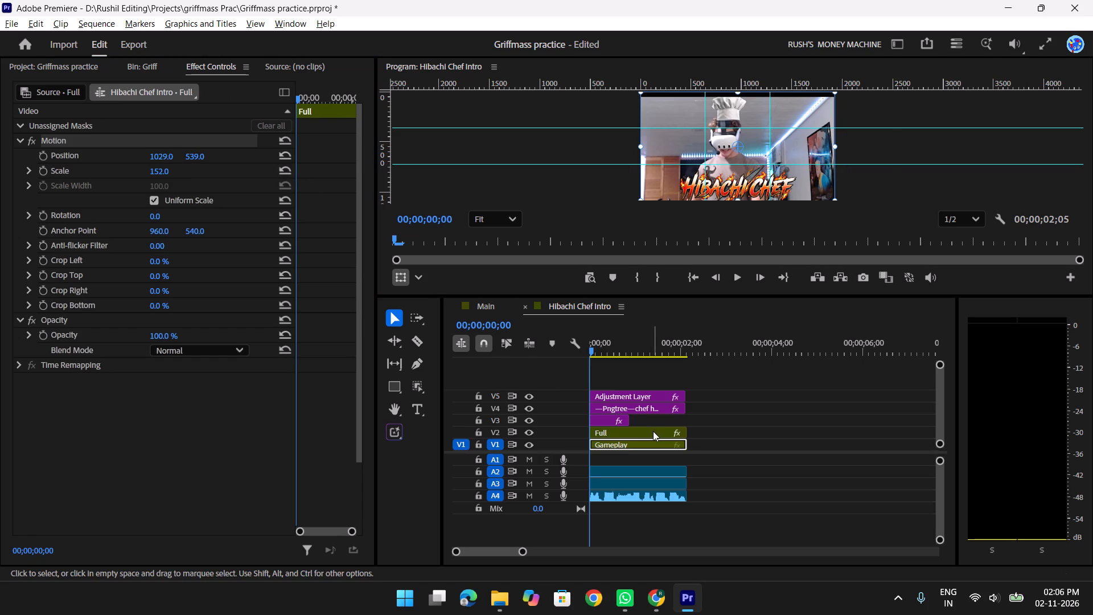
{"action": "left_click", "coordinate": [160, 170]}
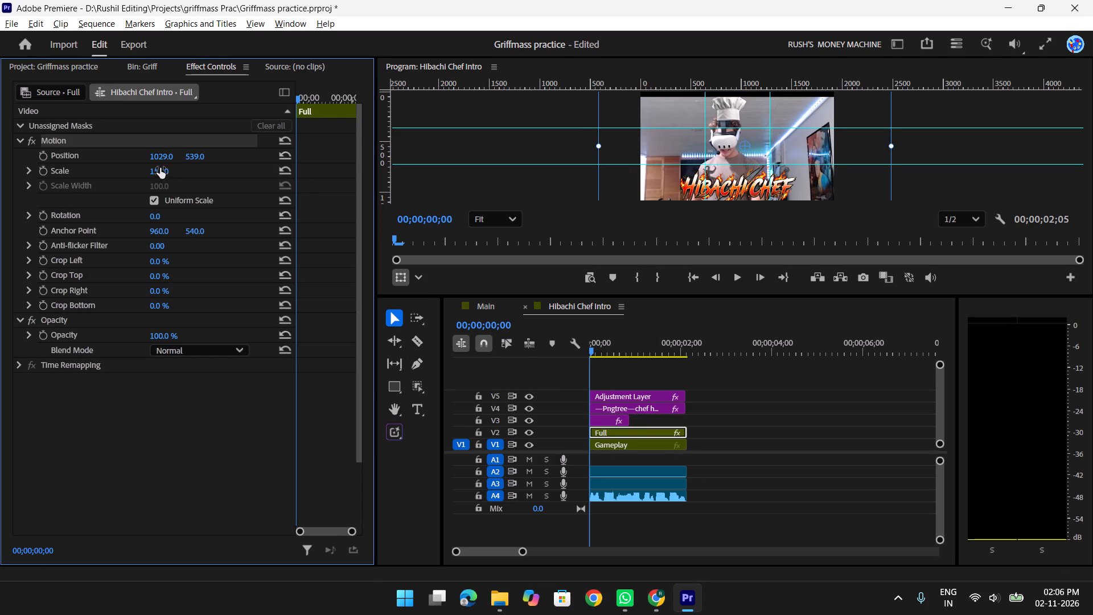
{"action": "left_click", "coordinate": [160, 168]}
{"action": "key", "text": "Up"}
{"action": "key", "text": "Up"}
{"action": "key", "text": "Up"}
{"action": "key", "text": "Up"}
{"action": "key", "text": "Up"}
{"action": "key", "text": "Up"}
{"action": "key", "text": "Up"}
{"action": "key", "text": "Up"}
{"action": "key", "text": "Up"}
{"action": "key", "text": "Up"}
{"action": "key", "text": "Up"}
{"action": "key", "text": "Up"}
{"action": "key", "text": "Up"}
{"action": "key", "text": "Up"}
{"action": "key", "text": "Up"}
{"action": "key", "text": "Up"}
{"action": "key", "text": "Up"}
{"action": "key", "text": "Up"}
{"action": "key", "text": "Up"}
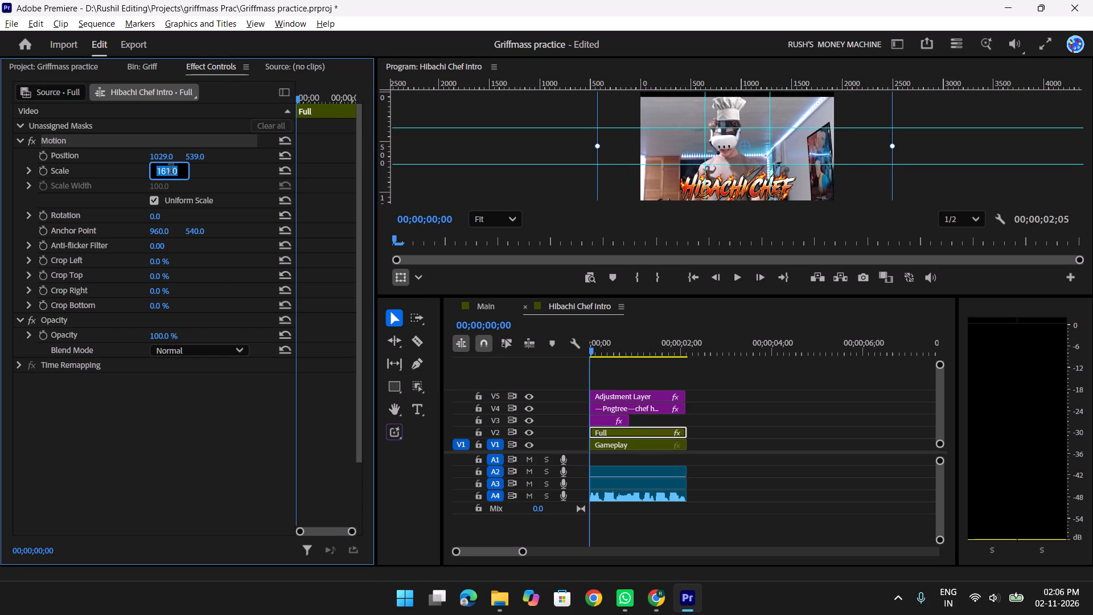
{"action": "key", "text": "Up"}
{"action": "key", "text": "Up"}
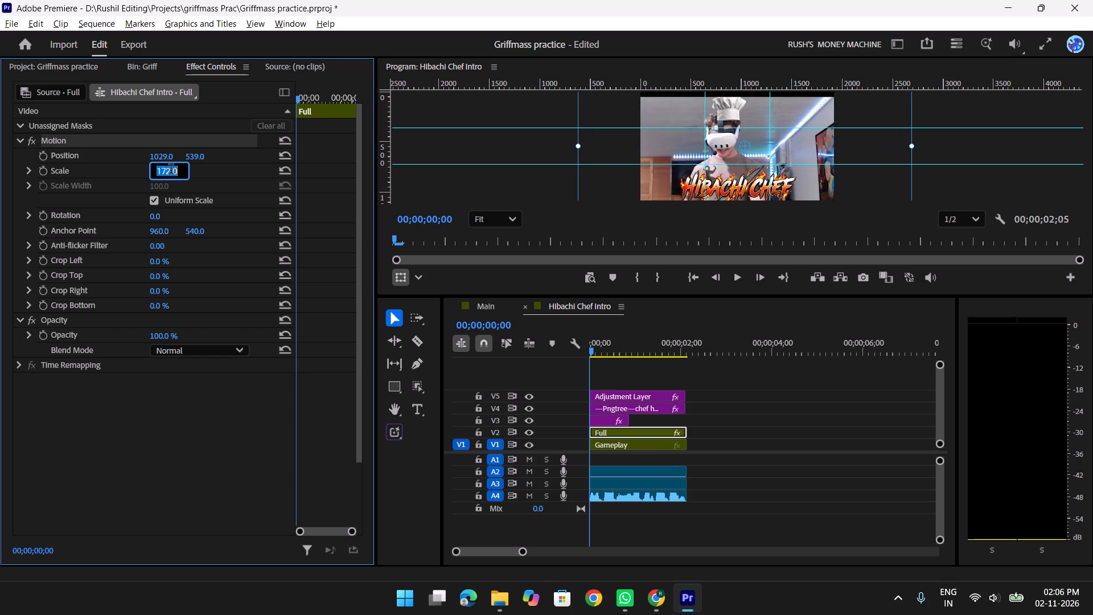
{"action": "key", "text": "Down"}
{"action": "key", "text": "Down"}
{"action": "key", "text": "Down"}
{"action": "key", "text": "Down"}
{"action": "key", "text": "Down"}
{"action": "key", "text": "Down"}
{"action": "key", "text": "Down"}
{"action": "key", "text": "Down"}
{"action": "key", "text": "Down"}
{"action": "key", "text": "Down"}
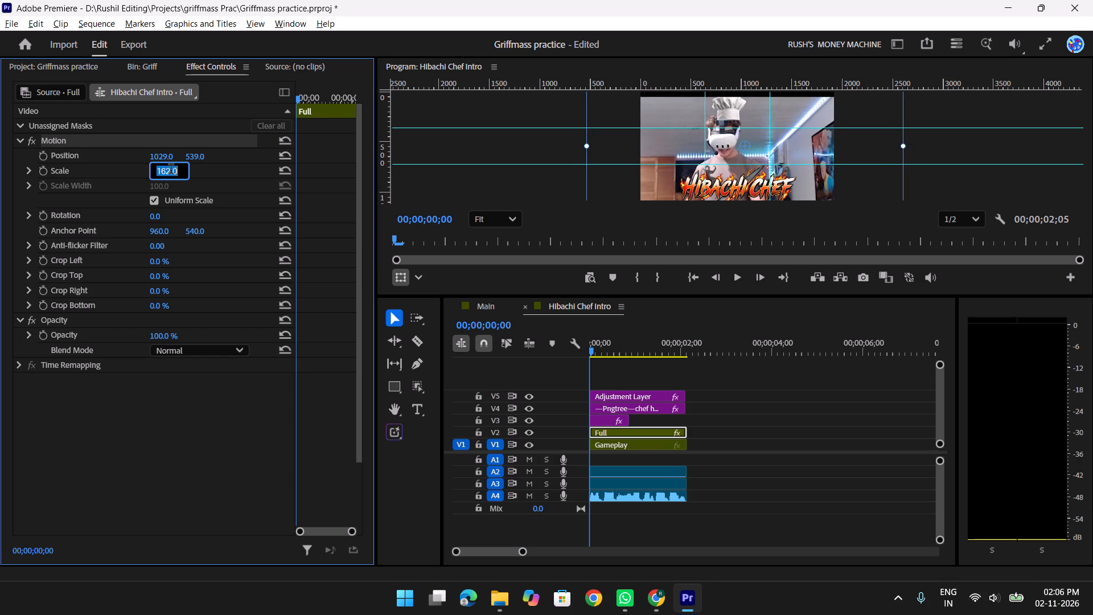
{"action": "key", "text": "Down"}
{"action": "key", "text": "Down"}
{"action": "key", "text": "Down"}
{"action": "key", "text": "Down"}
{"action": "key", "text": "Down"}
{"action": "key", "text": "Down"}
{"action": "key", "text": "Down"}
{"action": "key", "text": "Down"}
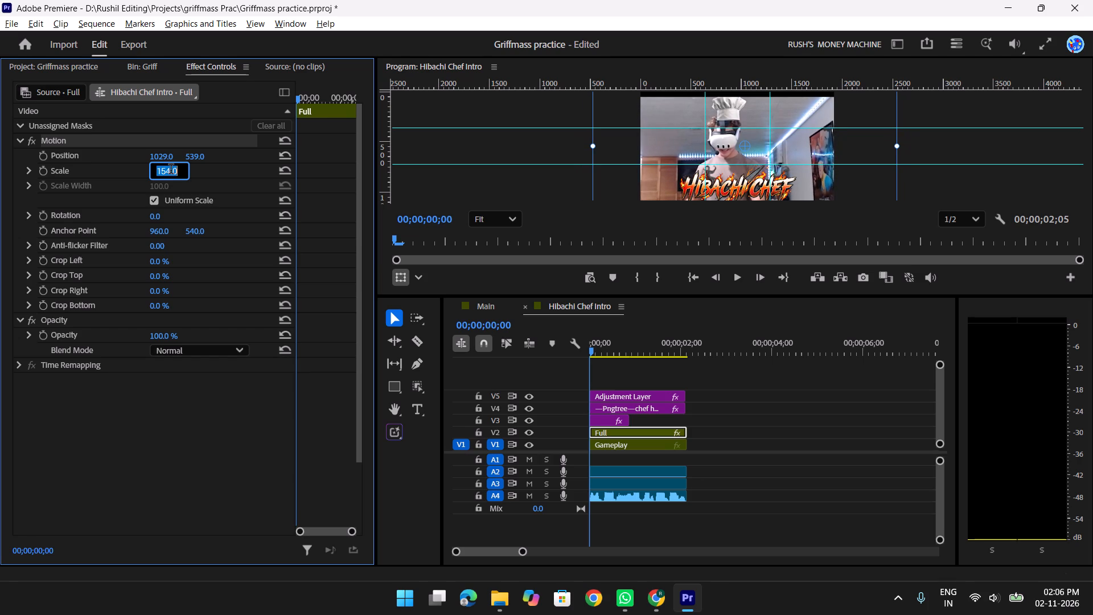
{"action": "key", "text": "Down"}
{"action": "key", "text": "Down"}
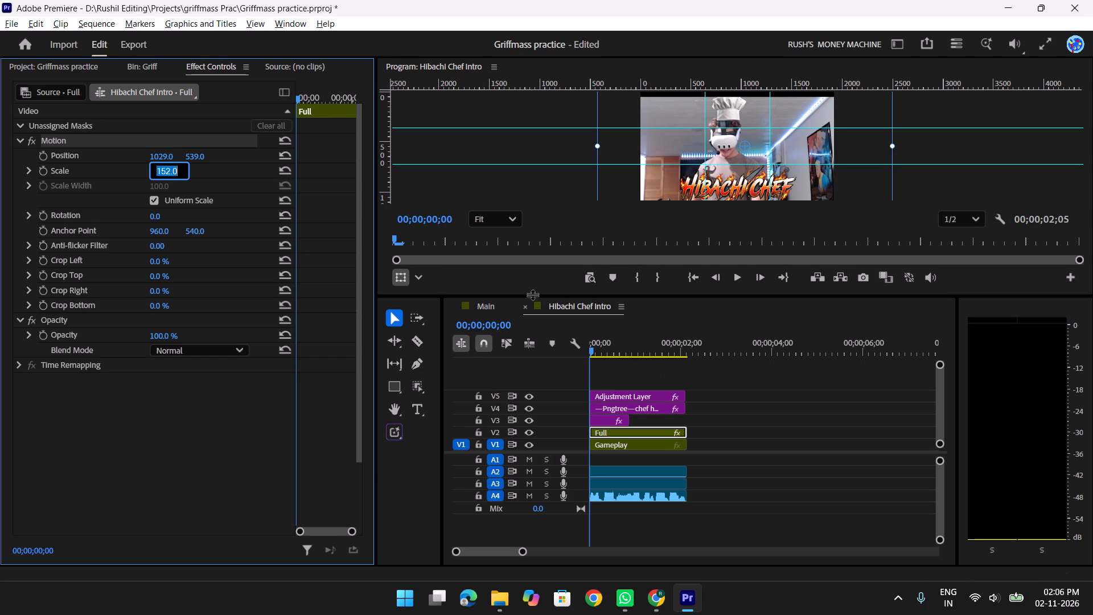
Adjust the vertical Motion position of the Full clip on V2 up and down, settling on about 598.
{"action": "left_click", "coordinate": [193, 157]}
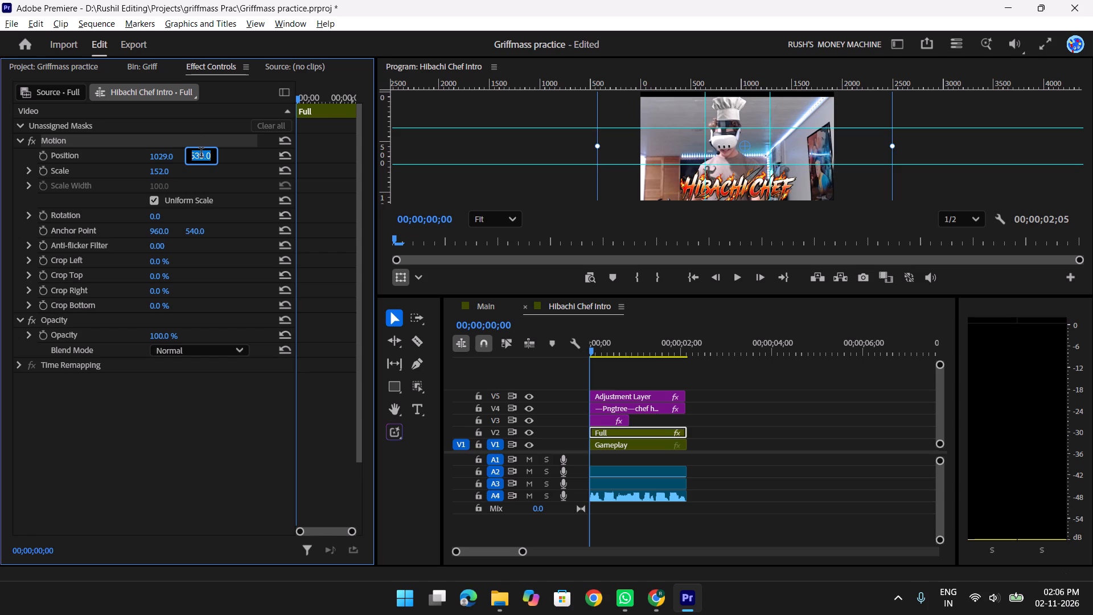
{"action": "key", "text": "Down"}
{"action": "key", "text": "Down"}
{"action": "key", "text": "Down"}
{"action": "key", "text": "Down"}
{"action": "key", "text": "Down"}
{"action": "key", "text": "Down"}
{"action": "key", "text": "Down"}
{"action": "key", "text": "Down"}
{"action": "key", "text": "Down"}
{"action": "key", "text": "Down"}
{"action": "key", "text": "Down"}
{"action": "key", "text": "Down"}
{"action": "key", "text": "Down"}
{"action": "key", "text": "Down"}
{"action": "key", "text": "Down"}
{"action": "key", "text": "Down"}
{"action": "key", "text": "Down"}
{"action": "key", "text": "Down"}
{"action": "key", "text": "Down"}
{"action": "key", "text": "Down"}
{"action": "key", "text": "Down"}
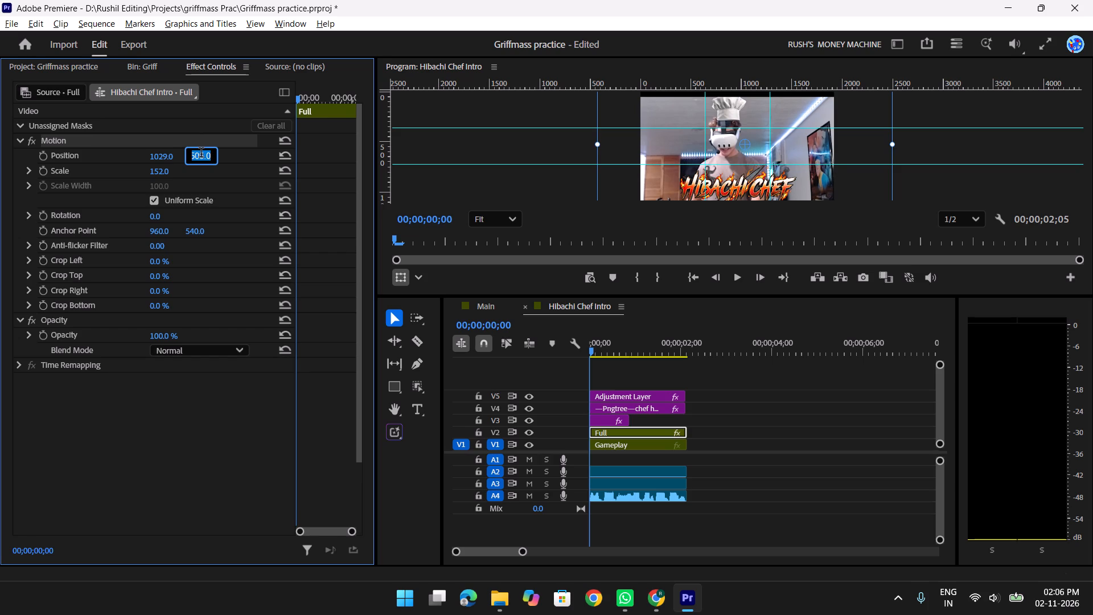
{"action": "key", "text": "Up"}
{"action": "key", "text": "Up"}
{"action": "key", "text": "Up"}
{"action": "key", "text": "Up"}
{"action": "key", "text": "Up"}
{"action": "key", "text": "Up"}
{"action": "key", "text": "Up"}
{"action": "key", "text": "Up"}
{"action": "key", "text": "Up"}
{"action": "key", "text": "Up"}
{"action": "key", "text": "Up"}
{"action": "key", "text": "Up"}
{"action": "key", "text": "Up"}
{"action": "key", "text": "Up"}
{"action": "key", "text": "Up"}
{"action": "key", "text": "Up"}
{"action": "key", "text": "Up"}
{"action": "key", "text": "Up"}
{"action": "key", "text": "Up"}
{"action": "key", "text": "Up"}
{"action": "key", "text": "Up"}
{"action": "key", "text": "Up"}
{"action": "key", "text": "Up"}
{"action": "key", "text": "Up"}
{"action": "key", "text": "Up"}
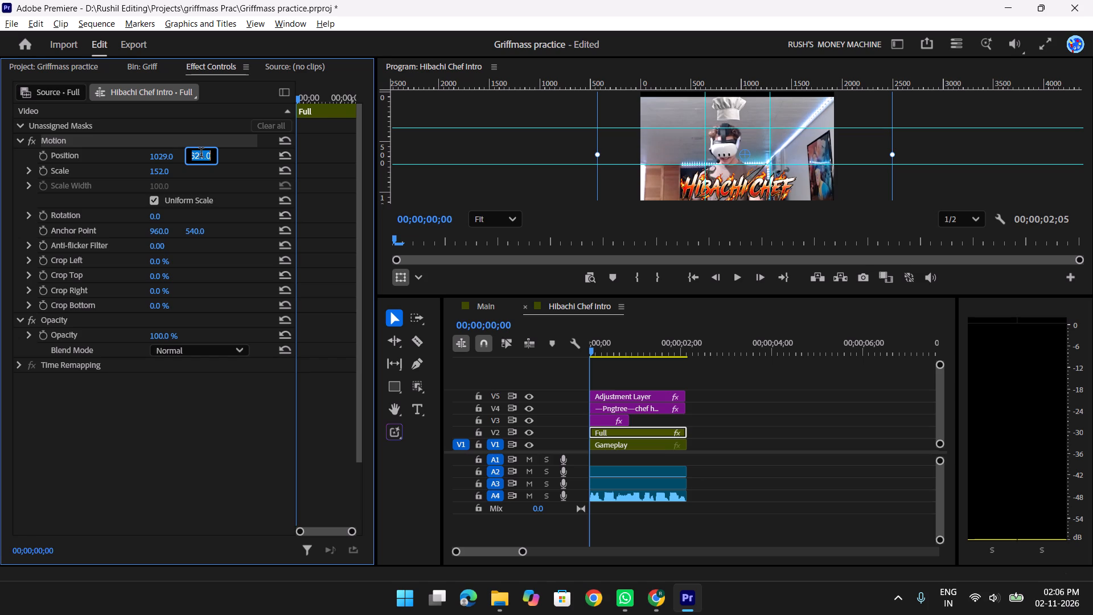
{"action": "key", "text": "Down"}
{"action": "key", "text": "Down"}
{"action": "key", "text": "Down"}
{"action": "key", "text": "Down"}
{"action": "key", "text": "Down"}
{"action": "key", "text": "Down"}
{"action": "key", "text": "Down"}
{"action": "key", "text": "Down"}
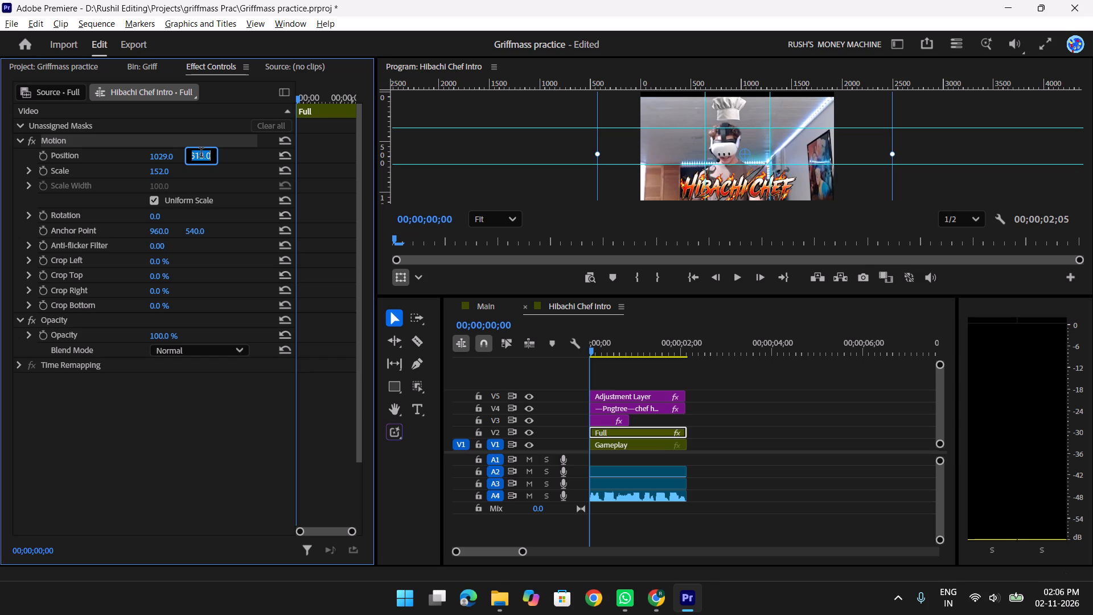
{"action": "key", "text": "Down"}
{"action": "key", "text": "Down"}
{"action": "key", "text": "Down"}
{"action": "key", "text": "Down"}
{"action": "key", "text": "Down"}
{"action": "key", "text": "Down"}
{"action": "key", "text": "Down"}
{"action": "key", "text": "Down"}
{"action": "key", "text": "Down"}
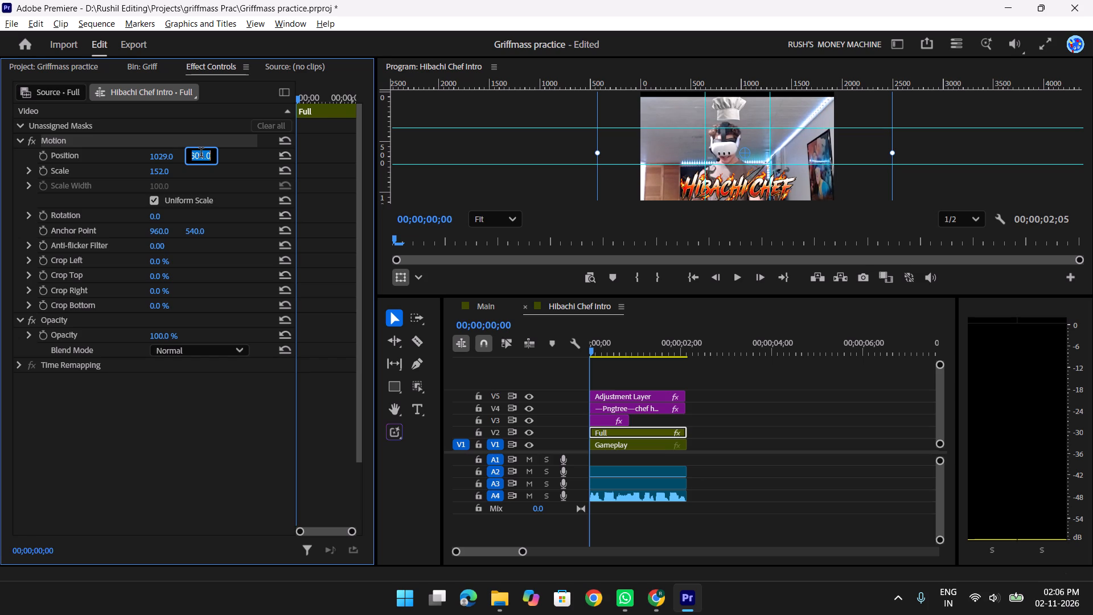
{"action": "key", "text": "Down"}
{"action": "key", "text": "Down"}
{"action": "key", "text": "Down"}
{"action": "key", "text": "Down"}
{"action": "key", "text": "Down"}
{"action": "key", "text": "Down"}
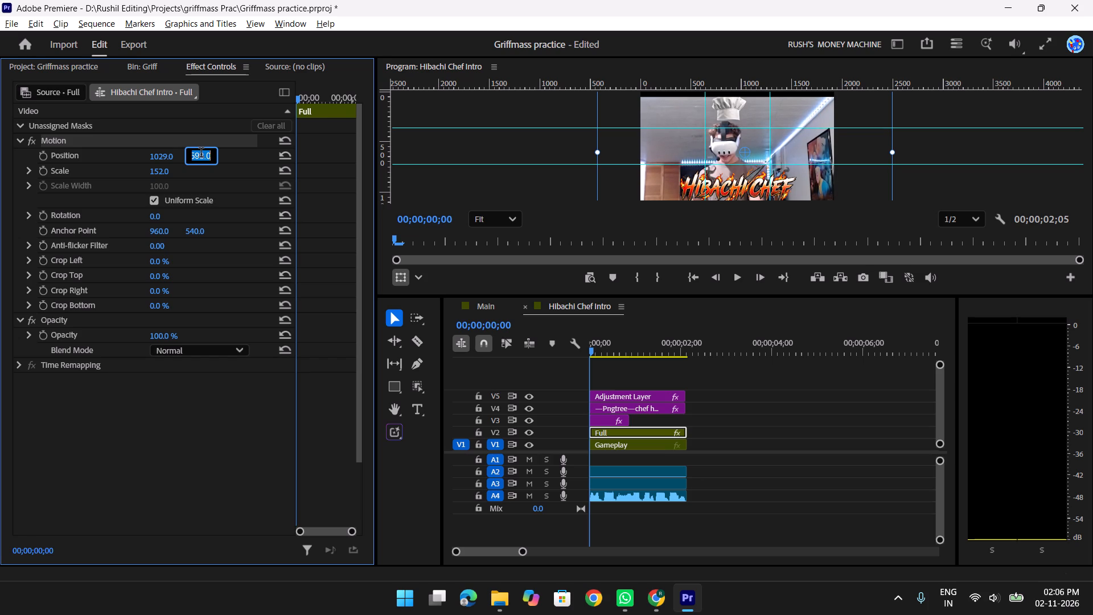
{"action": "left_click", "coordinate": [722, 425]}
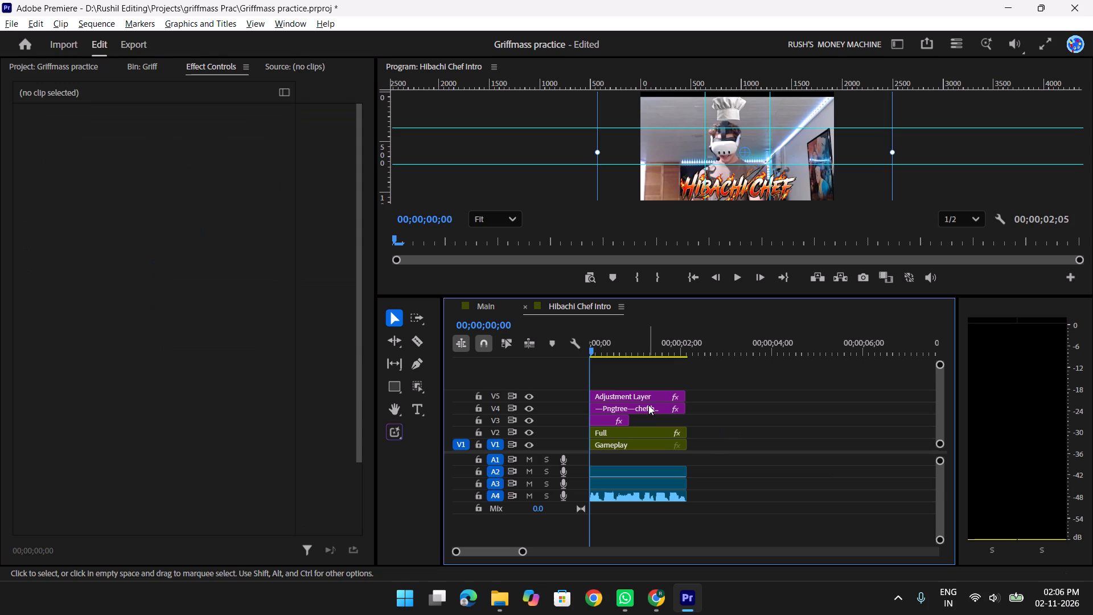
Lower the chef hat image on V4 by setting its vertical Motion position to 153.
{"action": "left_click", "coordinate": [639, 393]}
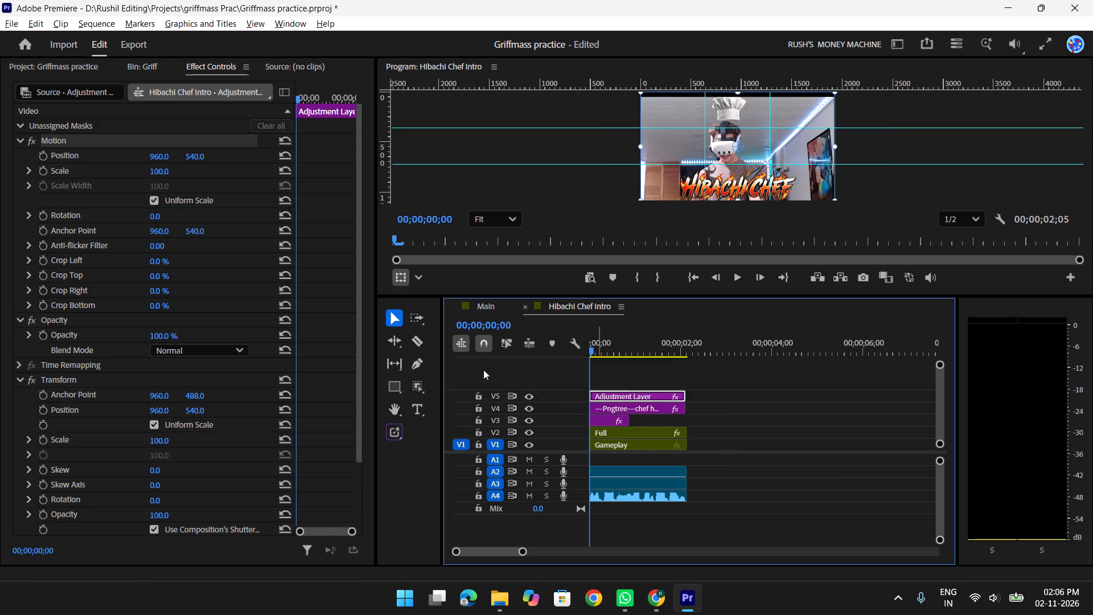
{"action": "left_click", "coordinate": [665, 408]}
{"action": "left_click", "coordinate": [188, 155]}
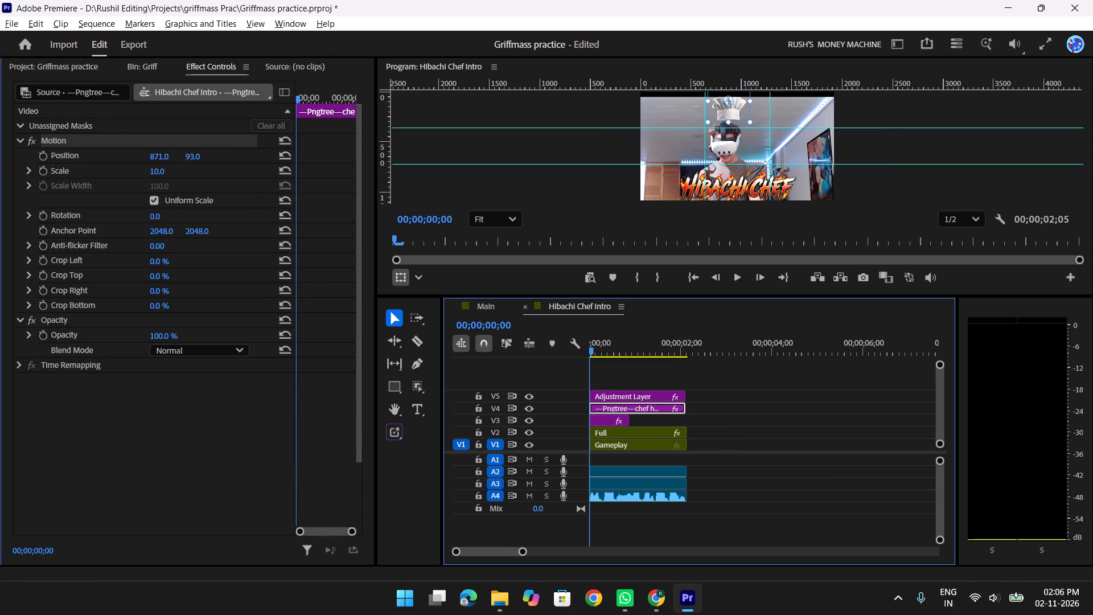
{"action": "key", "text": "Up"}
{"action": "key", "text": "Up"}
{"action": "key", "text": "Up"}
{"action": "key", "text": "Up"}
{"action": "key", "text": "Up"}
{"action": "key", "text": "Up"}
{"action": "key", "text": "Up"}
{"action": "key", "text": "Up"}
{"action": "key", "text": "Up"}
{"action": "key", "text": "Up"}
{"action": "key", "text": "Up"}
{"action": "key", "text": "Up"}
{"action": "key", "text": "Up"}
{"action": "key", "text": "Up"}
{"action": "key", "text": "Up"}
{"action": "key", "text": "Up"}
{"action": "key", "text": "Up"}
{"action": "key", "text": "Up"}
{"action": "key", "text": "Up"}
{"action": "key", "text": "Up"}
{"action": "key", "text": "Up"}
{"action": "key", "text": "Up"}
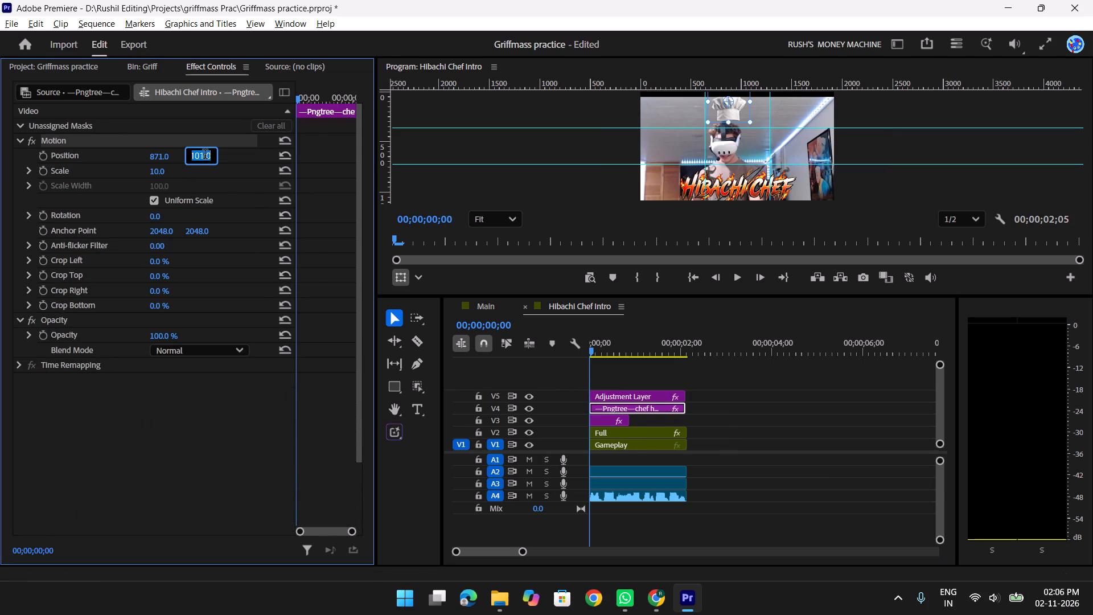
{"action": "key", "text": "Up"}
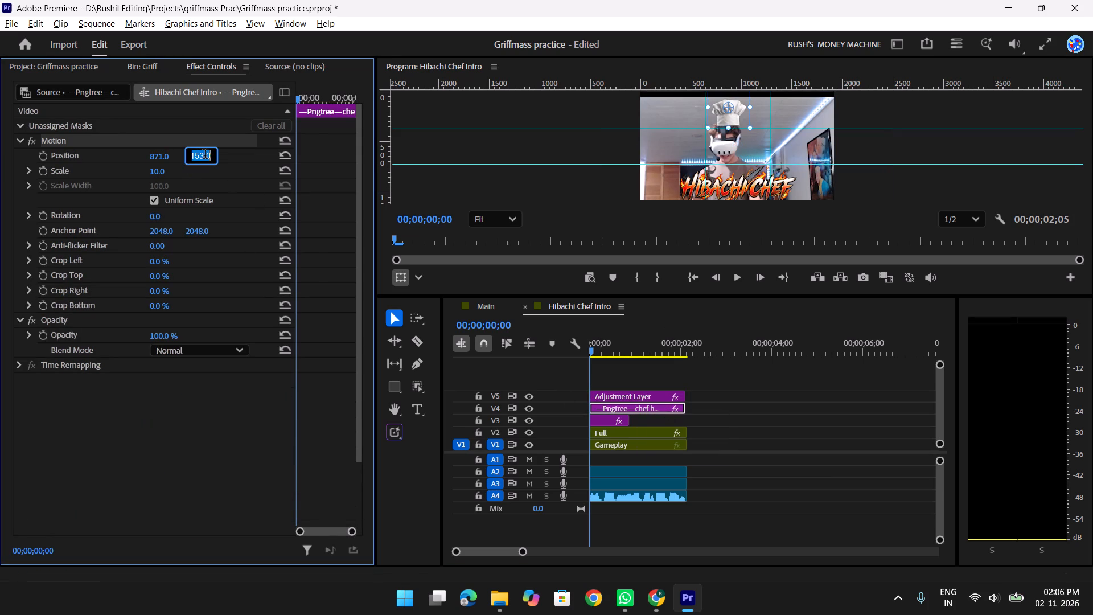
Adjust the chef hat's horizontal Motion position in both directions, settling on 841.
{"action": "left_click", "coordinate": [149, 153]}
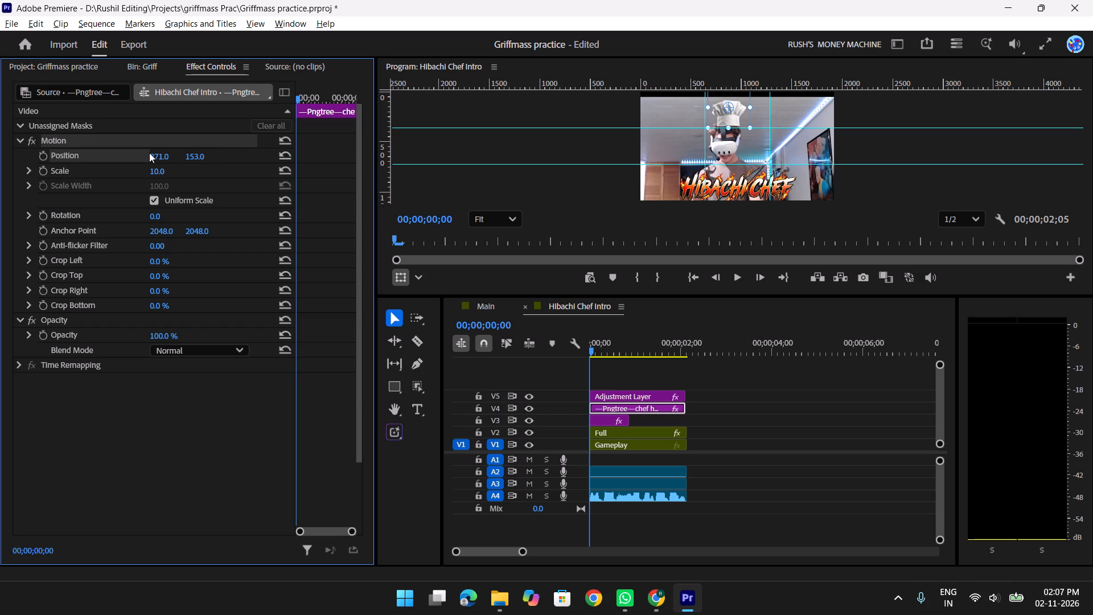
{"action": "left_click", "coordinate": [160, 151]}
{"action": "left_click", "coordinate": [166, 157]}
{"action": "key", "text": "Up"}
{"action": "key", "text": "Up"}
{"action": "key", "text": "Up"}
{"action": "key", "text": "Up"}
{"action": "key", "text": "Up"}
{"action": "key", "text": "Up"}
{"action": "key", "text": "Up"}
{"action": "key", "text": "Up"}
{"action": "key", "text": "Up"}
{"action": "key", "text": "Up"}
{"action": "key", "text": "Up"}
{"action": "key", "text": "Up"}
{"action": "key", "text": "Up"}
{"action": "key", "text": "Up"}
{"action": "key", "text": "Up"}
{"action": "key", "text": "Up"}
{"action": "key", "text": "Up"}
{"action": "key", "text": "Up"}
{"action": "key", "text": "Up"}
{"action": "key", "text": "Up"}
{"action": "key", "text": "Up"}
{"action": "key", "text": "Up"}
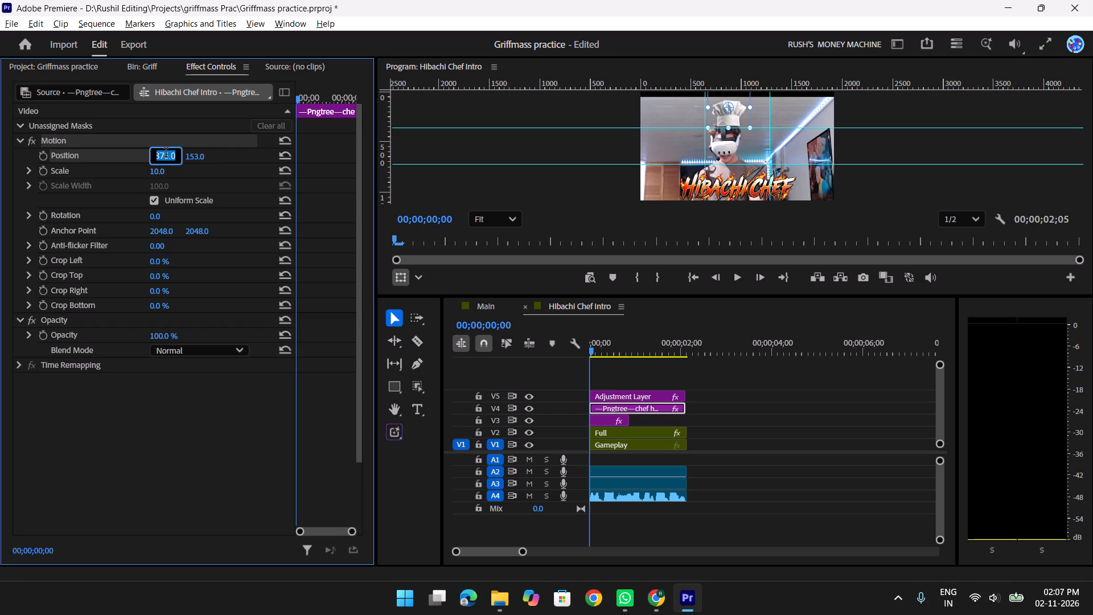
{"action": "key", "text": "Down"}
{"action": "key", "text": "Down"}
{"action": "key", "text": "Down"}
{"action": "key", "text": "Down"}
{"action": "key", "text": "Down"}
{"action": "key", "text": "Down"}
{"action": "key", "text": "Down"}
{"action": "key", "text": "Down"}
{"action": "key", "text": "Down"}
{"action": "key", "text": "Down"}
{"action": "key", "text": "Down"}
{"action": "key", "text": "Down"}
{"action": "key", "text": "Down"}
{"action": "key", "text": "Down"}
{"action": "key", "text": "Down"}
{"action": "key", "text": "Down"}
{"action": "key", "text": "Down"}
{"action": "key", "text": "Down"}
{"action": "key", "text": "Down"}
{"action": "key", "text": "Down"}
{"action": "key", "text": "Down"}
{"action": "key", "text": "Down"}
{"action": "key", "text": "Down"}
{"action": "key", "text": "Down"}
{"action": "key", "text": "Down"}
{"action": "key", "text": "Down"}
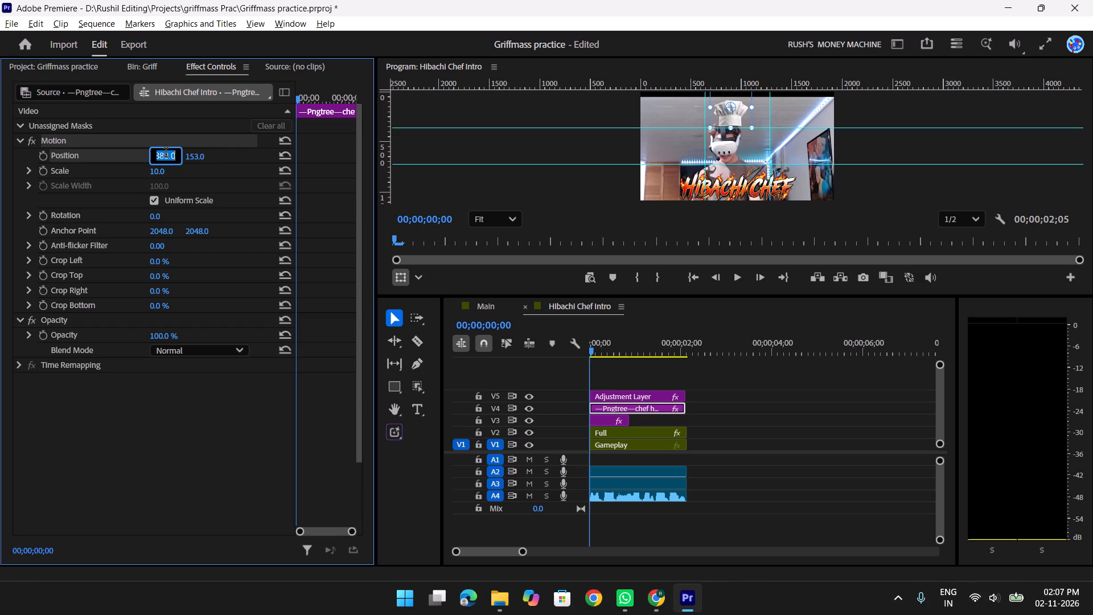
{"action": "key", "text": "Down"}
{"action": "key", "text": "Down"}
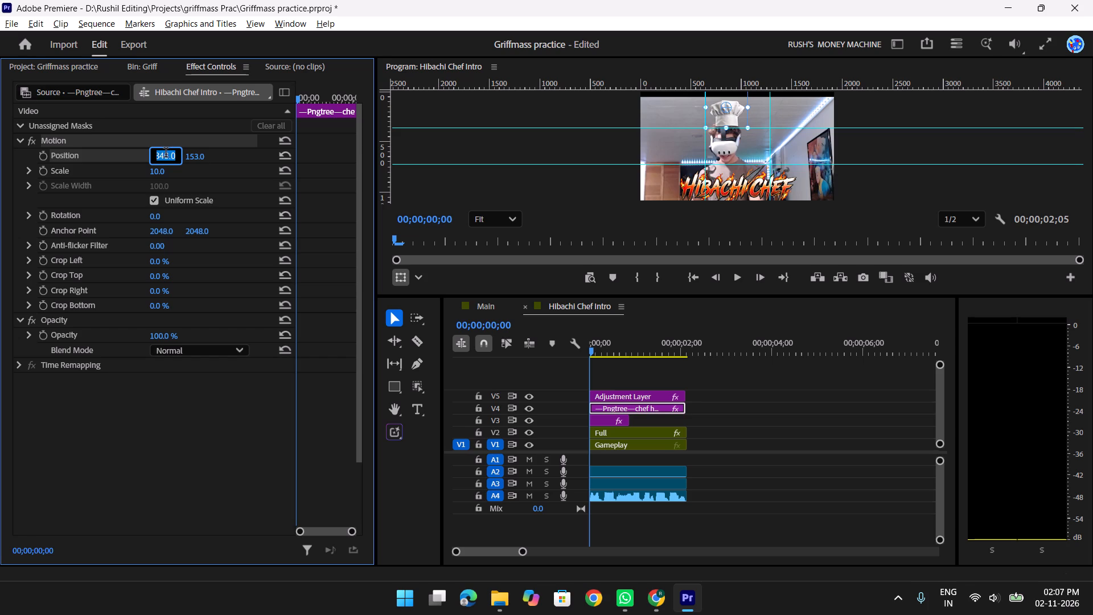
{"action": "key", "text": "Down"}
{"action": "key", "text": "Down"}
{"action": "key", "text": "Down"}
{"action": "key", "text": "Down"}
{"action": "key", "text": "Down"}
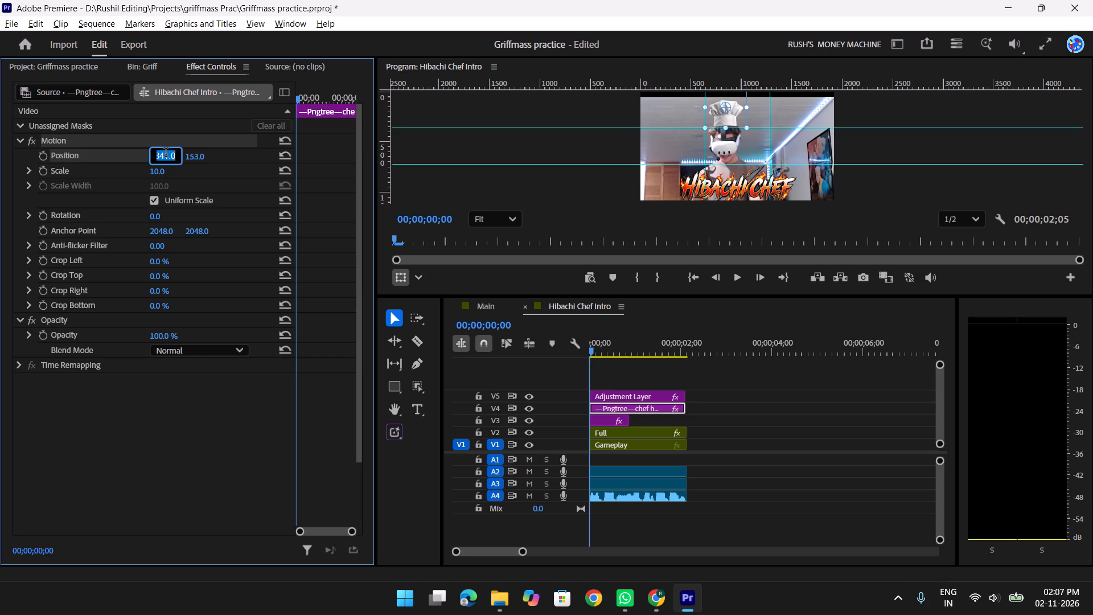
Set the chef hat's Motion scale to 11.
{"action": "left_click", "coordinate": [158, 174]}
{"action": "key", "text": "Up"}
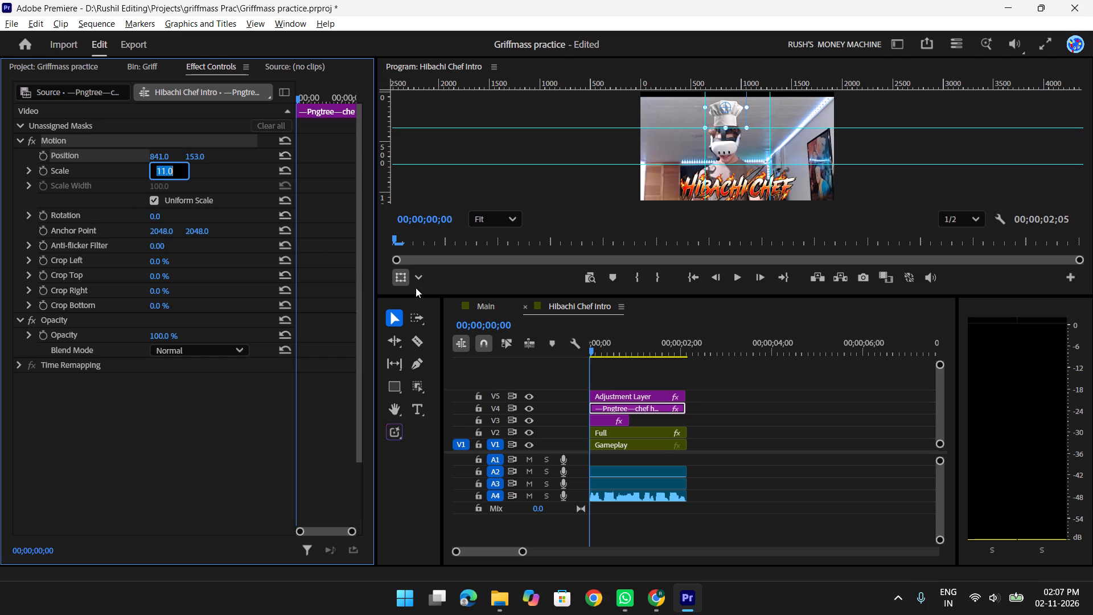
{"action": "left_click", "coordinate": [822, 424]}
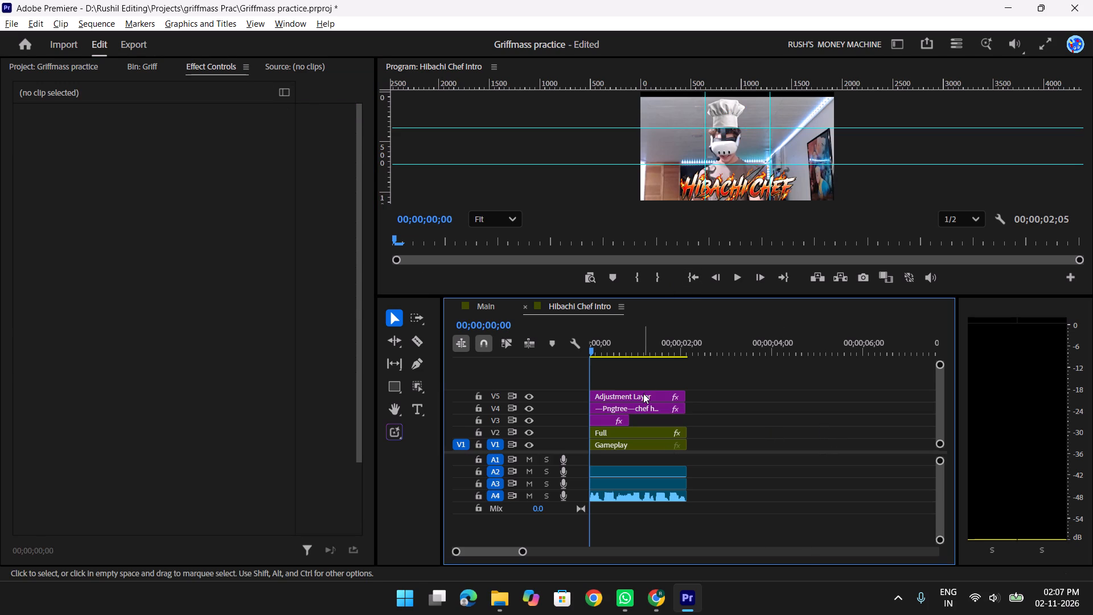
Reset the Transform effect on the V5 adjustment layer to its default values.
{"action": "left_click", "coordinate": [643, 393]}
{"action": "scroll", "coordinate": [228, 319], "scroll_direction": "down", "scroll_amount": 4}
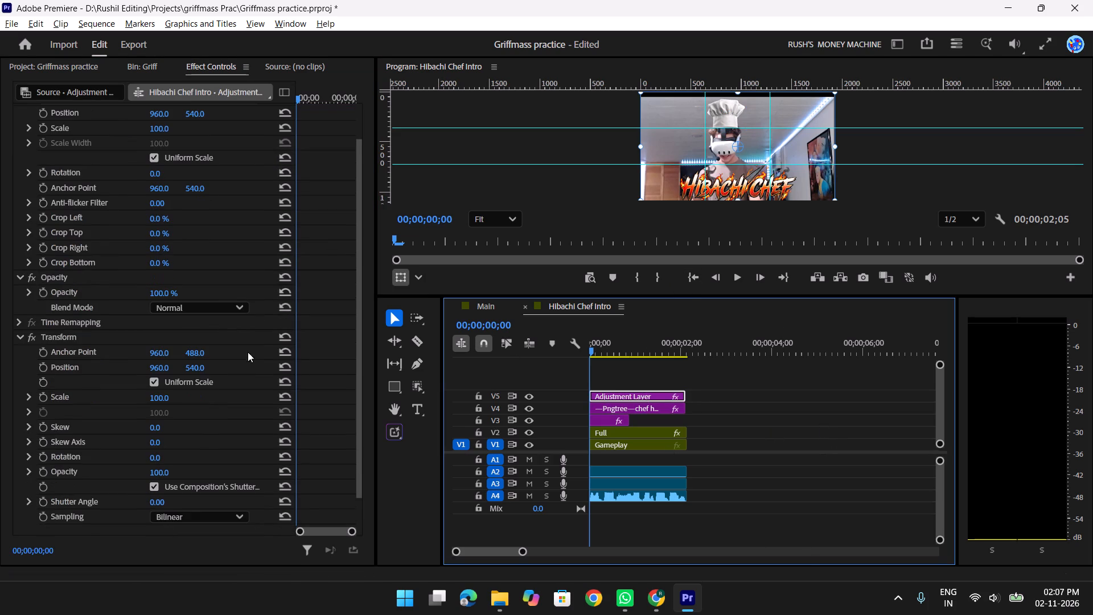
{"action": "left_click", "coordinate": [286, 333]}
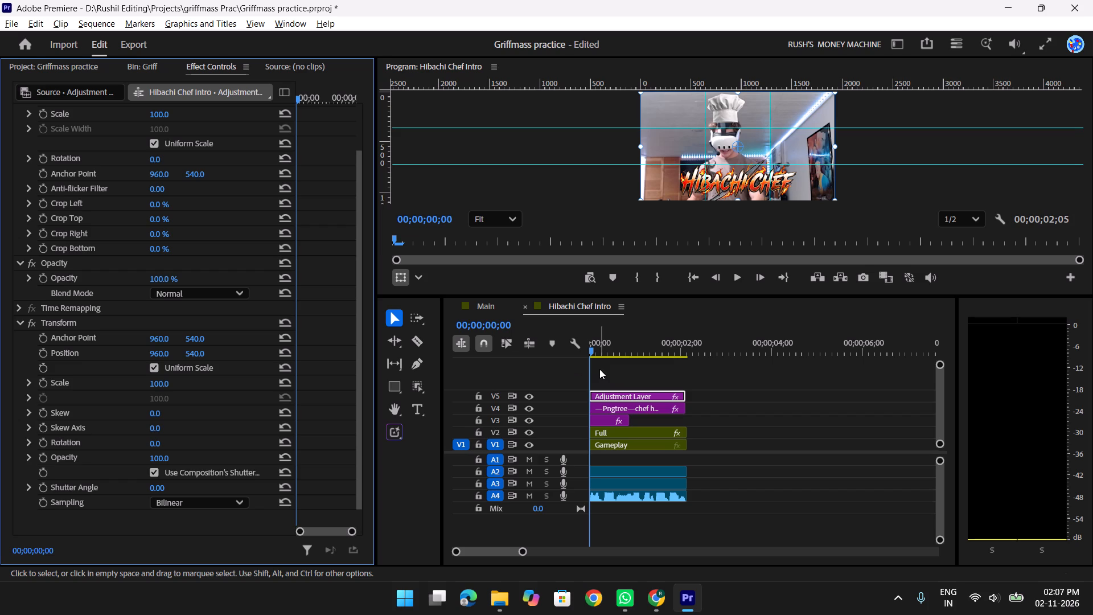
Play and scrub the Hibachi Chef Intro from its start, and inspect the opening frame full screen for hat and logo alignment.
{"action": "key", "text": "space"}
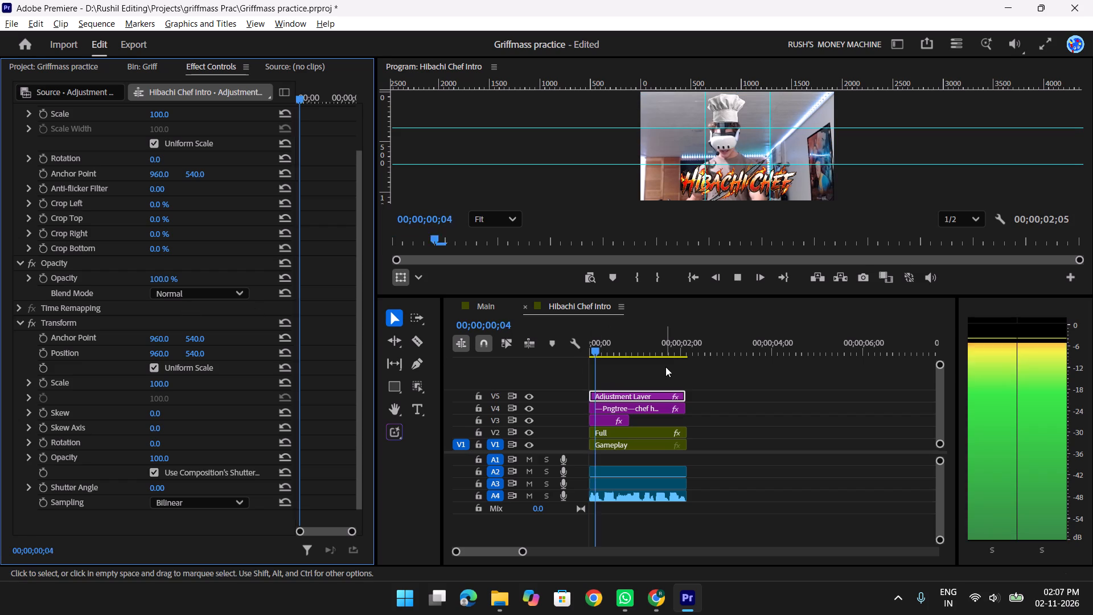
{"action": "key", "text": "space"}
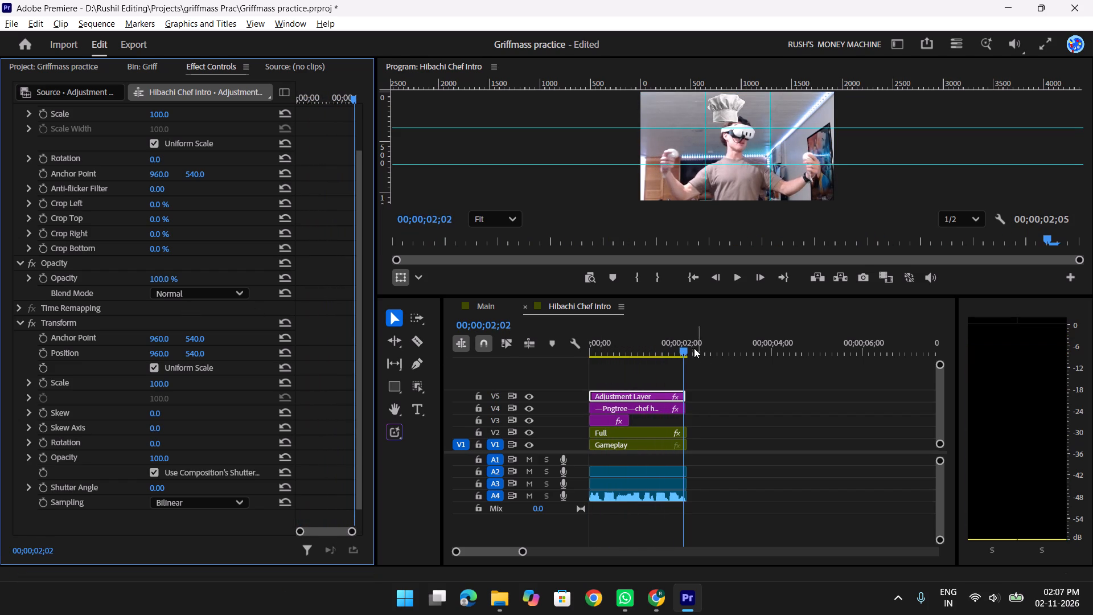
{"action": "left_click_drag", "start_coordinate": [628, 345], "coordinate": [585, 345]}
{"action": "key", "text": "space"}
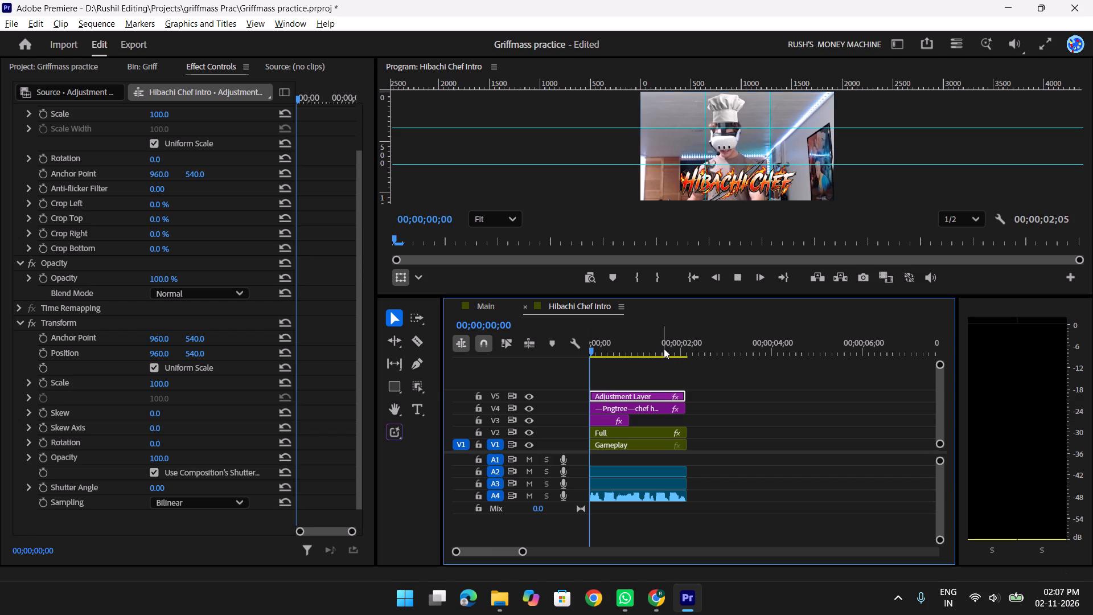
{"action": "key", "text": "space"}
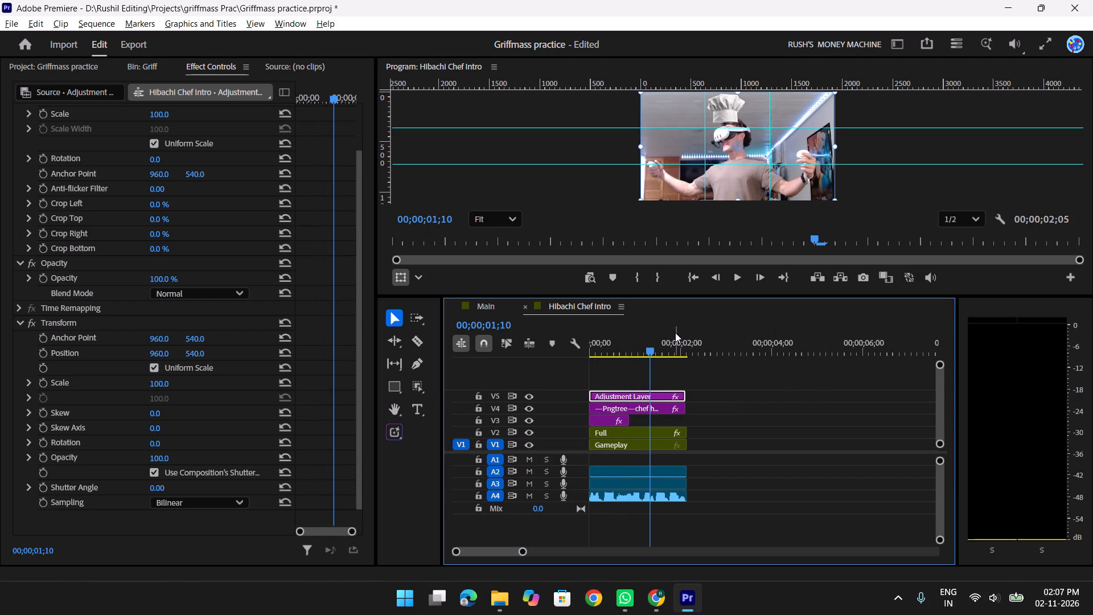
{"action": "left_click_drag", "start_coordinate": [648, 347], "coordinate": [590, 346]}
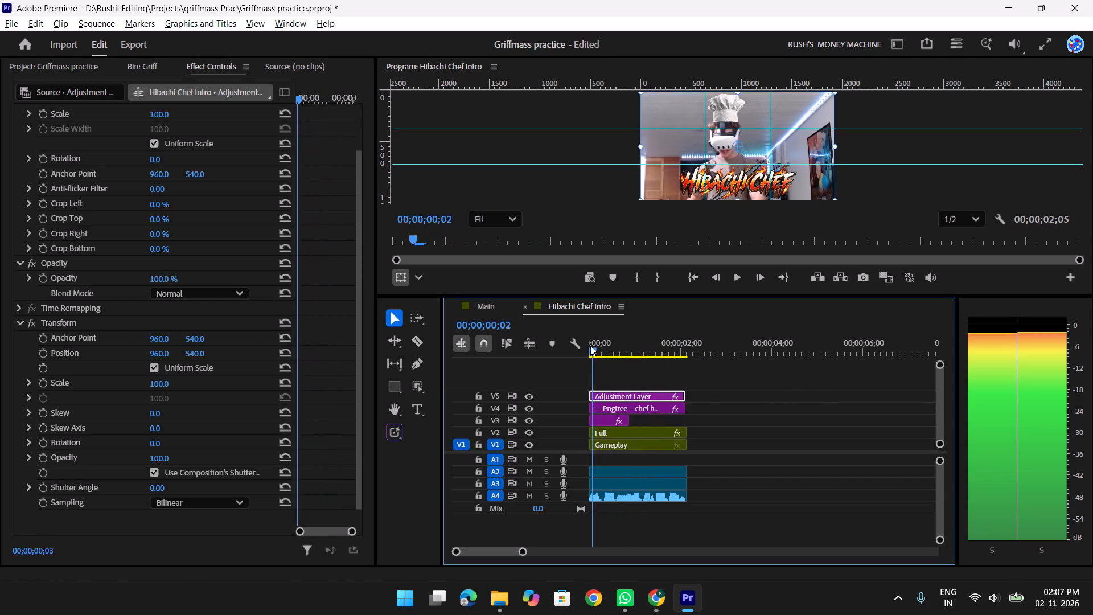
{"action": "left_click_drag", "start_coordinate": [590, 346], "coordinate": [594, 348]}
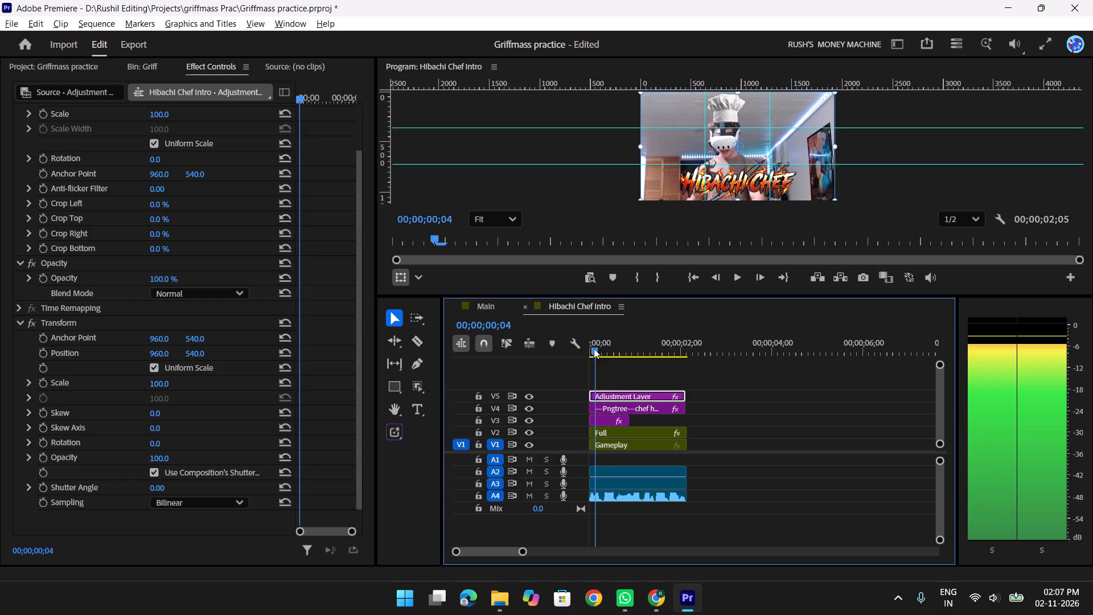
{"action": "left_click_drag", "start_coordinate": [594, 348], "coordinate": [570, 351]}
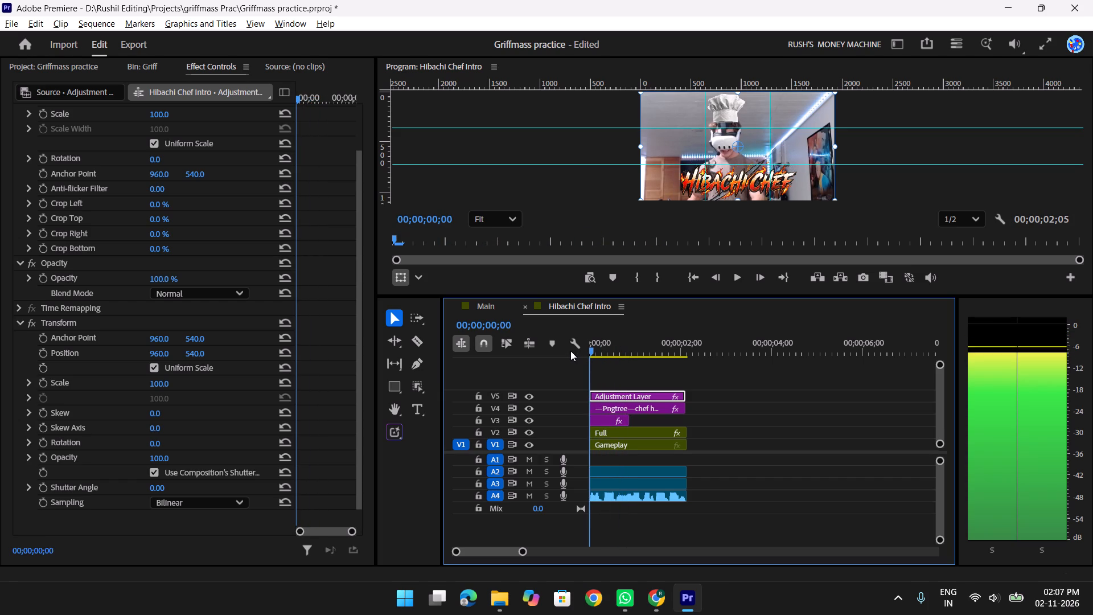
{"action": "left_click_drag", "start_coordinate": [570, 351], "coordinate": [570, 351]}
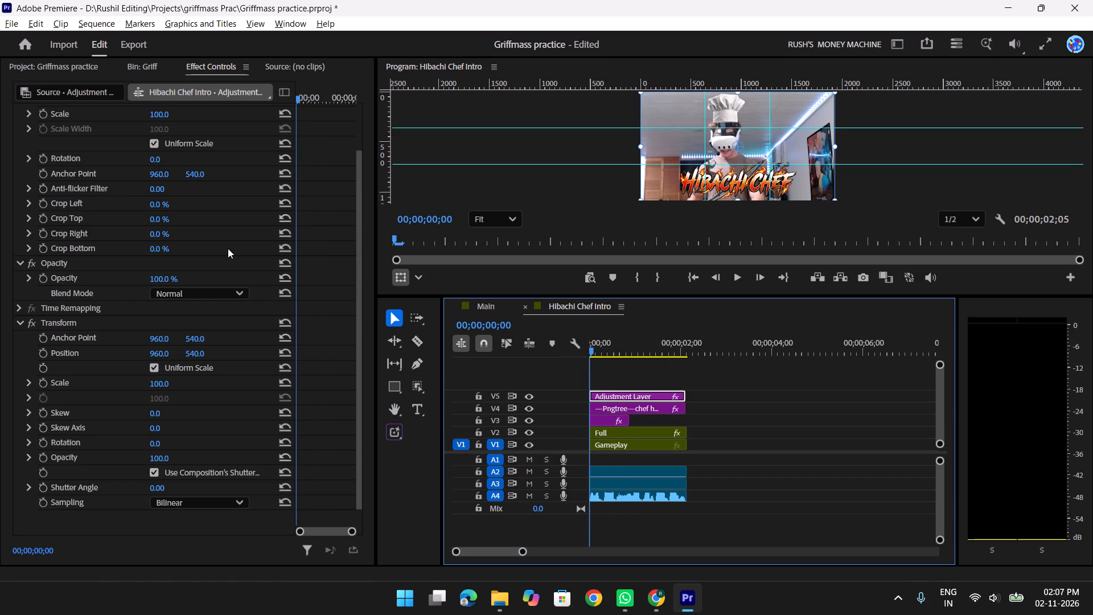
{"action": "key", "text": "f"}
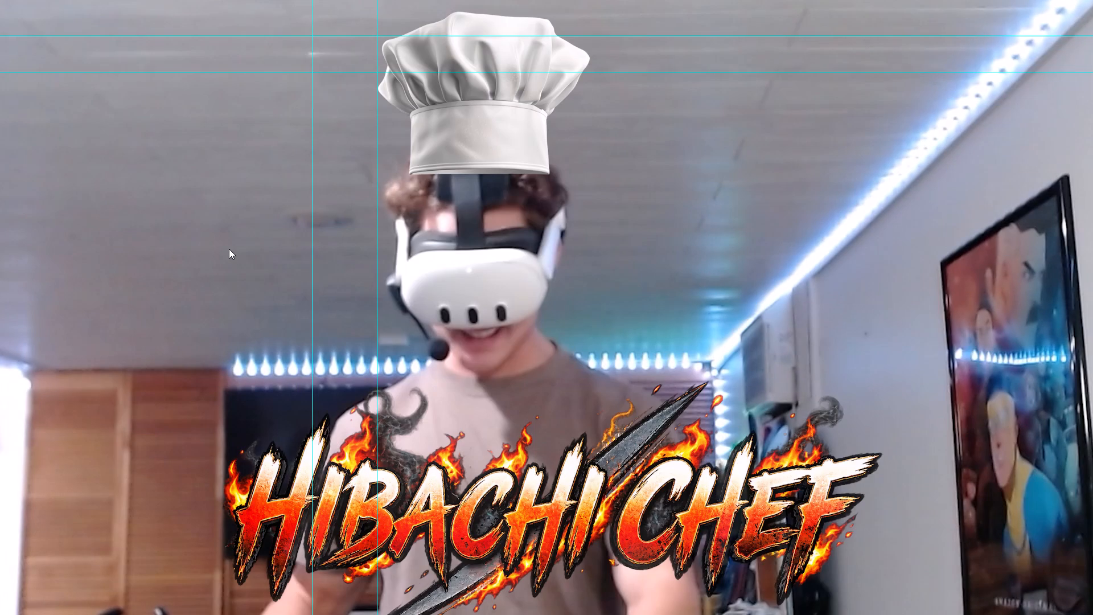
{"action": "key", "text": "f"}
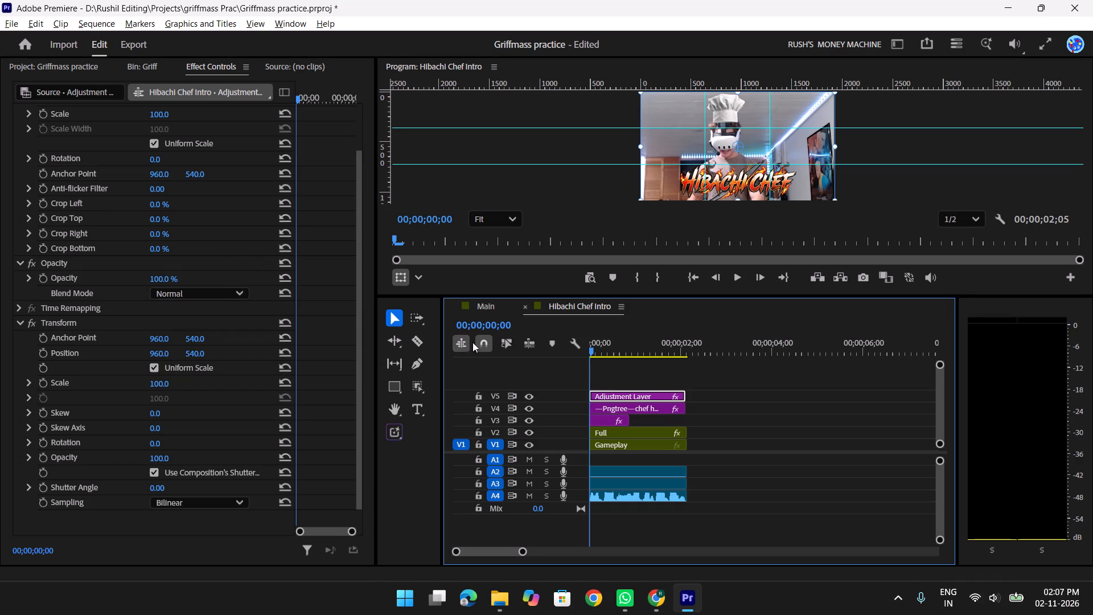
Nudge the Fiery Hibachi Chef logo on V3 horizontally, settling its Motion position on 952.
{"action": "left_click", "coordinate": [629, 436]}
{"action": "left_click", "coordinate": [626, 415]}
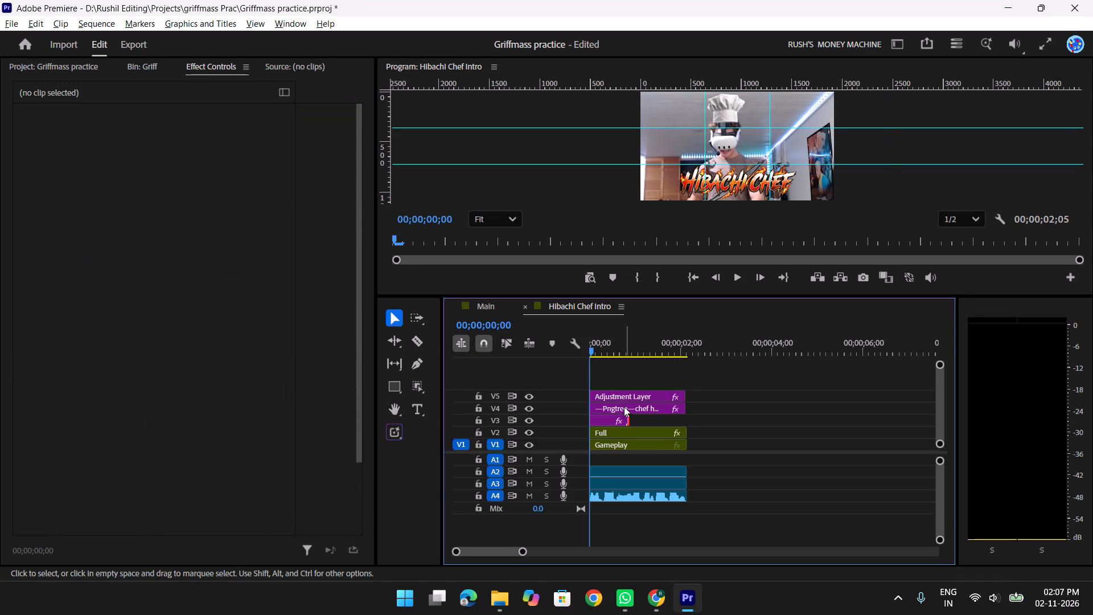
{"action": "left_click", "coordinate": [622, 407]}
{"action": "left_click", "coordinate": [608, 418]}
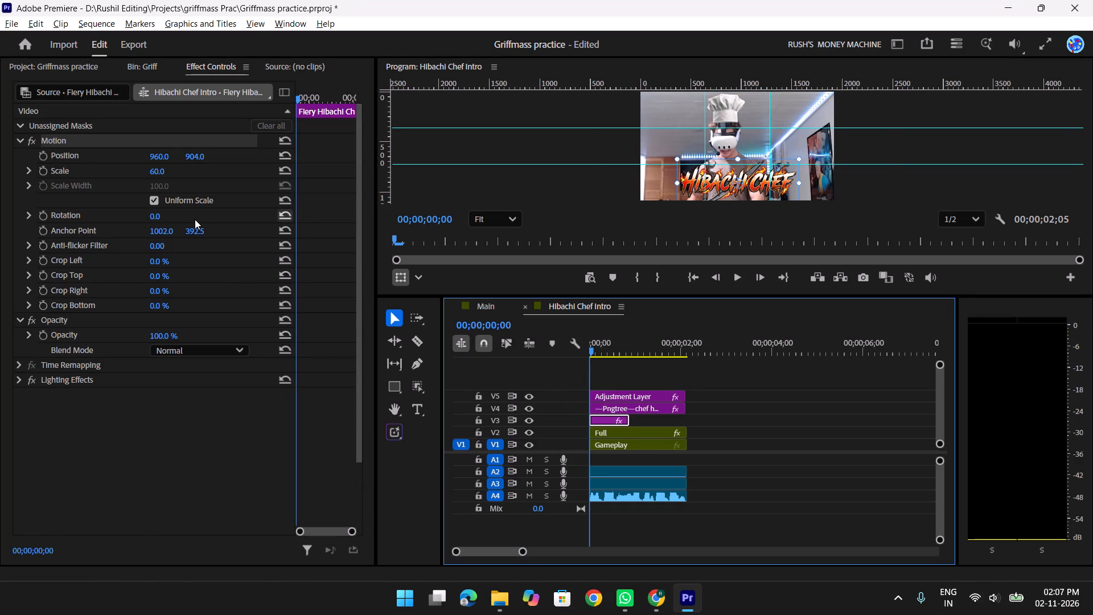
{"action": "left_click", "coordinate": [159, 154]}
{"action": "key", "text": "Up"}
{"action": "key", "text": "Up"}
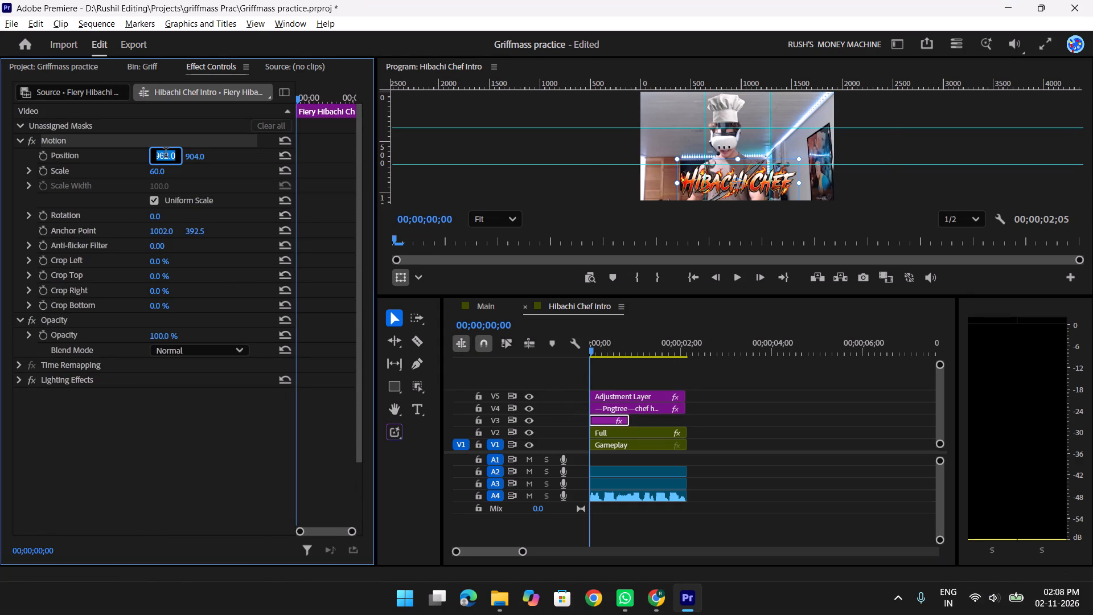
{"action": "key", "text": "Up"}
{"action": "key", "text": "Up"}
{"action": "key", "text": "Down"}
{"action": "key", "text": "Down"}
{"action": "key", "text": "Down"}
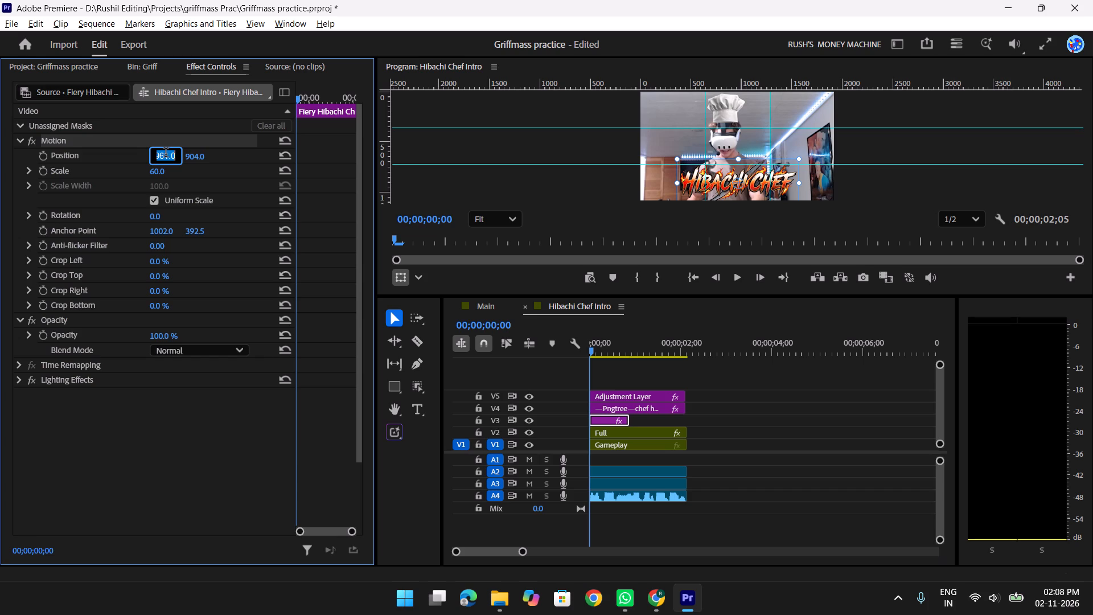
{"action": "key", "text": "Down"}
{"action": "key", "text": "Down"}
{"action": "key", "text": "Down"}
{"action": "key", "text": "Down"}
{"action": "key", "text": "Down"}
{"action": "key", "text": "Down"}
{"action": "key", "text": "Down"}
{"action": "key", "text": "Down"}
{"action": "key", "text": "Down"}
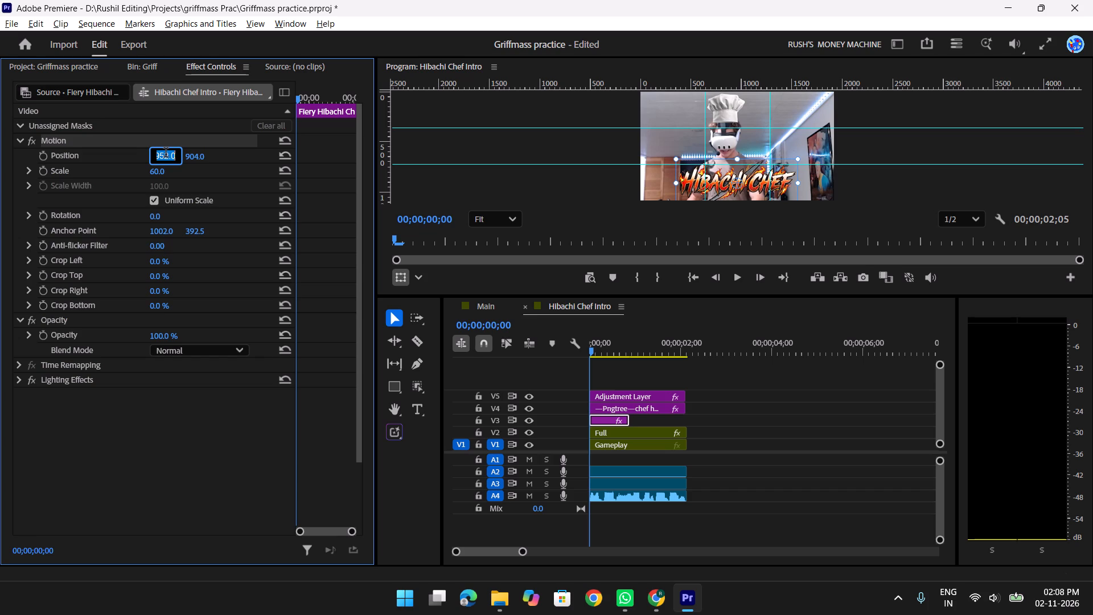
{"action": "key", "text": "f"}
{"action": "left_click", "coordinate": [208, 409]}
Check the logo's placement full screen, then replay the intro from the start to review its timing.
{"action": "key", "text": "f"}
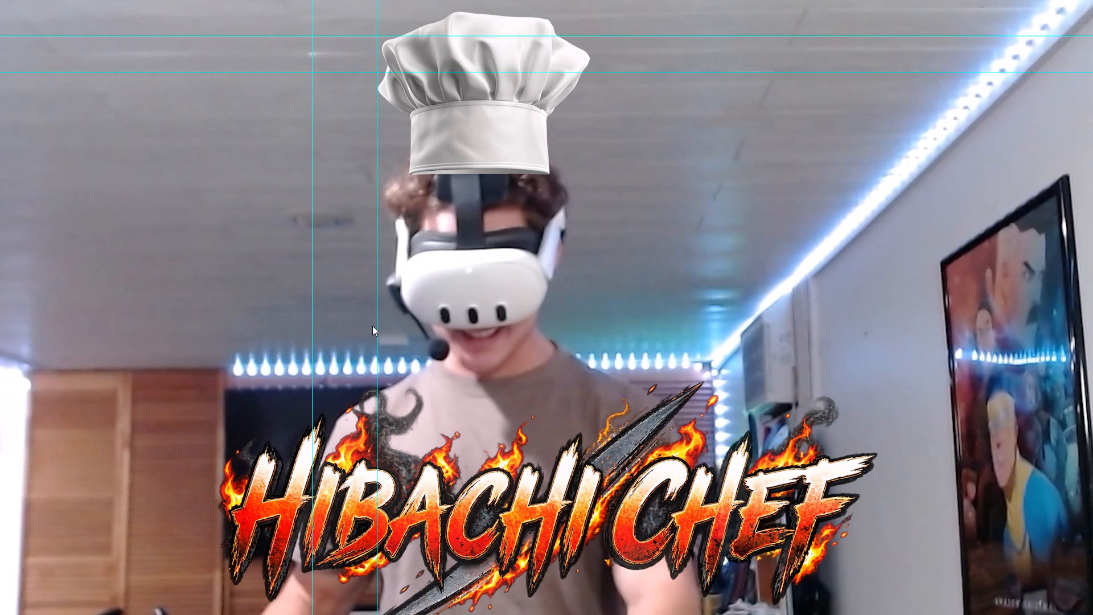
{"action": "key", "text": "f"}
{"action": "key", "text": "space"}
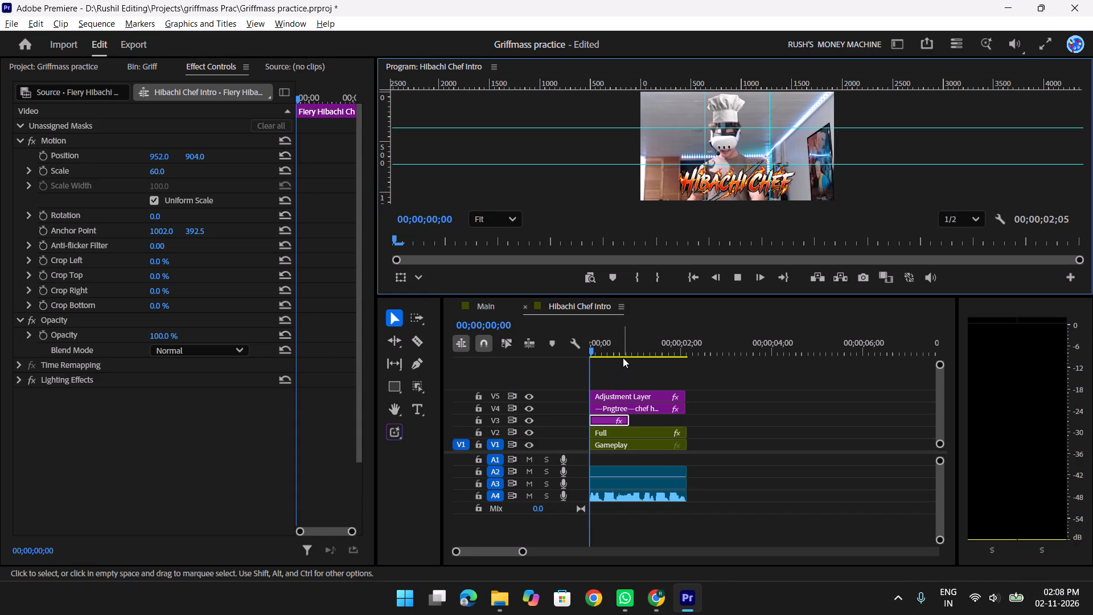
{"action": "key", "text": "space"}
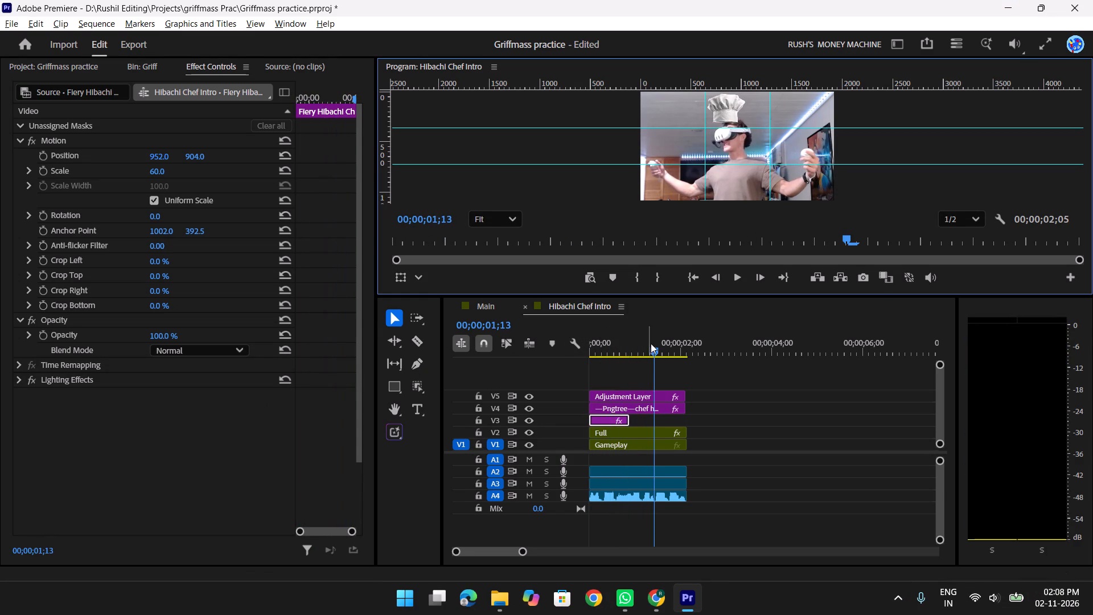
{"action": "left_click_drag", "start_coordinate": [657, 353], "coordinate": [635, 348]}
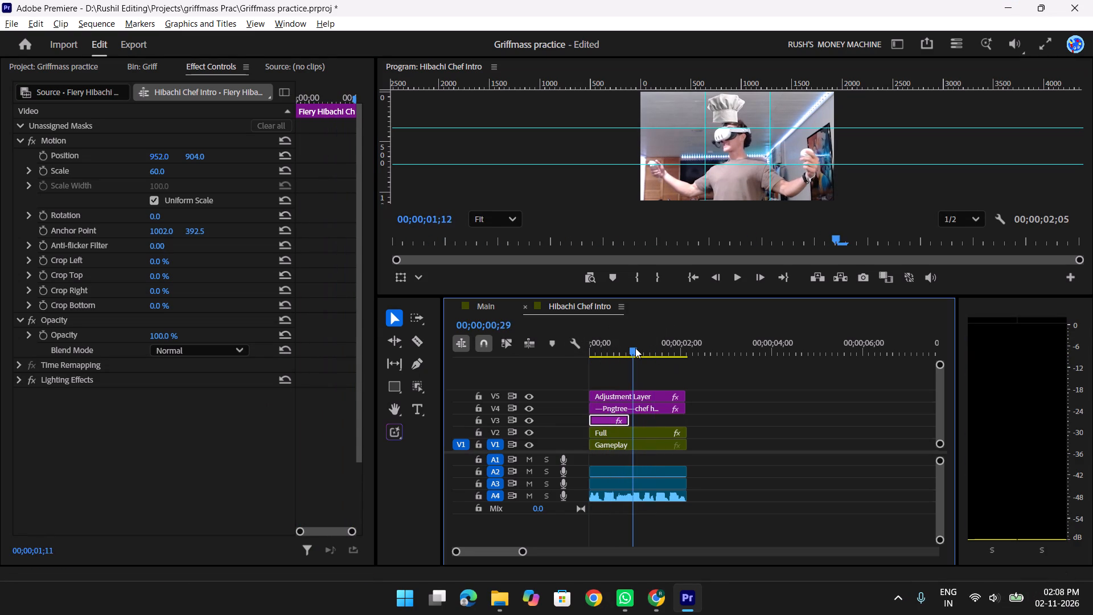
{"action": "left_click_drag", "start_coordinate": [635, 348], "coordinate": [572, 339]}
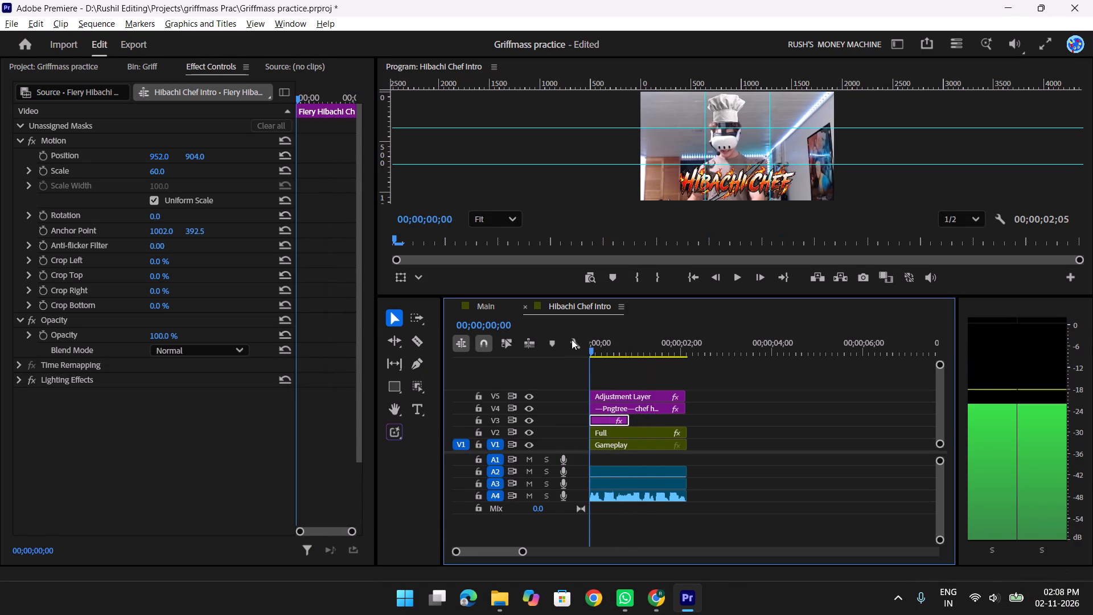
{"action": "left_click_drag", "start_coordinate": [572, 339], "coordinate": [570, 339]}
{"action": "key", "text": "space"}
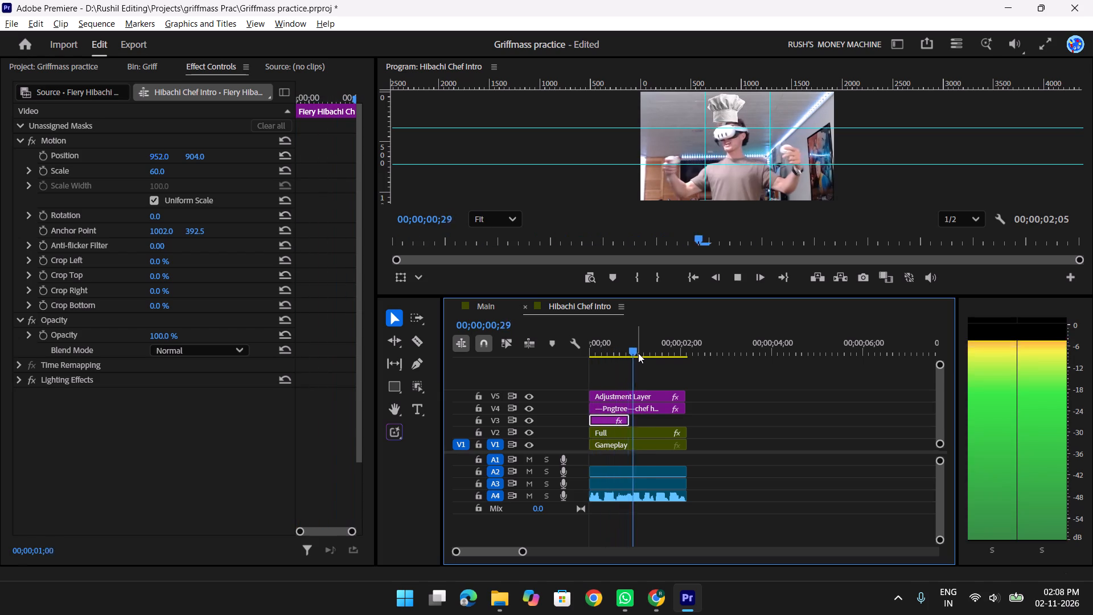
{"action": "key", "text": "space"}
Extend the end of the Fiery Hibachi Chef logo clip on V3 to 00;00;01;06.
{"action": "key", "text": "t"}
{"action": "key", "text": "t"}
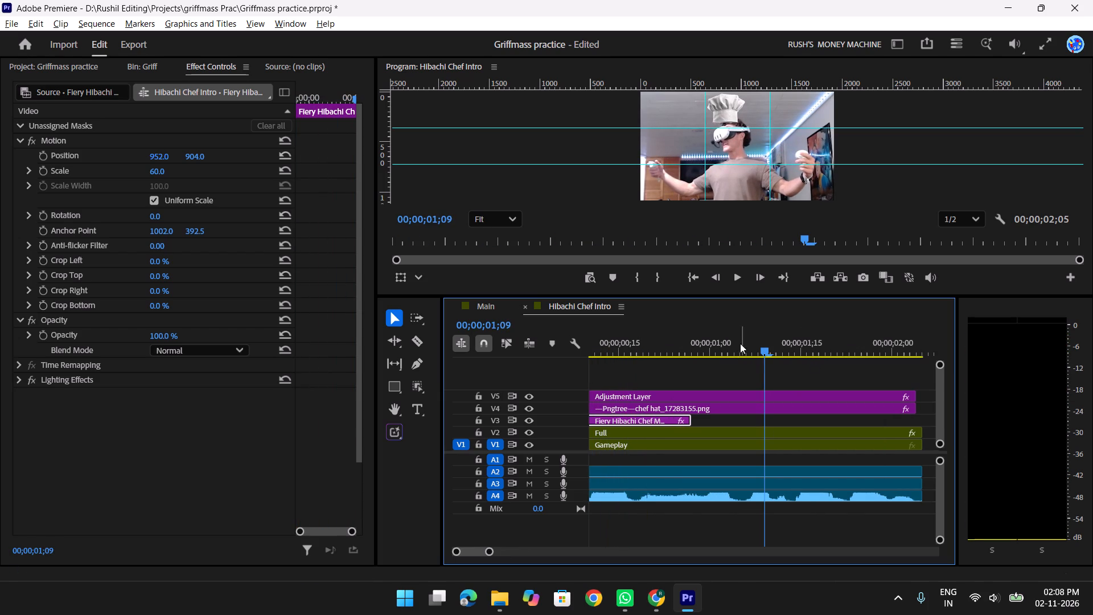
{"action": "left_click", "coordinate": [740, 343]}
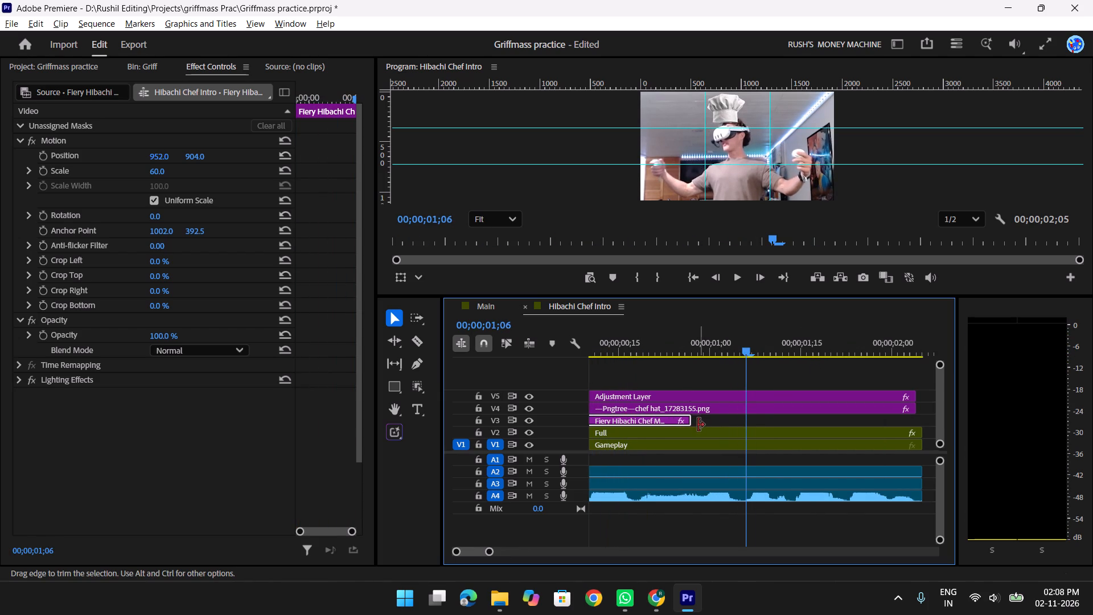
{"action": "left_click_drag", "start_coordinate": [689, 421], "coordinate": [746, 437]}
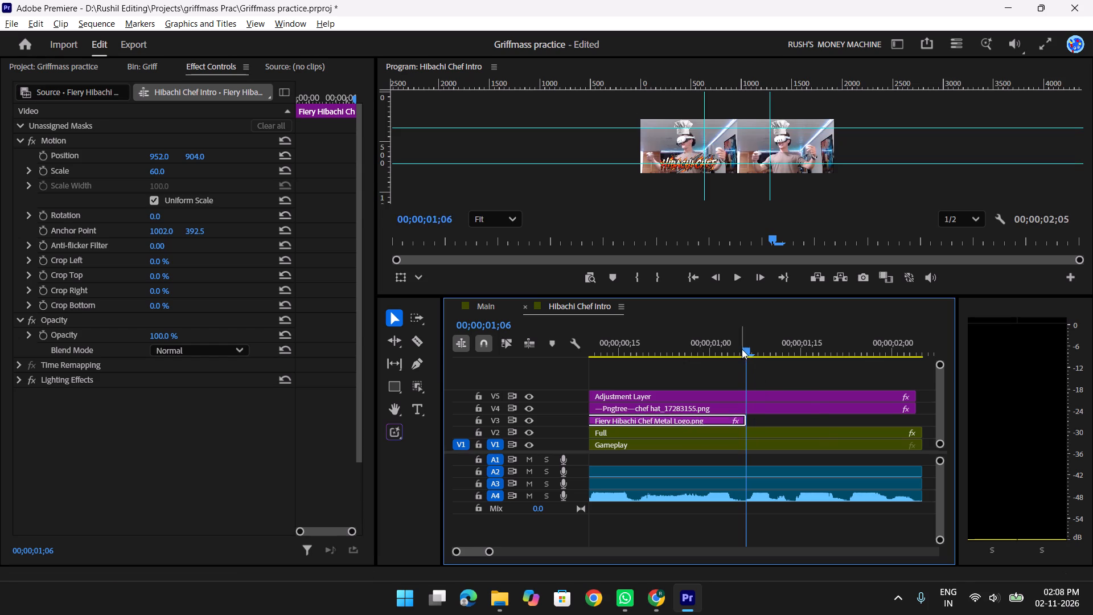
Replay the intro from the beginning to review the logo's duration, and return the playhead to the start.
{"action": "left_click_drag", "start_coordinate": [738, 348], "coordinate": [529, 343]}
{"action": "key", "text": "y"}
{"action": "type", "text": "y"}
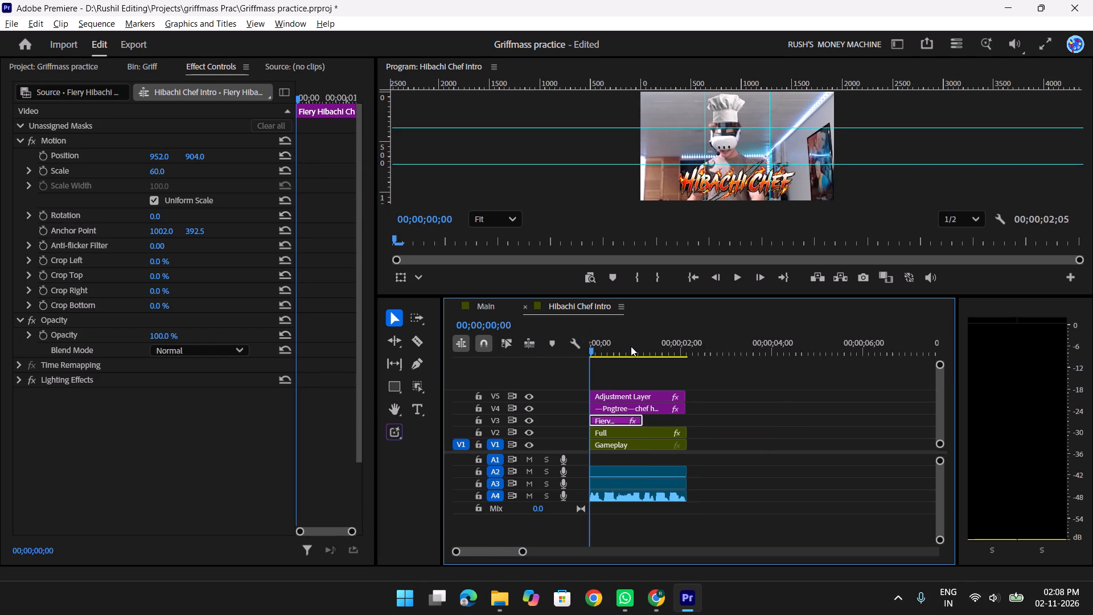
{"action": "key", "text": "space"}
{"action": "key", "text": "space"}
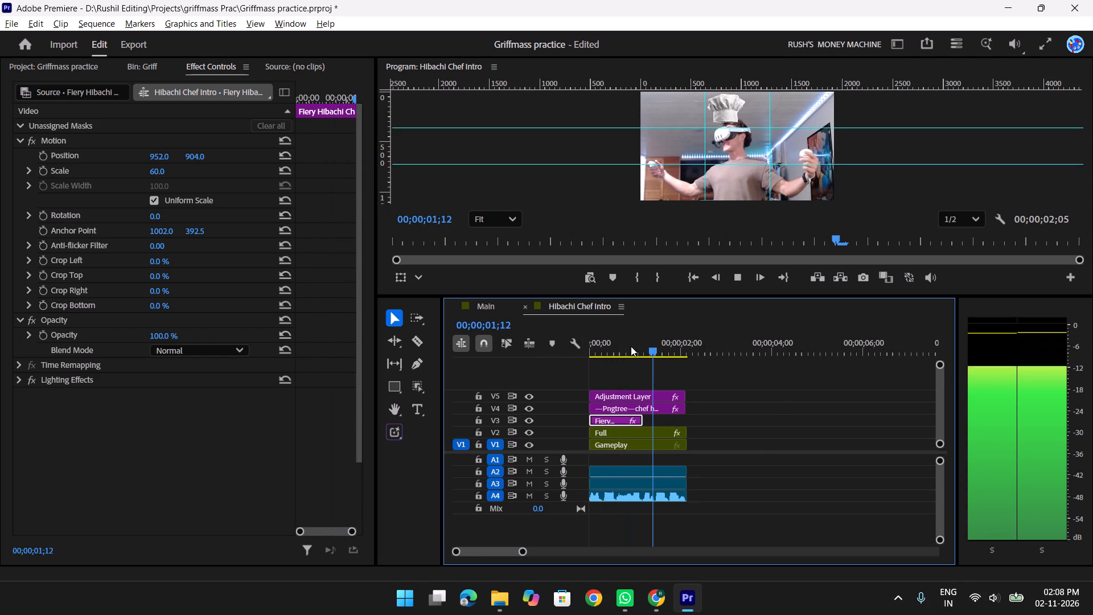
{"action": "key", "text": "space"}
{"action": "key", "text": "space"}
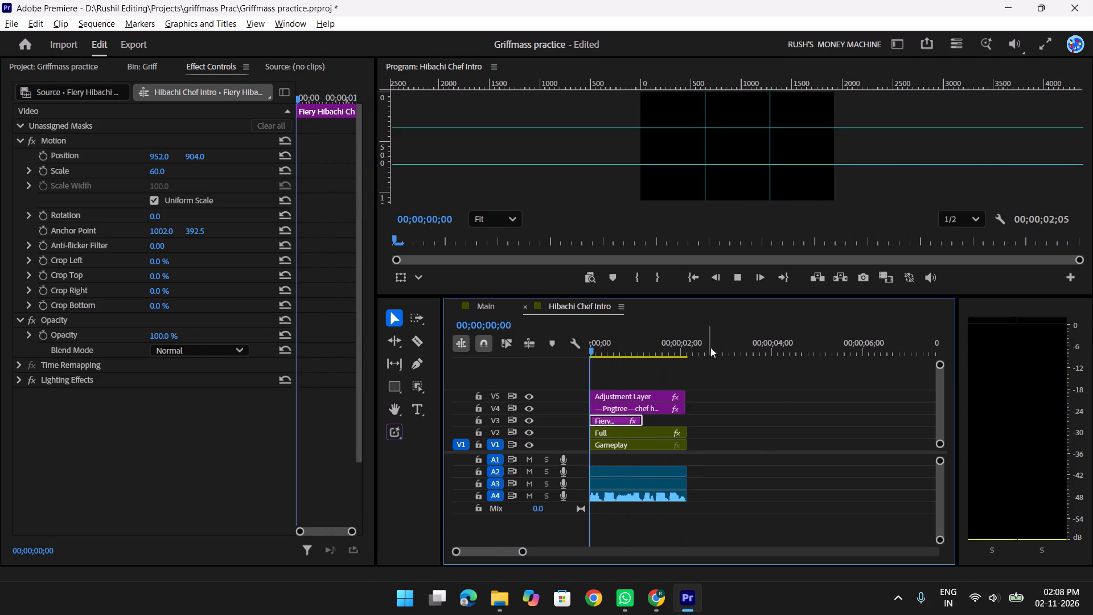
{"action": "key", "text": "space"}
{"action": "left_click_drag", "start_coordinate": [601, 346], "coordinate": [514, 350]}
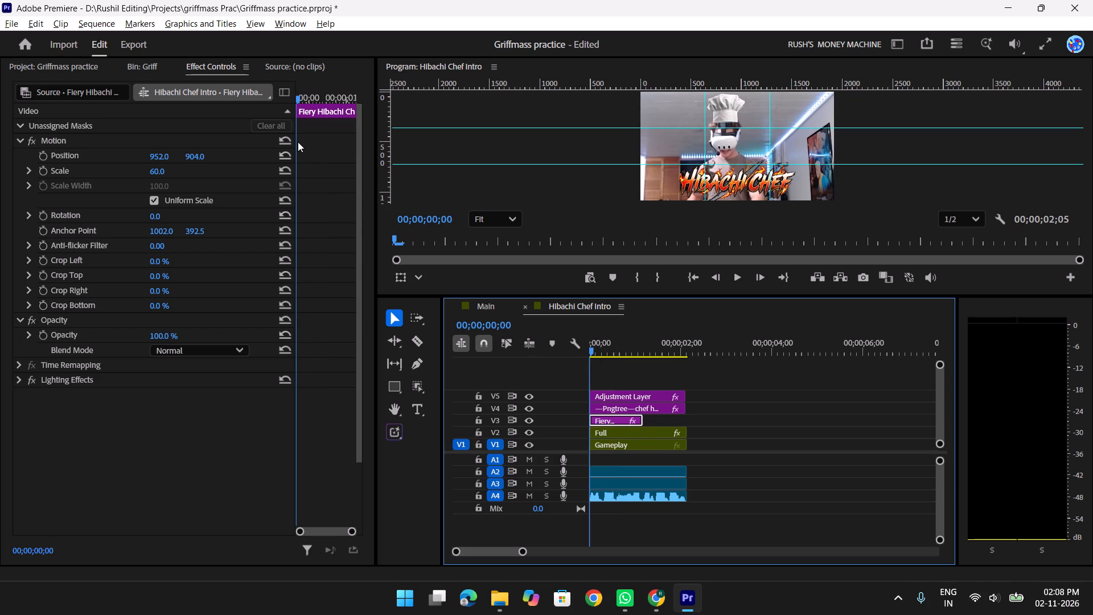
Turn on Motion position keyframing for the chef hat on V4 at 00;00;00;00.
{"action": "left_click", "coordinate": [635, 407]}
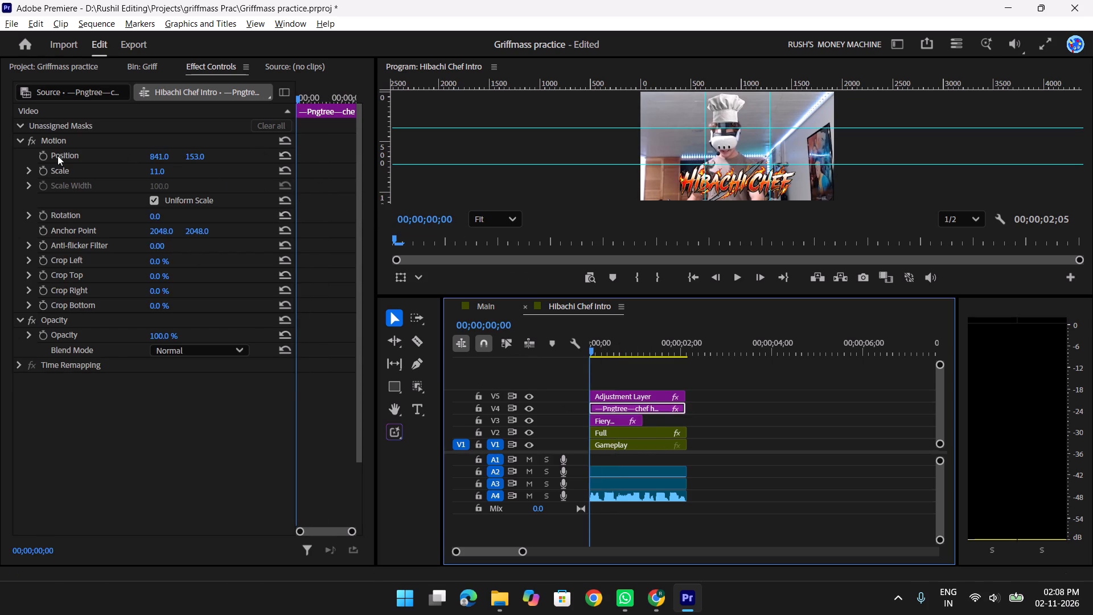
{"action": "left_click", "coordinate": [43, 153]}
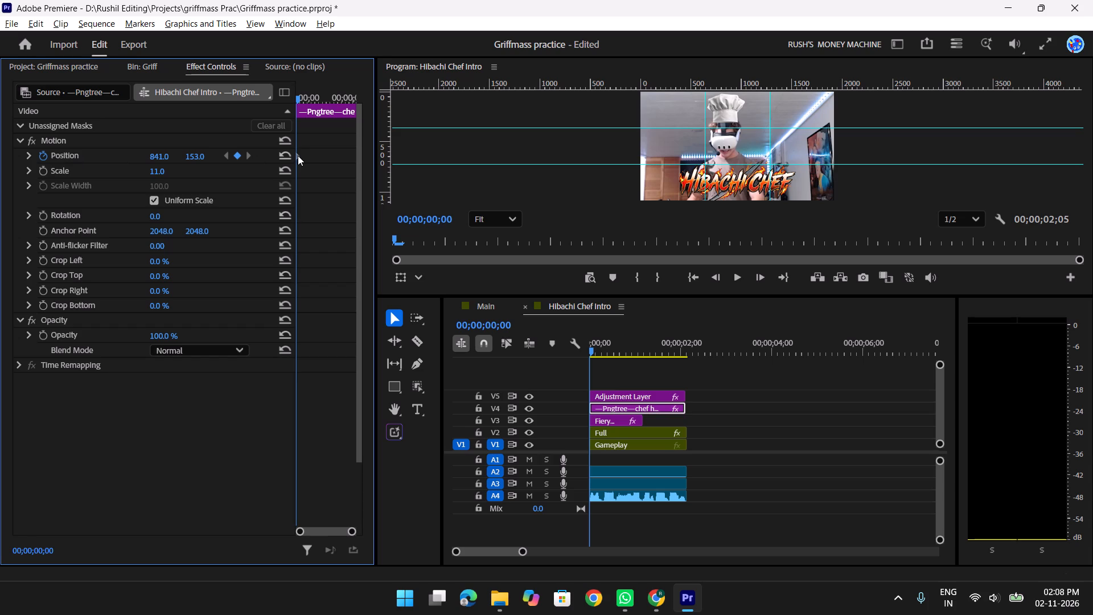
Keyframe the chef hat's vertical Position at 138 at 00;00;00;13 so it follows the presenter's head.
{"action": "key", "text": "Right"}
{"action": "key", "text": "Right"}
{"action": "key", "text": "Right"}
{"action": "key", "text": "Right"}
{"action": "key", "text": "Right"}
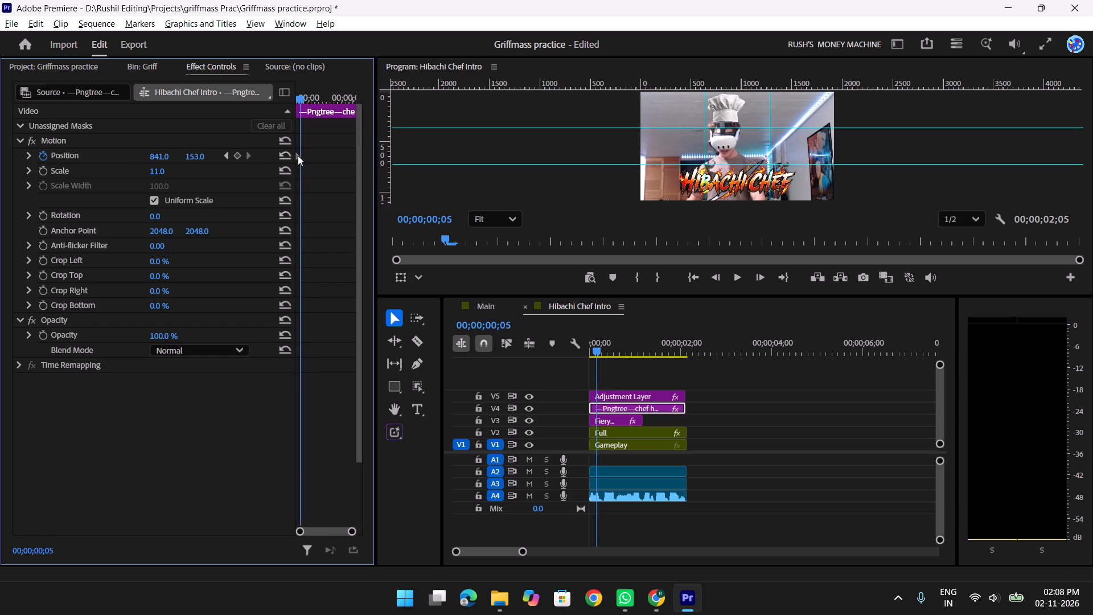
{"action": "key", "text": "Right"}
{"action": "key", "text": "Right"}
{"action": "key", "text": "Right"}
{"action": "key", "text": "Right"}
{"action": "key", "text": "Right"}
{"action": "key", "text": "Right"}
{"action": "key", "text": "Right"}
{"action": "key", "text": "Right"}
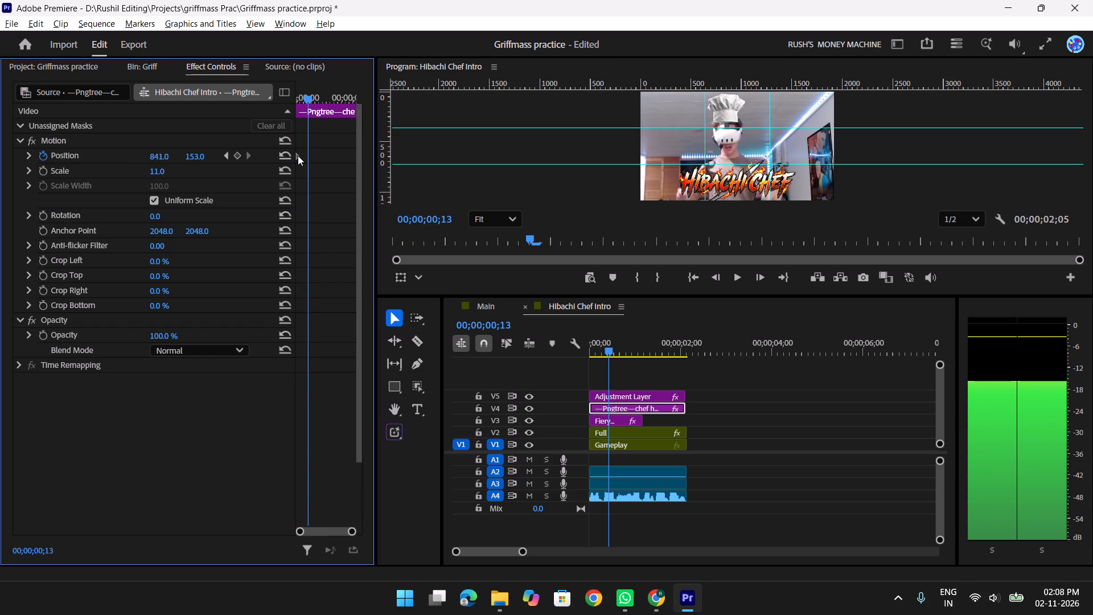
{"action": "left_click", "coordinate": [187, 156]}
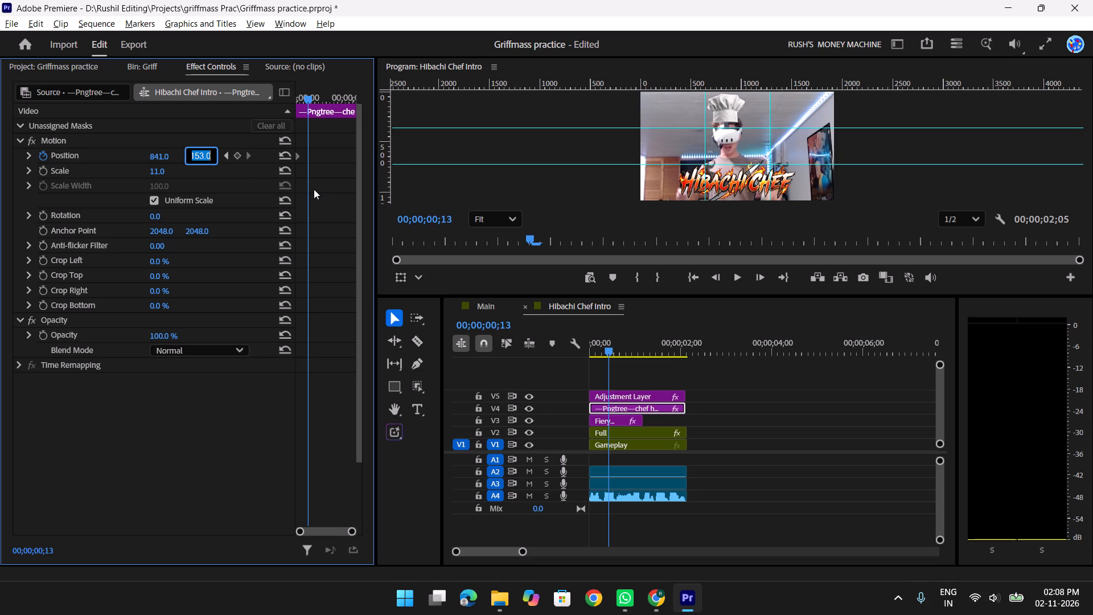
{"action": "key", "text": "Down"}
{"action": "key", "text": "Down"}
{"action": "key", "text": "Down"}
{"action": "key", "text": "Down"}
{"action": "key", "text": "Down"}
{"action": "key", "text": "Down"}
{"action": "key", "text": "Down"}
{"action": "key", "text": "Down"}
{"action": "key", "text": "Down"}
{"action": "key", "text": "Down"}
{"action": "key", "text": "Down"}
{"action": "key", "text": "Down"}
{"action": "key", "text": "Down"}
{"action": "key", "text": "Down"}
{"action": "key", "text": "Down"}
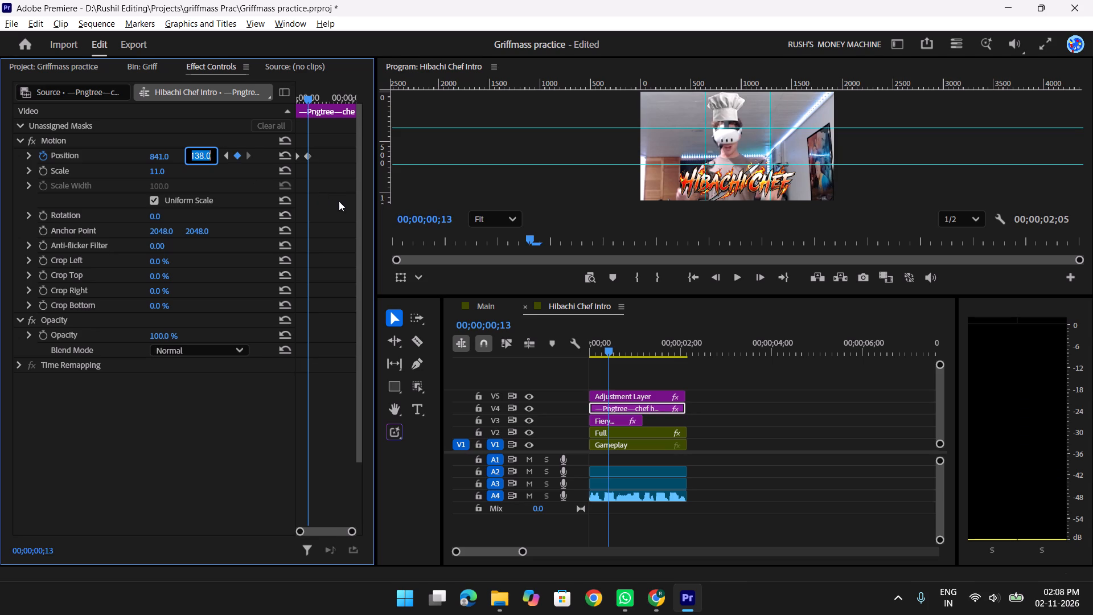
Set the chef hat's horizontal Position to 851 on the 00;00;00;13 keyframe.
{"action": "left_click", "coordinate": [158, 155]}
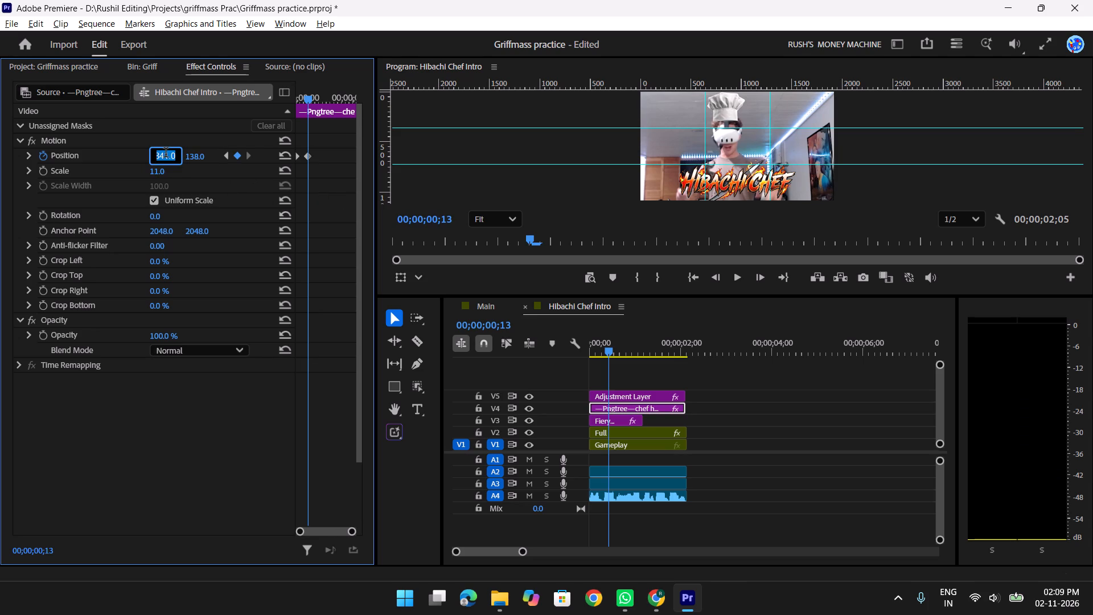
{"action": "key", "text": "Down"}
{"action": "key", "text": "Down"}
{"action": "key", "text": "Down"}
{"action": "key", "text": "Down"}
{"action": "key", "text": "Down"}
{"action": "key", "text": "Down"}
{"action": "key", "text": "Down"}
{"action": "key", "text": "Down"}
{"action": "key", "text": "Down"}
{"action": "key", "text": "Down"}
{"action": "key", "text": "Up"}
{"action": "key", "text": "Up"}
{"action": "key", "text": "Up"}
{"action": "key", "text": "Up"}
{"action": "key", "text": "Up"}
{"action": "key", "text": "Up"}
{"action": "key", "text": "Up"}
{"action": "key", "text": "Up"}
{"action": "key", "text": "Up"}
{"action": "key", "text": "Up"}
{"action": "key", "text": "Up"}
{"action": "key", "text": "Up"}
{"action": "key", "text": "Up"}
{"action": "key", "text": "Up"}
{"action": "key", "text": "Up"}
{"action": "key", "text": "Up"}
{"action": "key", "text": "Up"}
{"action": "key", "text": "Up"}
{"action": "key", "text": "Up"}
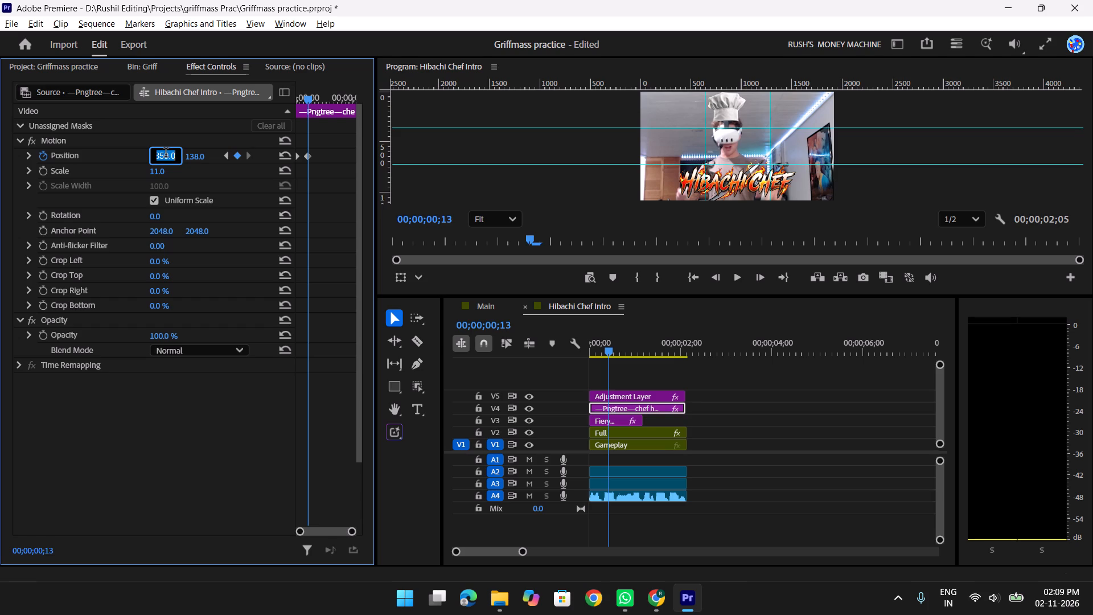
{"action": "key", "text": "Up"}
{"action": "left_click", "coordinate": [337, 209]}
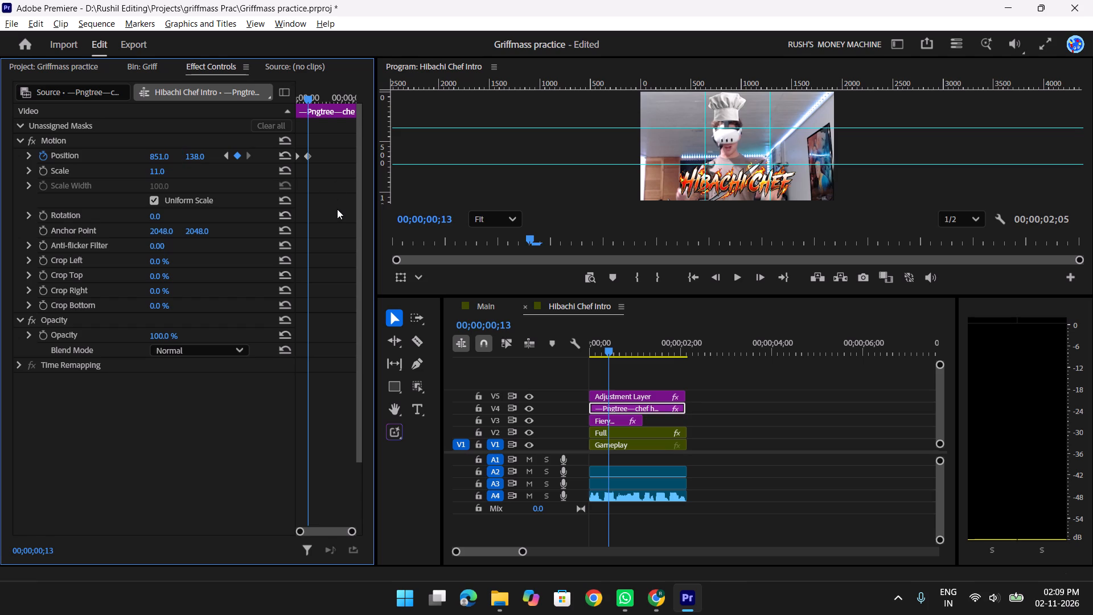
Keyframe the chef hat's horizontal Position at 881 at 00;00;00;18 to keep it over the presenter's head.
{"action": "key", "text": "Right"}
{"action": "key", "text": "Right"}
{"action": "key", "text": "Right"}
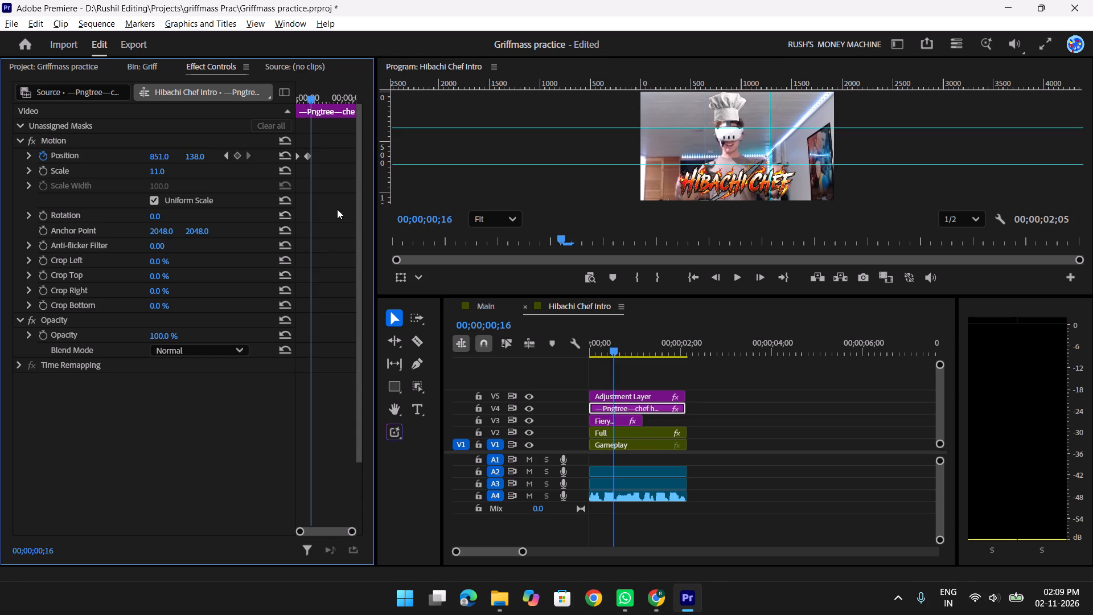
{"action": "key", "text": "Right"}
{"action": "key", "text": "Right"}
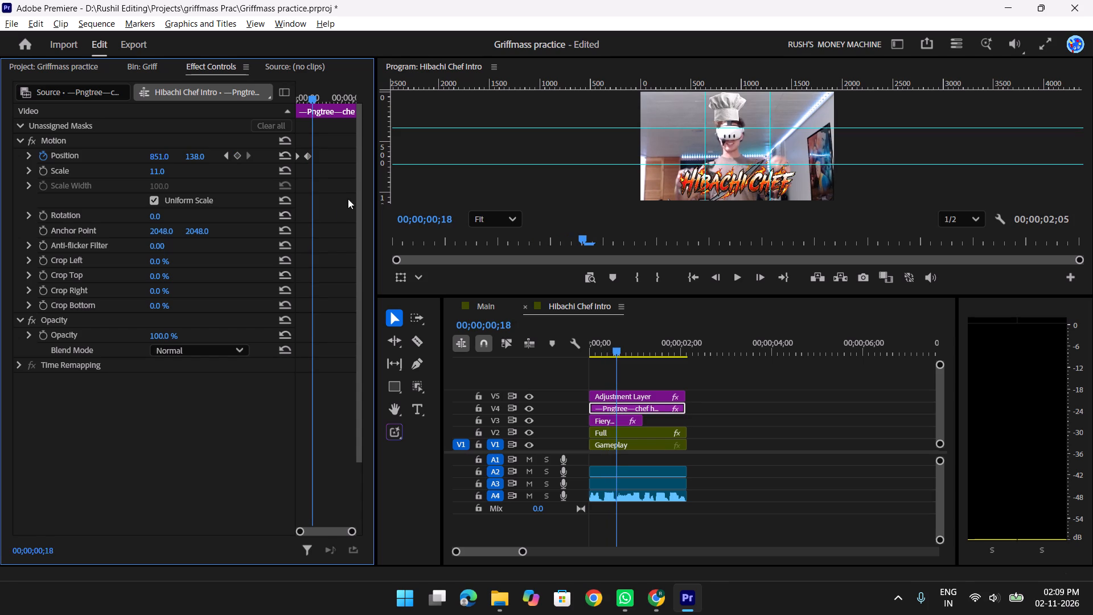
{"action": "left_click", "coordinate": [166, 156]}
{"action": "key", "text": "Right"}
{"action": "key", "text": "Right"}
{"action": "key", "text": "Right"}
{"action": "key", "text": "Right"}
{"action": "key", "text": "Right"}
{"action": "key", "text": "Right"}
{"action": "key", "text": "Right"}
{"action": "key", "text": "Right"}
{"action": "key", "text": "Right"}
{"action": "key", "text": "Down"}
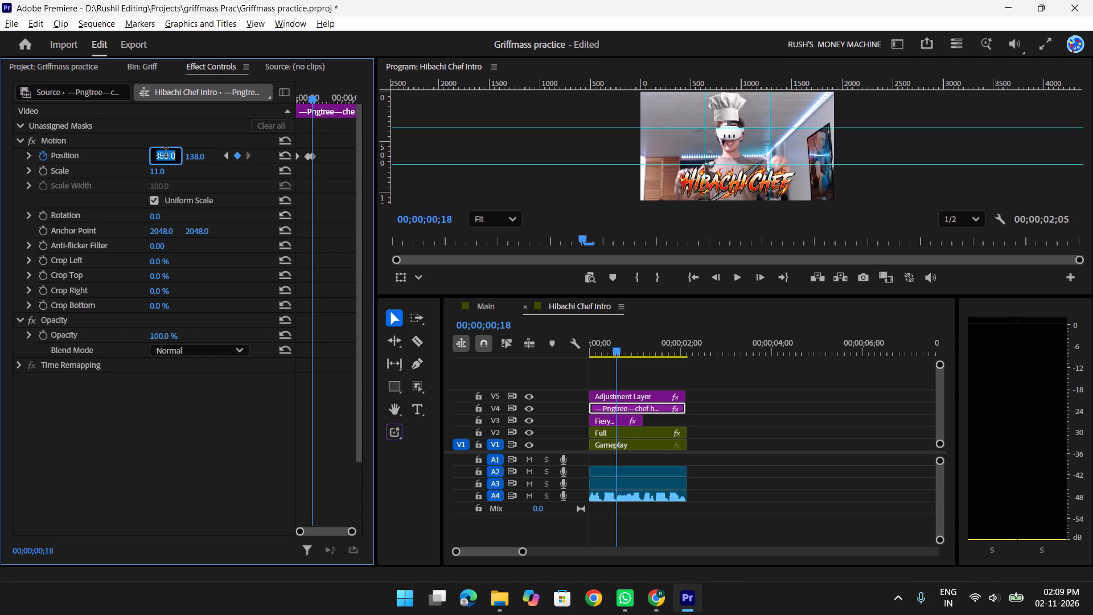
{"action": "key", "text": "Down"}
{"action": "key", "text": "Down"}
{"action": "key", "text": "Down"}
{"action": "key", "text": "Down"}
{"action": "key", "text": "Down"}
{"action": "key", "text": "Down"}
{"action": "key", "text": "Down"}
{"action": "key", "text": "Down"}
{"action": "key", "text": "Down"}
{"action": "key", "text": "Down"}
{"action": "key", "text": "Down"}
{"action": "key", "text": "Down"}
{"action": "key", "text": "Down"}
{"action": "key", "text": "Down"}
{"action": "key", "text": "Down"}
{"action": "key", "text": "Down"}
{"action": "key", "text": "Up"}
{"action": "key", "text": "Up"}
{"action": "key", "text": "Up"}
{"action": "key", "text": "Up"}
{"action": "key", "text": "Up"}
{"action": "key", "text": "Up"}
{"action": "key", "text": "Up"}
{"action": "key", "text": "Up"}
{"action": "key", "text": "Up"}
{"action": "key", "text": "Up"}
{"action": "key", "text": "Up"}
{"action": "key", "text": "Up"}
{"action": "key", "text": "Up"}
{"action": "key", "text": "Up"}
{"action": "key", "text": "Up"}
{"action": "key", "text": "Up"}
{"action": "key", "text": "Up"}
{"action": "key", "text": "Up"}
{"action": "key", "text": "Up"}
{"action": "key", "text": "Up"}
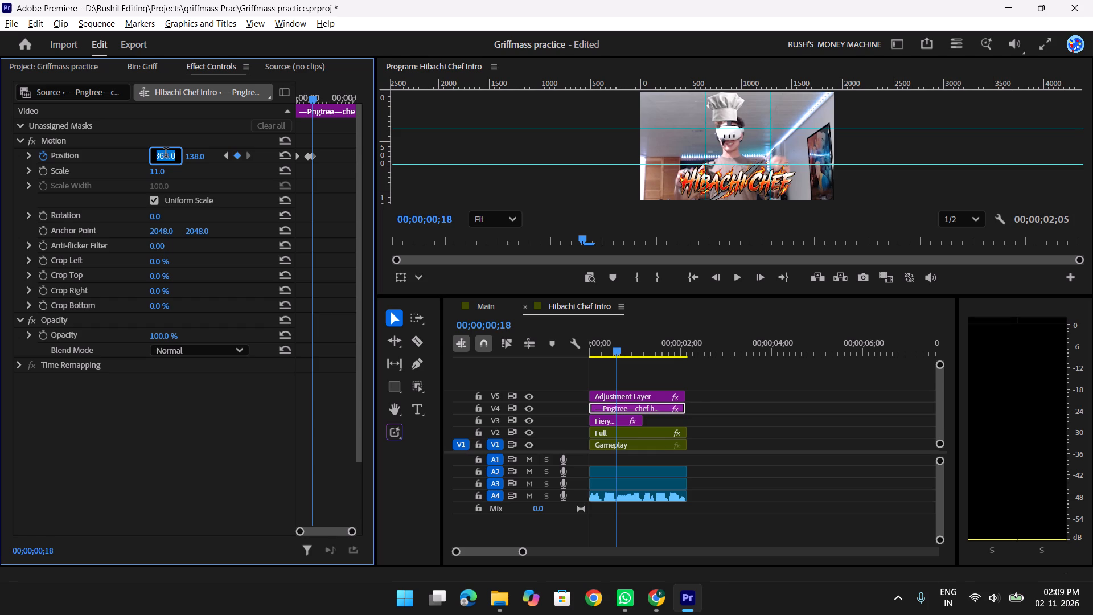
{"action": "key", "text": "Up"}
{"action": "key", "text": "Up"}
{"action": "key", "text": "Up"}
{"action": "key", "text": "Up"}
{"action": "key", "text": "Up"}
{"action": "key", "text": "Up"}
{"action": "key", "text": "Up"}
{"action": "key", "text": "Up"}
{"action": "key", "text": "Up"}
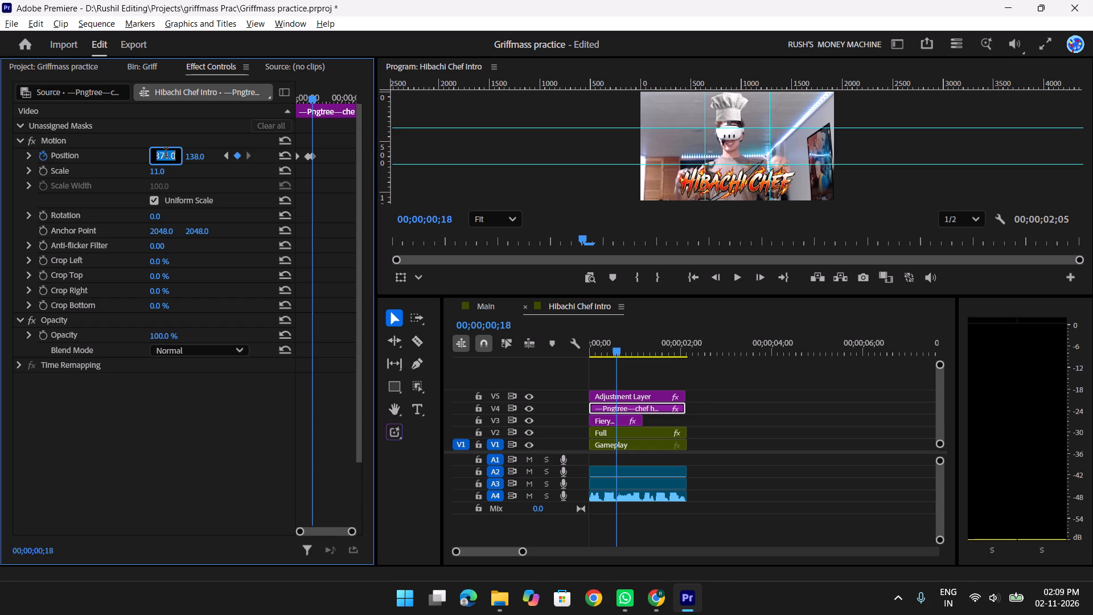
{"action": "key", "text": "Up"}
{"action": "key", "text": "Up"}
{"action": "key", "text": "Up"}
{"action": "key", "text": "Up"}
{"action": "key", "text": "Up"}
{"action": "key", "text": "Up"}
{"action": "key", "text": "Up"}
Keyframe the chef hat's horizontal Position at 874 at 00;00;00;29 to keep it on the presenter's head.
{"action": "left_click", "coordinate": [311, 95]}
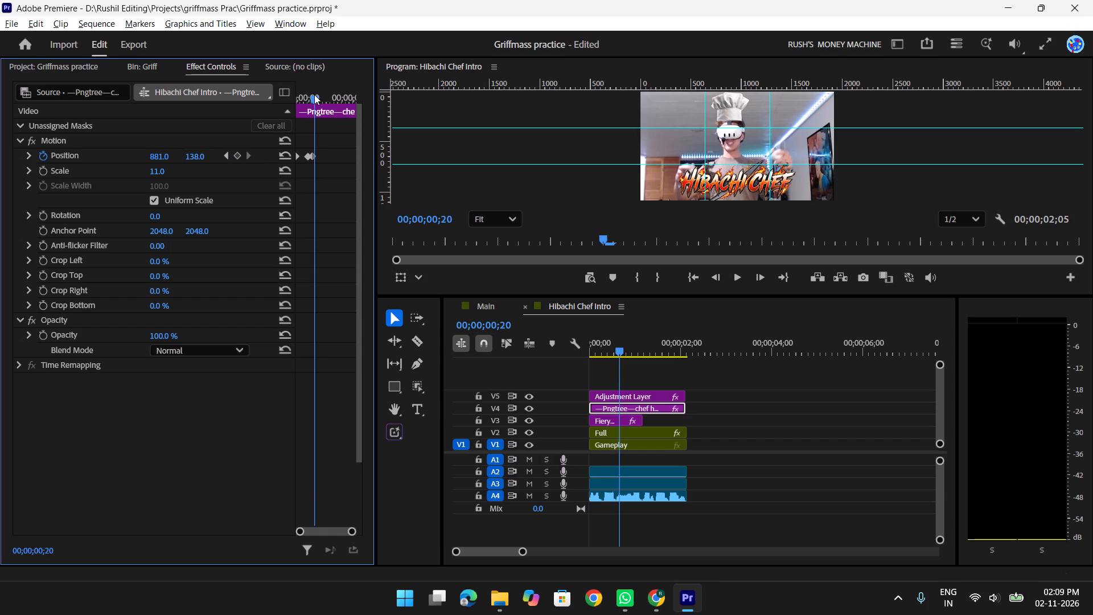
{"action": "key", "text": "Right"}
{"action": "key", "text": "Right"}
{"action": "key", "text": "Right"}
{"action": "key", "text": "Right"}
{"action": "key", "text": "Right"}
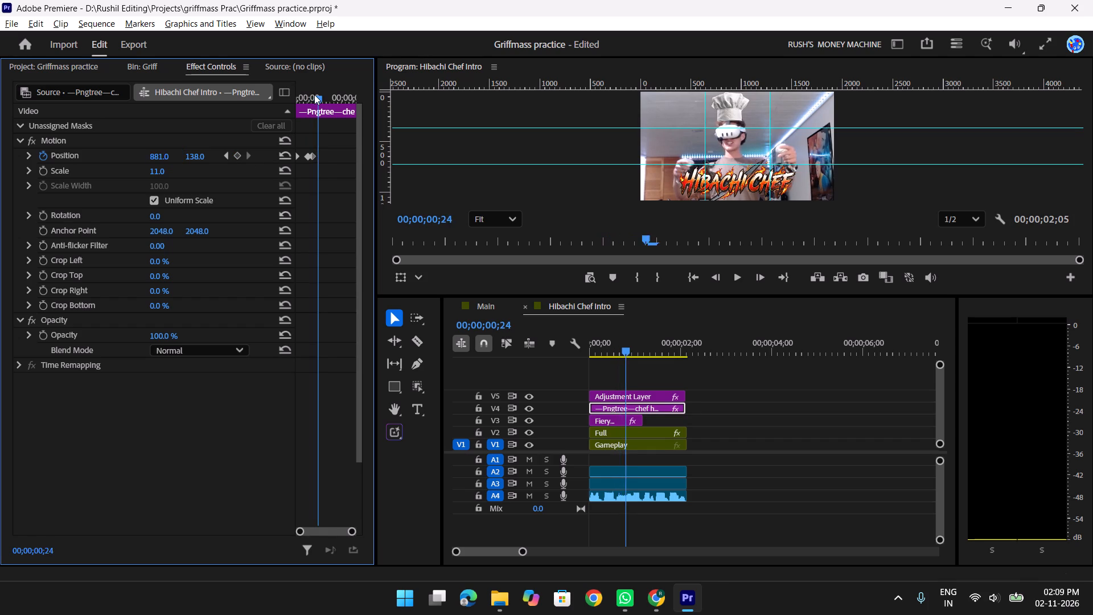
{"action": "key", "text": "Right"}
{"action": "key", "text": "Right"}
{"action": "key", "text": "Right"}
{"action": "key", "text": "Right"}
{"action": "key", "text": "Right"}
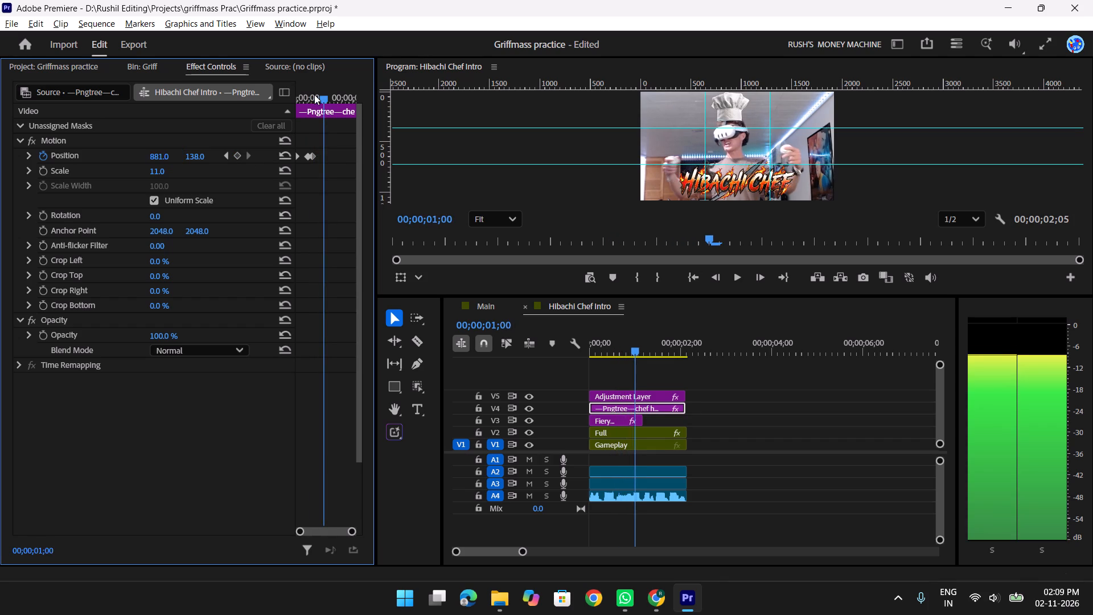
{"action": "key", "text": "Right"}
{"action": "key", "text": "Right"}
{"action": "key", "text": "Right"}
{"action": "key", "text": "Right"}
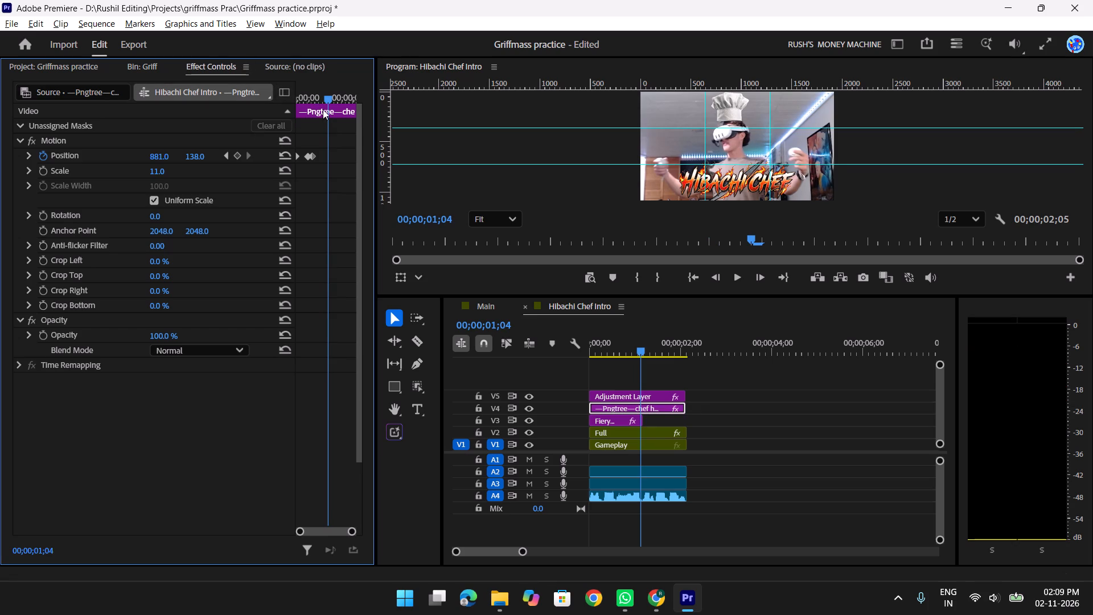
{"action": "key", "text": "Left"}
{"action": "key", "text": "Left"}
{"action": "key", "text": "Left"}
{"action": "key", "text": "Left"}
{"action": "key", "text": "Left"}
{"action": "key", "text": "Left"}
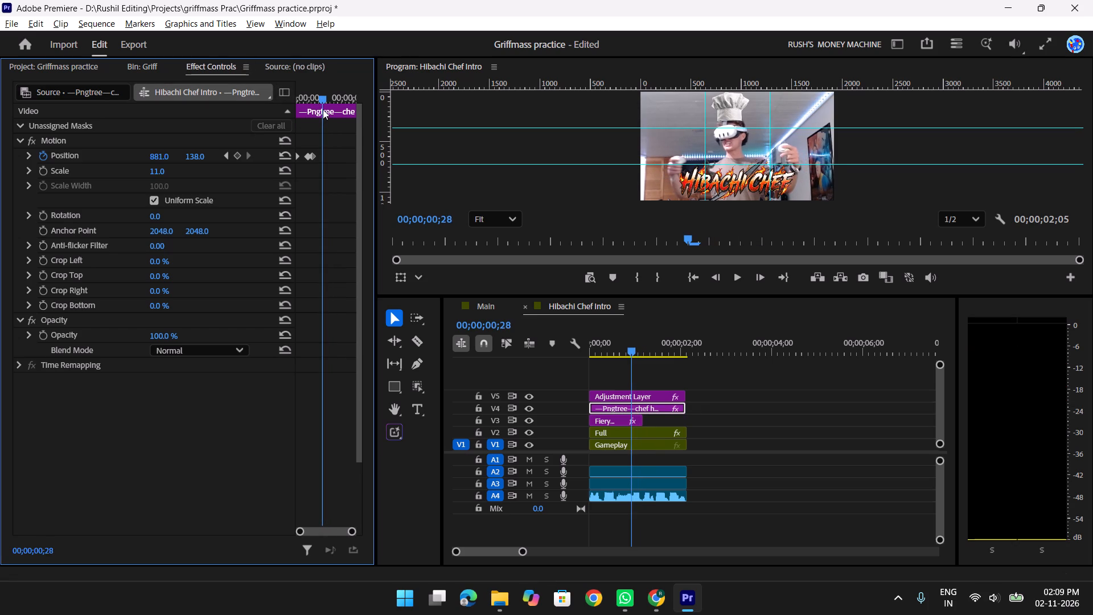
{"action": "key", "text": "Right"}
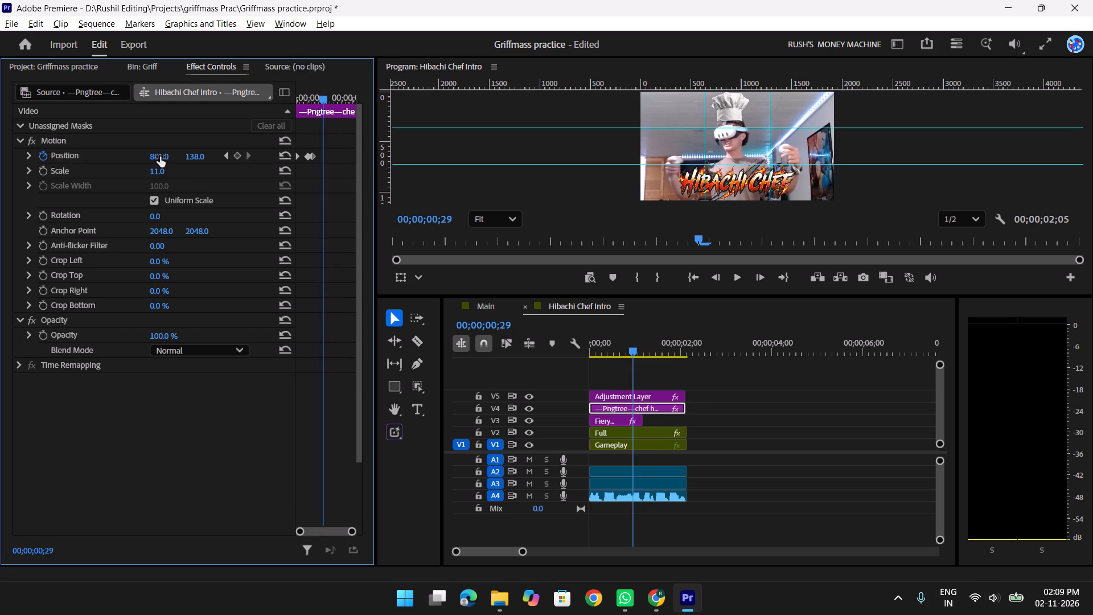
{"action": "left_click", "coordinate": [160, 157]}
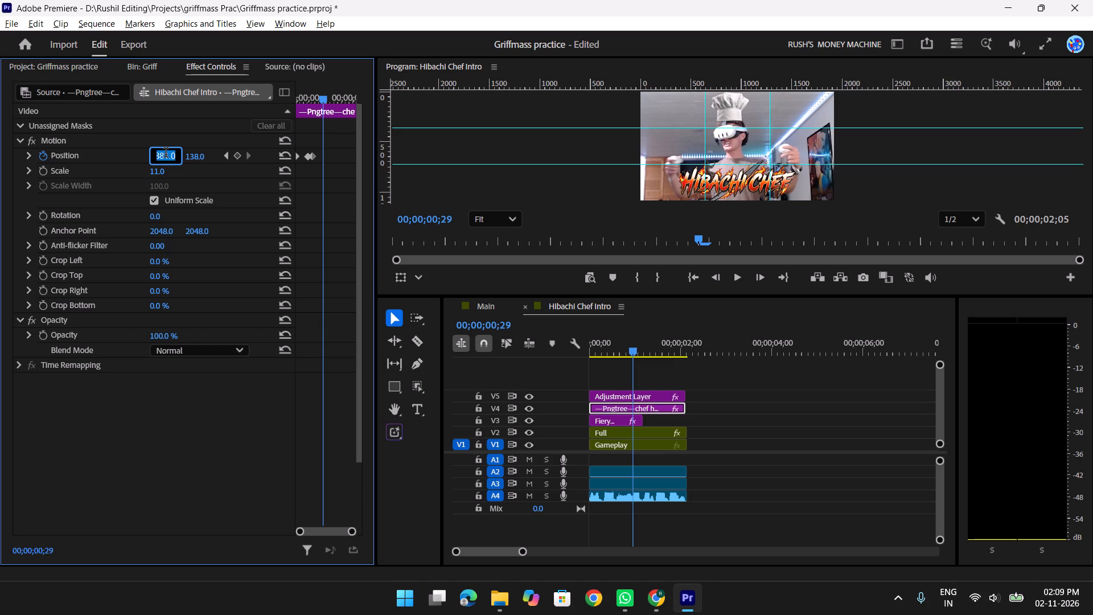
{"action": "key", "text": "Left"}
{"action": "key", "text": "Left"}
{"action": "key", "text": "Left"}
{"action": "key", "text": "Left"}
{"action": "key", "text": "Right"}
{"action": "key", "text": "Up"}
{"action": "key", "text": "Down"}
{"action": "key", "text": "Down"}
{"action": "key", "text": "Down"}
{"action": "key", "text": "Down"}
{"action": "key", "text": "Down"}
{"action": "key", "text": "Down"}
{"action": "key", "text": "Down"}
{"action": "key", "text": "Down"}
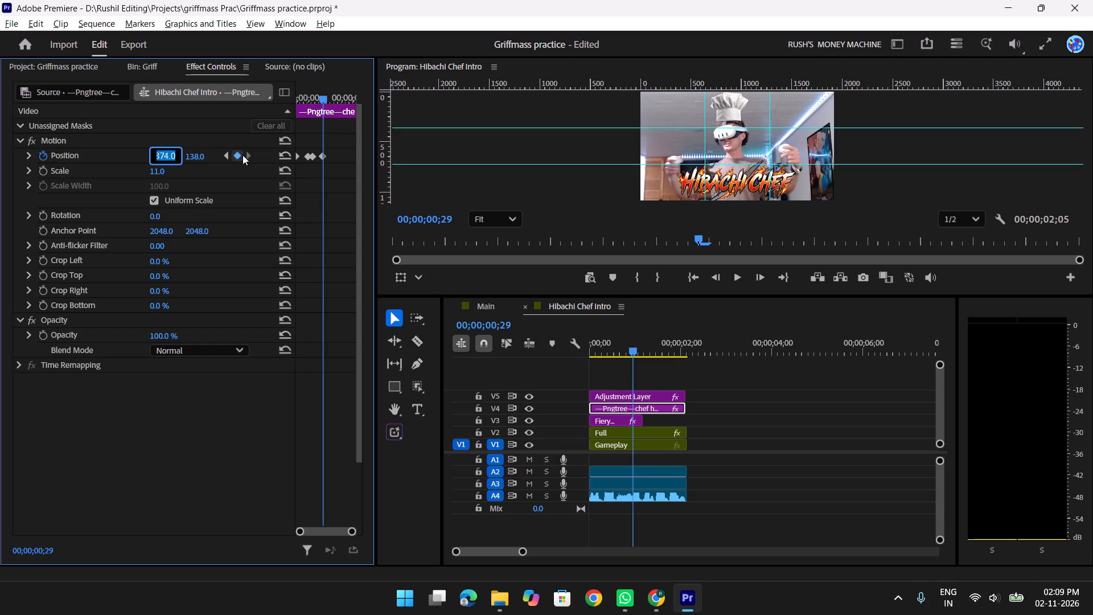
{"action": "key", "text": "Right"}
{"action": "key", "text": "Right"}
{"action": "key", "text": "Right"}
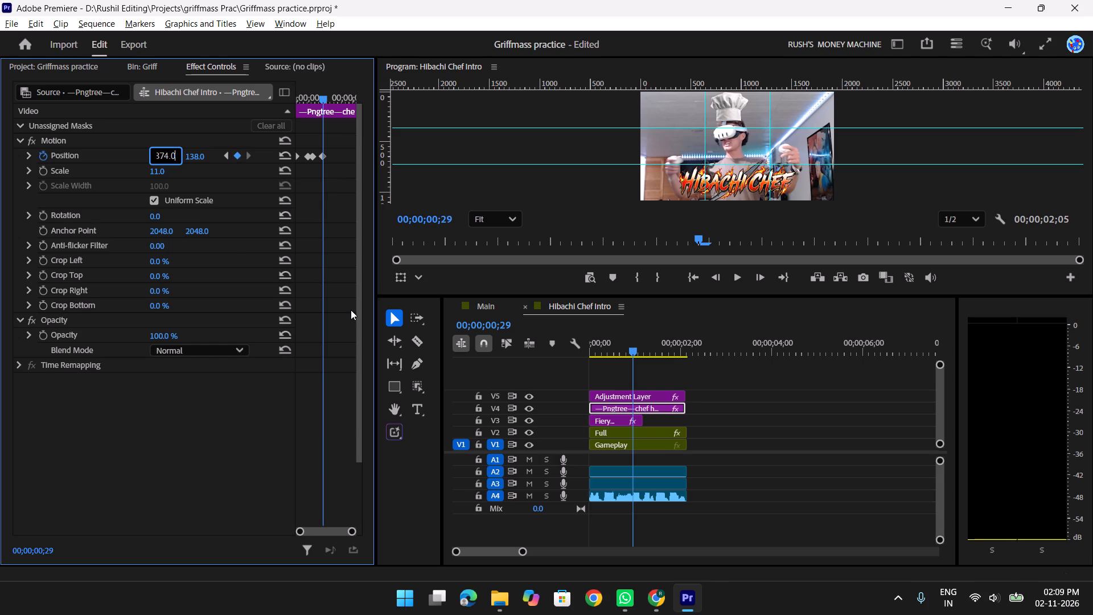
{"action": "left_click", "coordinate": [348, 310]}
Keyframe the chef hat's horizontal Position at 929 at 00;00;01;03 to follow the presenter's head.
{"action": "key", "text": "Right"}
{"action": "key", "text": "Right"}
{"action": "key", "text": "Right"}
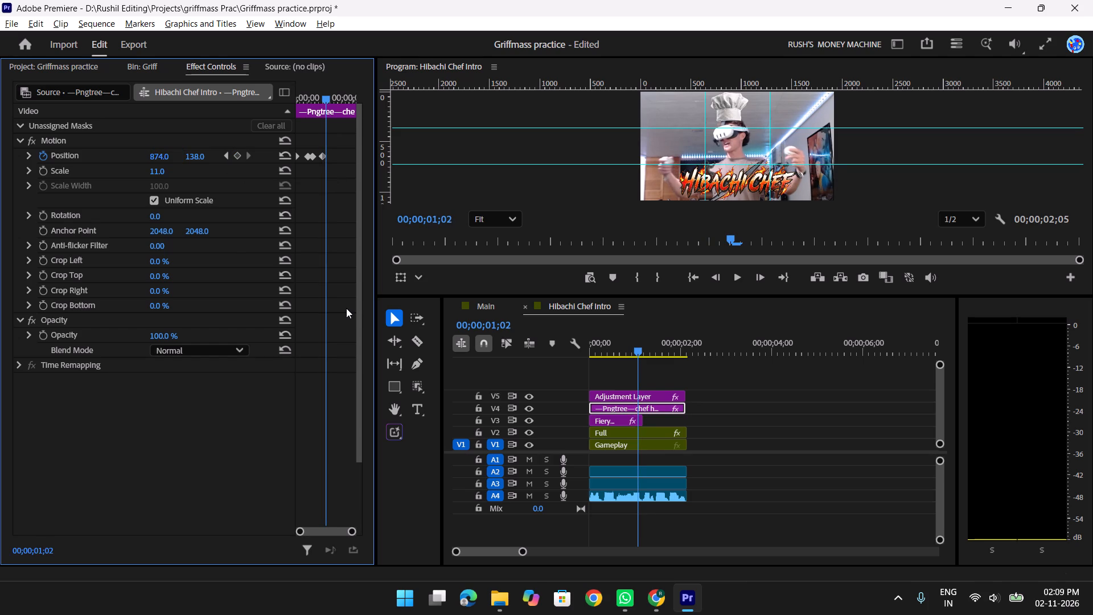
{"action": "key", "text": "Right"}
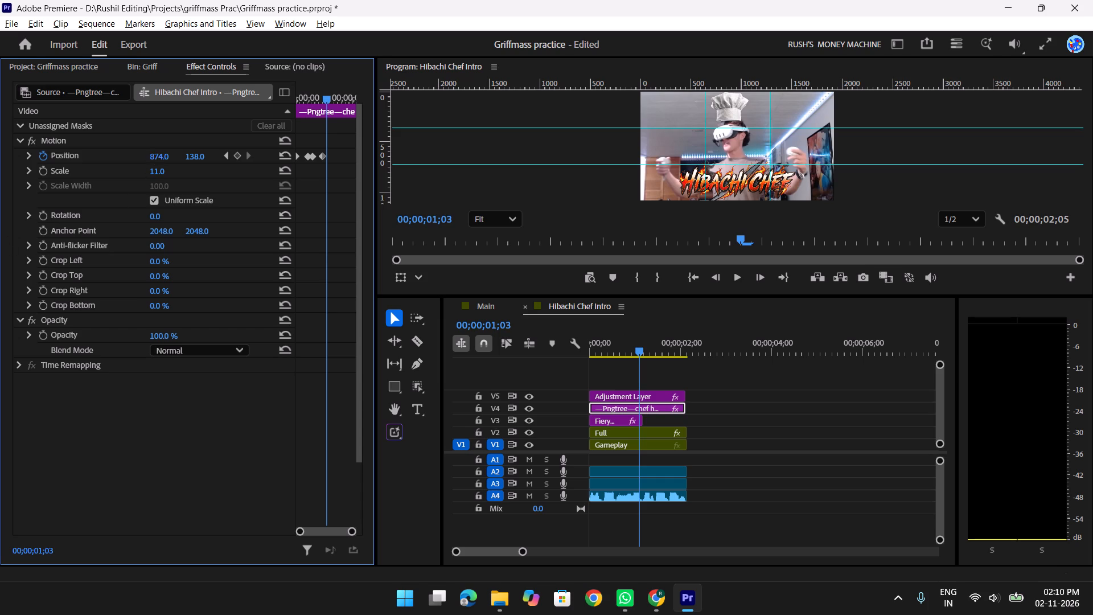
{"action": "left_click", "coordinate": [155, 155]}
{"action": "key", "text": "Up"}
{"action": "key", "text": "Up"}
{"action": "key", "text": "Up"}
{"action": "key", "text": "Up"}
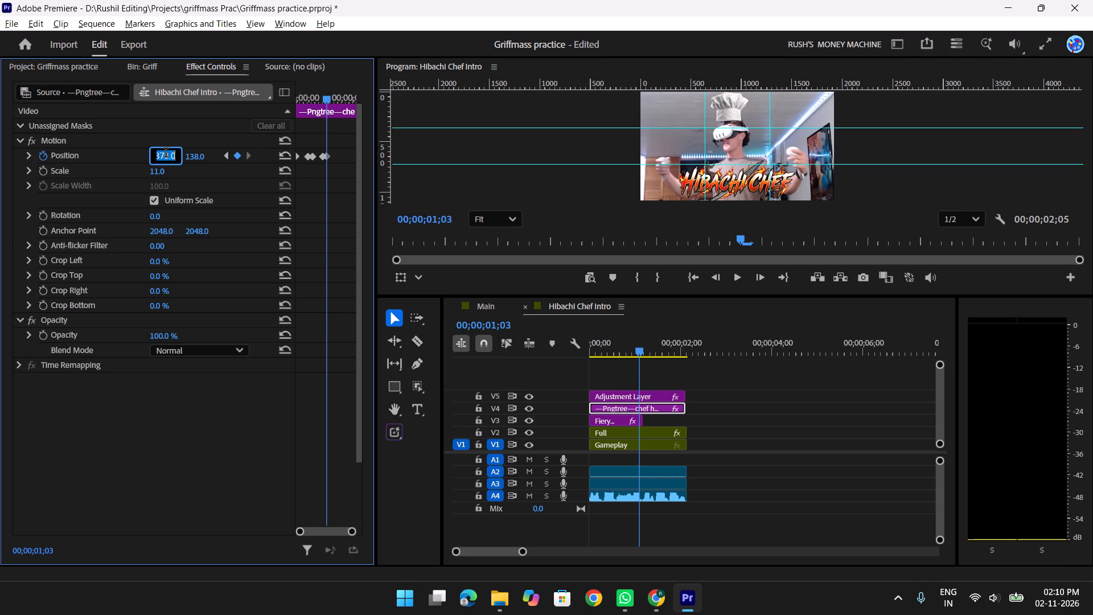
{"action": "key", "text": "Up"}
{"action": "key", "text": "Up"}
{"action": "key", "text": "Up"}
{"action": "key", "text": "Up"}
{"action": "key", "text": "Up"}
{"action": "key", "text": "Up"}
{"action": "key", "text": "Up"}
{"action": "key", "text": "Up"}
{"action": "key", "text": "Up"}
{"action": "key", "text": "Up"}
{"action": "key", "text": "Up"}
{"action": "key", "text": "Up"}
{"action": "key", "text": "Up"}
{"action": "key", "text": "Up"}
{"action": "key", "text": "Up"}
{"action": "key", "text": "Up"}
{"action": "key", "text": "Up"}
{"action": "key", "text": "Up"}
{"action": "key", "text": "Up"}
{"action": "key", "text": "Up"}
{"action": "key", "text": "Up"}
{"action": "key", "text": "Up"}
{"action": "key", "text": "Up"}
{"action": "key", "text": "Up"}
{"action": "key", "text": "Up"}
{"action": "key", "text": "Up"}
{"action": "key", "text": "Up"}
{"action": "key", "text": "Up"}
{"action": "key", "text": "Up"}
{"action": "key", "text": "Up"}
{"action": "key", "text": "Up"}
{"action": "key", "text": "Up"}
{"action": "key", "text": "Up"}
{"action": "key", "text": "Up"}
{"action": "key", "text": "Up"}
{"action": "key", "text": "Up"}
{"action": "key", "text": "Up"}
{"action": "key", "text": "Up"}
{"action": "key", "text": "Up"}
{"action": "key", "text": "Up"}
{"action": "key", "text": "Up"}
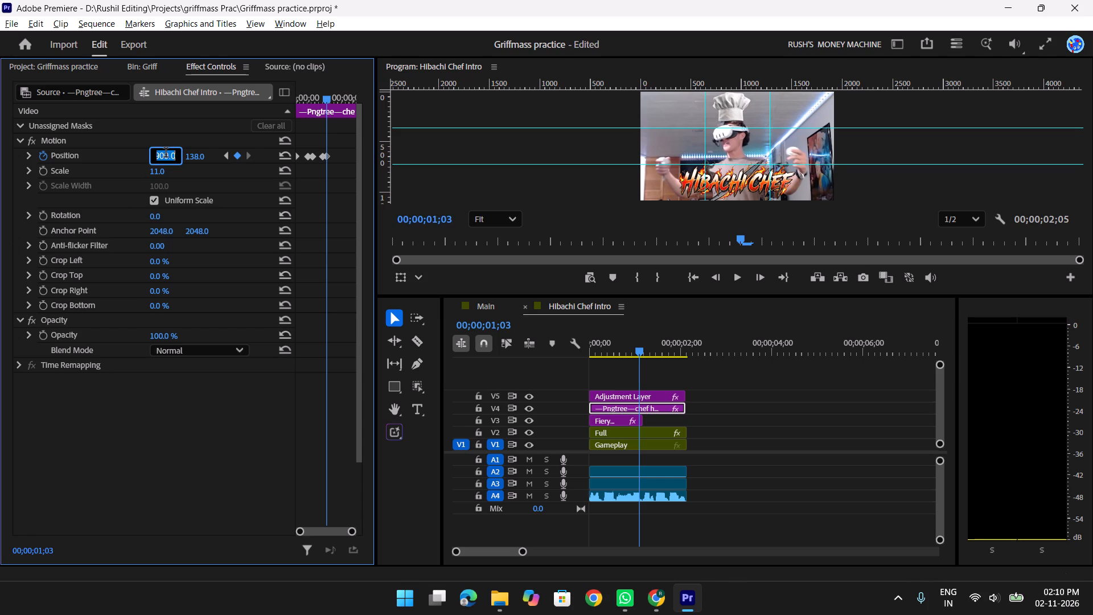
{"action": "key", "text": "Up"}
{"action": "key", "text": "Up"}
{"action": "key", "text": "Up"}
{"action": "key", "text": "Up"}
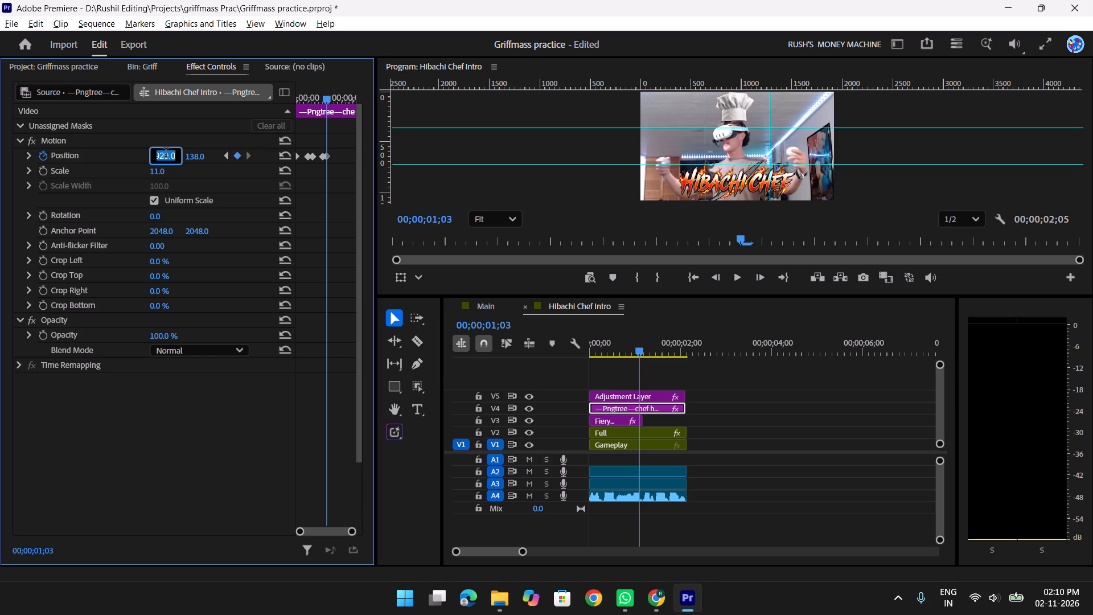
Set the chef hat's vertical Position to 150 on the 00;00;01;03 keyframe.
{"action": "left_click", "coordinate": [189, 154]}
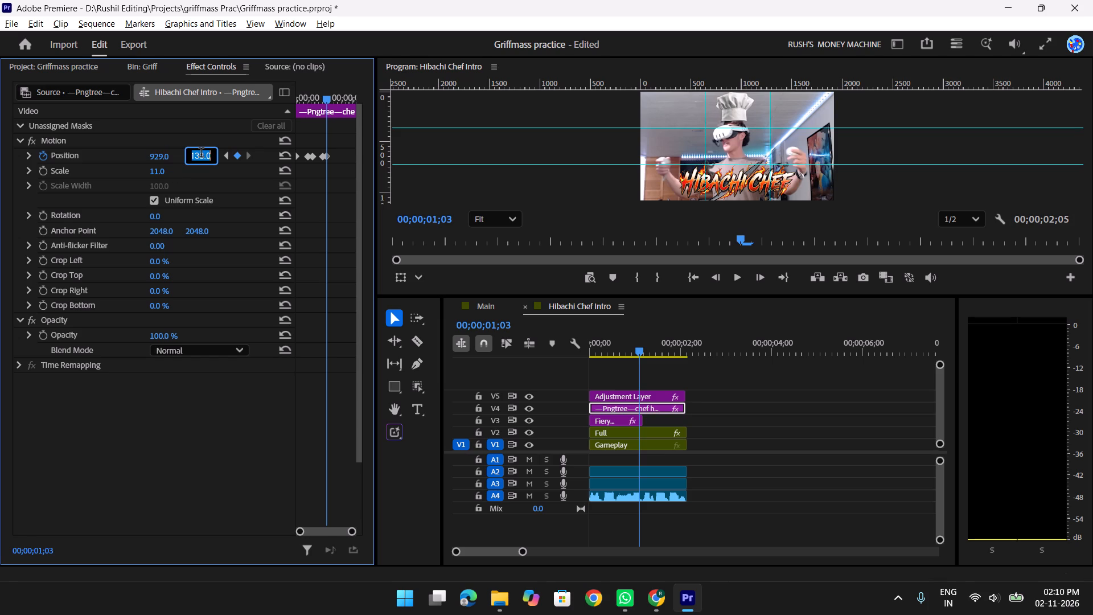
{"action": "key", "text": "Up"}
{"action": "key", "text": "Up"}
{"action": "key", "text": "Up"}
{"action": "key", "text": "Up"}
{"action": "key", "text": "Up"}
{"action": "key", "text": "Up"}
{"action": "key", "text": "Up"}
{"action": "key", "text": "Up"}
{"action": "key", "text": "Up"}
{"action": "key", "text": "Up"}
{"action": "key", "text": "Up"}
{"action": "key", "text": "Up"}
{"action": "left_click", "coordinate": [215, 444]}
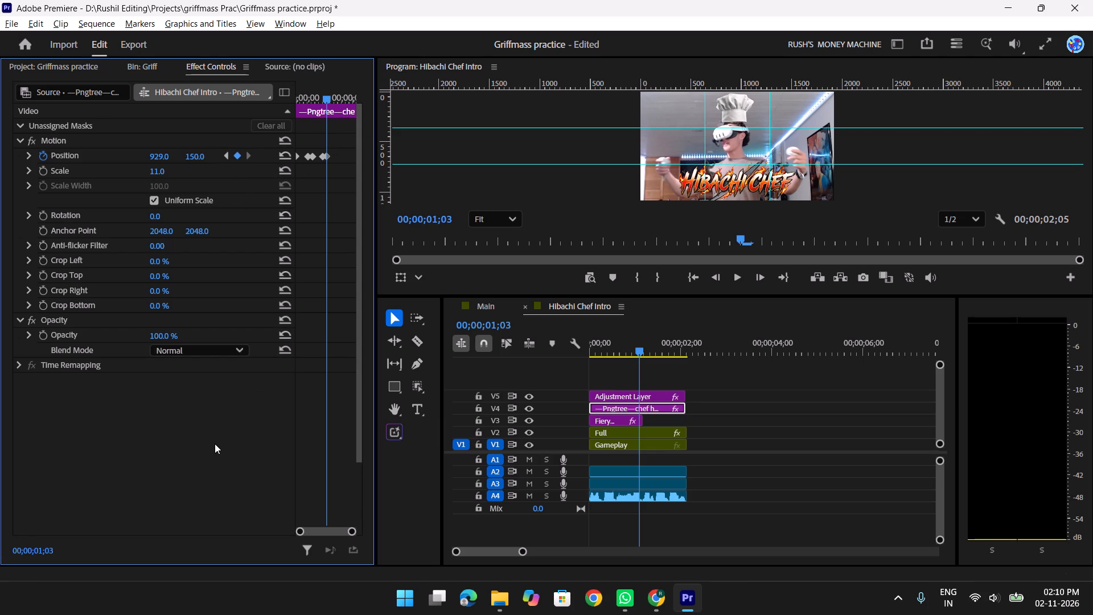
Keyframe the chef hat's vertical Position at 177 at 00;00;01;13 so it sits on the presenter's head.
{"action": "key", "text": "Right"}
{"action": "key", "text": "Right"}
{"action": "key", "text": "Right"}
{"action": "key", "text": "Right"}
{"action": "key", "text": "Right"}
{"action": "key", "text": "Right"}
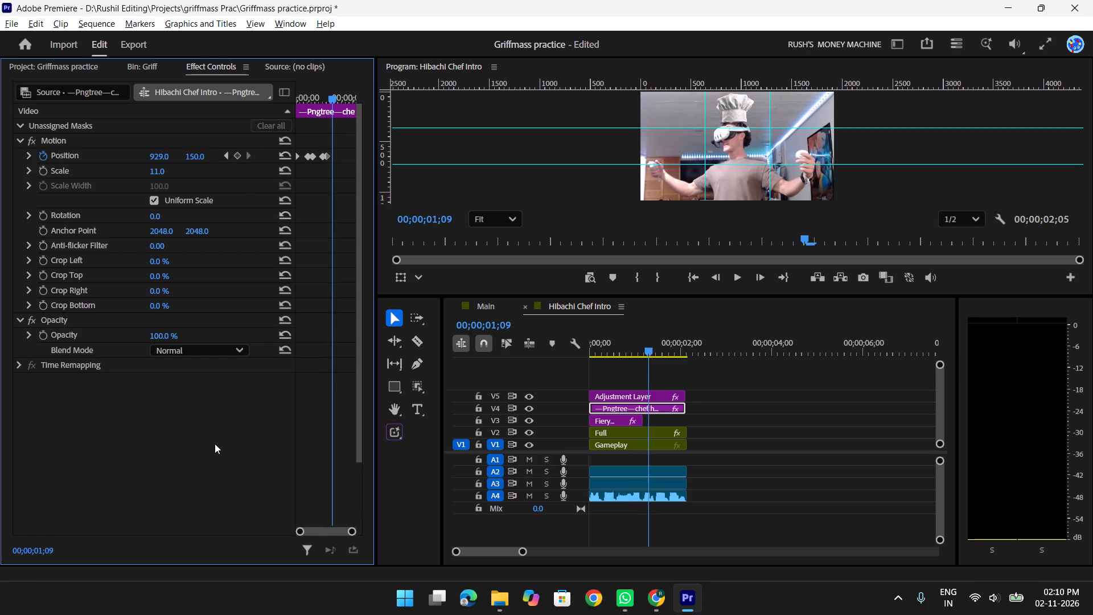
{"action": "key", "text": "Right"}
{"action": "key", "text": "Right"}
{"action": "key", "text": "Right"}
{"action": "key", "text": "Right"}
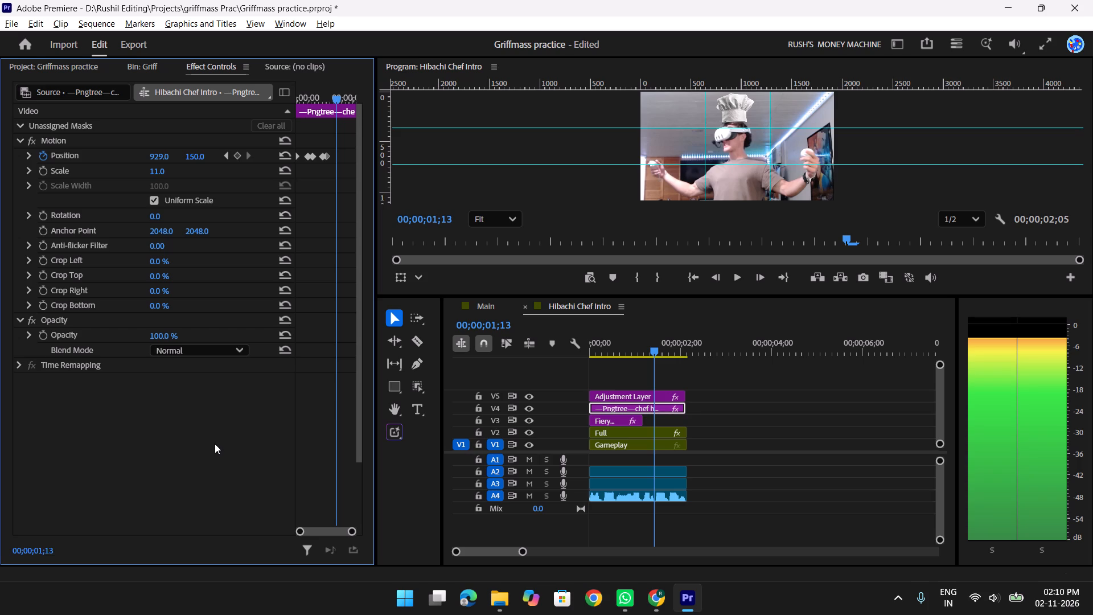
{"action": "left_click", "coordinate": [204, 155]}
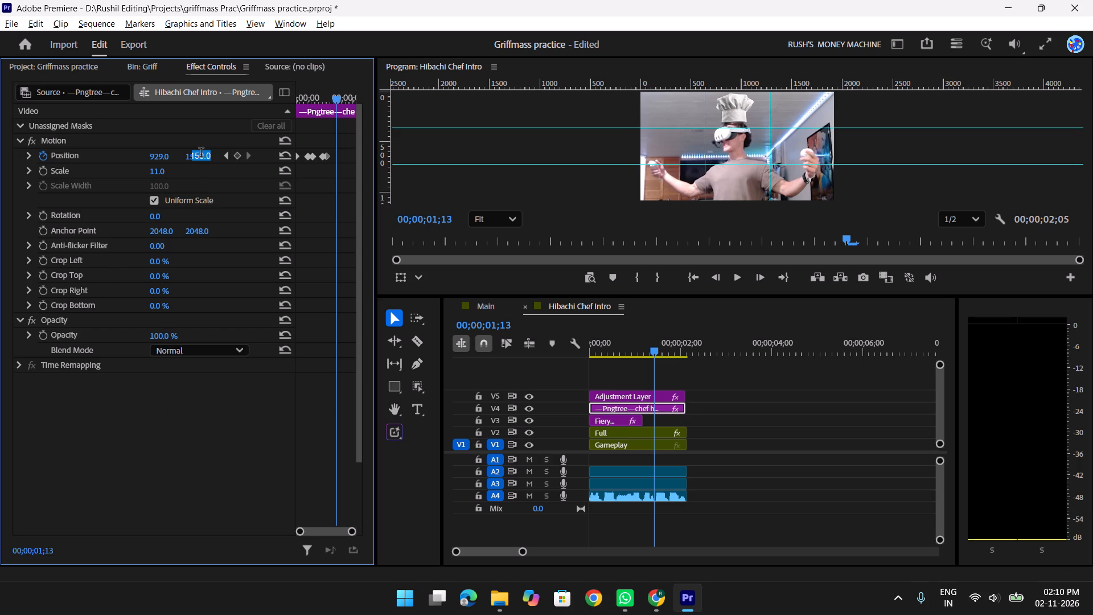
{"action": "key", "text": "Up"}
{"action": "key", "text": "Up"}
{"action": "key", "text": "Up"}
{"action": "key", "text": "Up"}
{"action": "key", "text": "Up"}
{"action": "key", "text": "Up"}
{"action": "key", "text": "Down"}
{"action": "key", "text": "Up"}
{"action": "key", "text": "Up"}
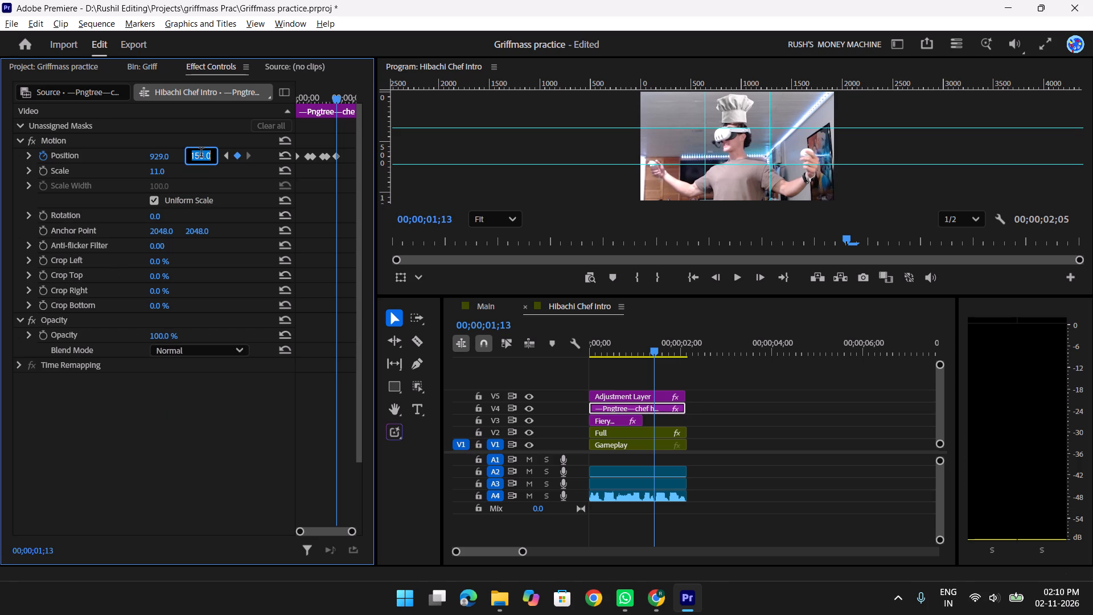
{"action": "key", "text": "Up"}
{"action": "key", "text": "Up"}
{"action": "key", "text": "Up"}
{"action": "key", "text": "Up"}
{"action": "key", "text": "Up"}
{"action": "key", "text": "Up"}
{"action": "key", "text": "Up"}
{"action": "key", "text": "Up"}
{"action": "key", "text": "Up"}
{"action": "key", "text": "Up"}
{"action": "key", "text": "Up"}
{"action": "key", "text": "Up"}
{"action": "key", "text": "Up"}
{"action": "key", "text": "Up"}
{"action": "key", "text": "Up"}
{"action": "key", "text": "Up"}
{"action": "key", "text": "Up"}
{"action": "key", "text": "Up"}
{"action": "key", "text": "Up"}
{"action": "key", "text": "Up"}
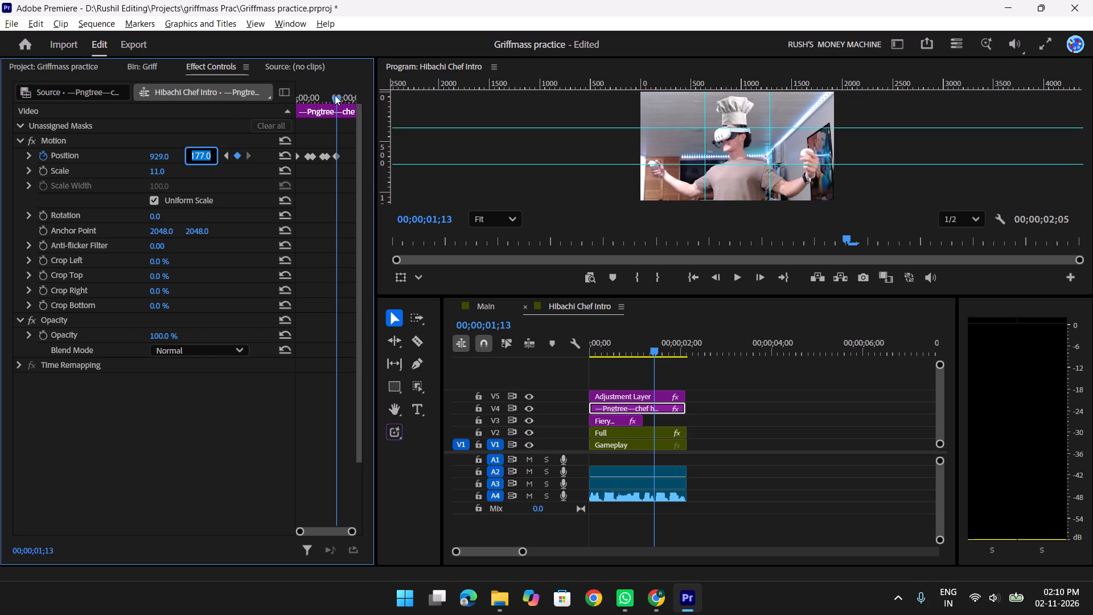
{"action": "key", "text": "Right"}
{"action": "key", "text": "Right"}
{"action": "key", "text": "Right"}
{"action": "key", "text": "Right"}
{"action": "key", "text": "Right"}
{"action": "key", "text": "Right"}
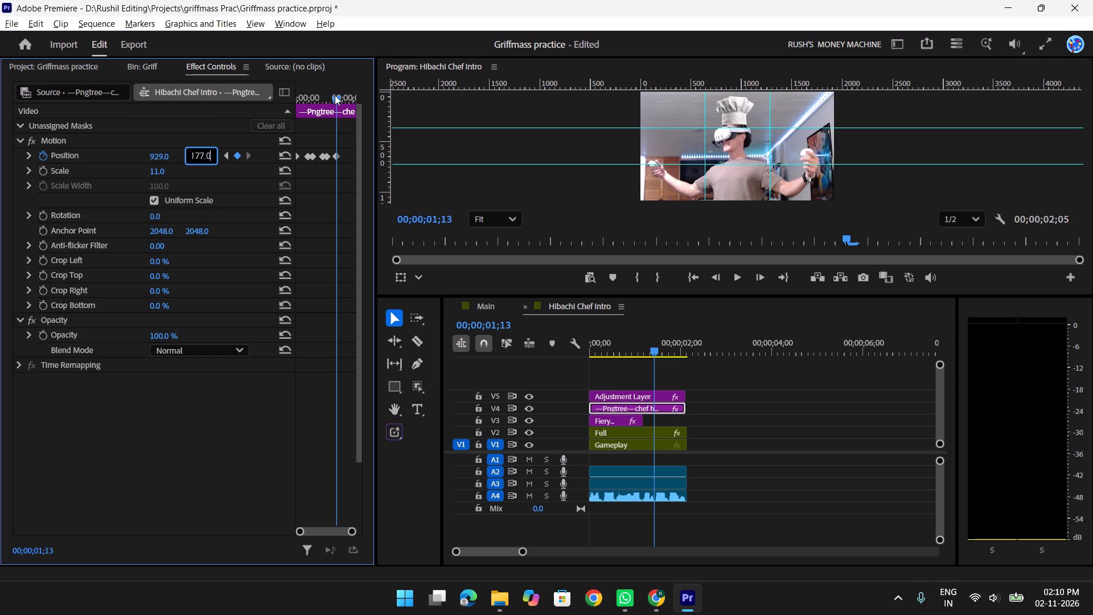
{"action": "left_click", "coordinate": [340, 101]}
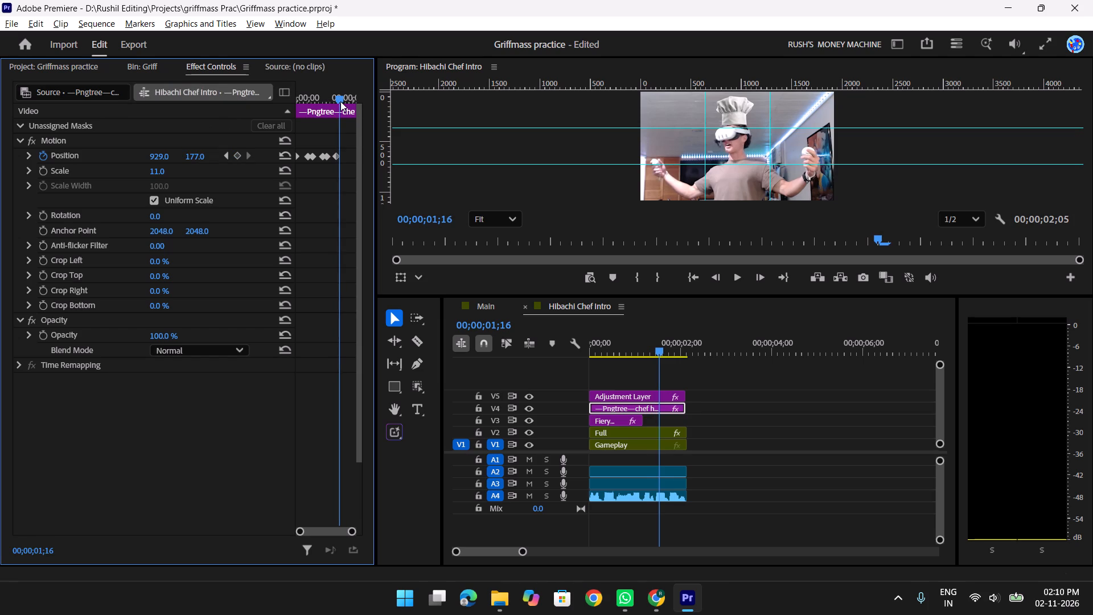
Keyframe the chef hat's vertical Position at 160 at 00;00;01;27 to fit the presenter's head.
{"action": "key", "text": "Right"}
{"action": "key", "text": "Right"}
{"action": "key", "text": "Right"}
{"action": "key", "text": "Right"}
{"action": "key", "text": "Right"}
{"action": "key", "text": "Right"}
{"action": "key", "text": "Right"}
{"action": "key", "text": "Right"}
{"action": "key", "text": "Right"}
{"action": "key", "text": "Right"}
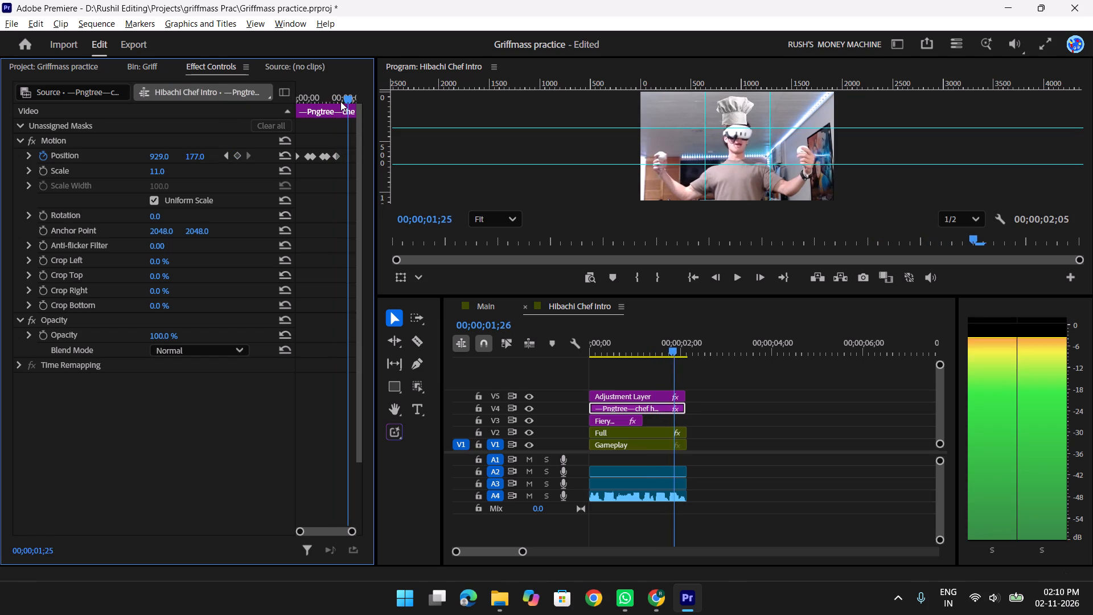
{"action": "key", "text": "Right"}
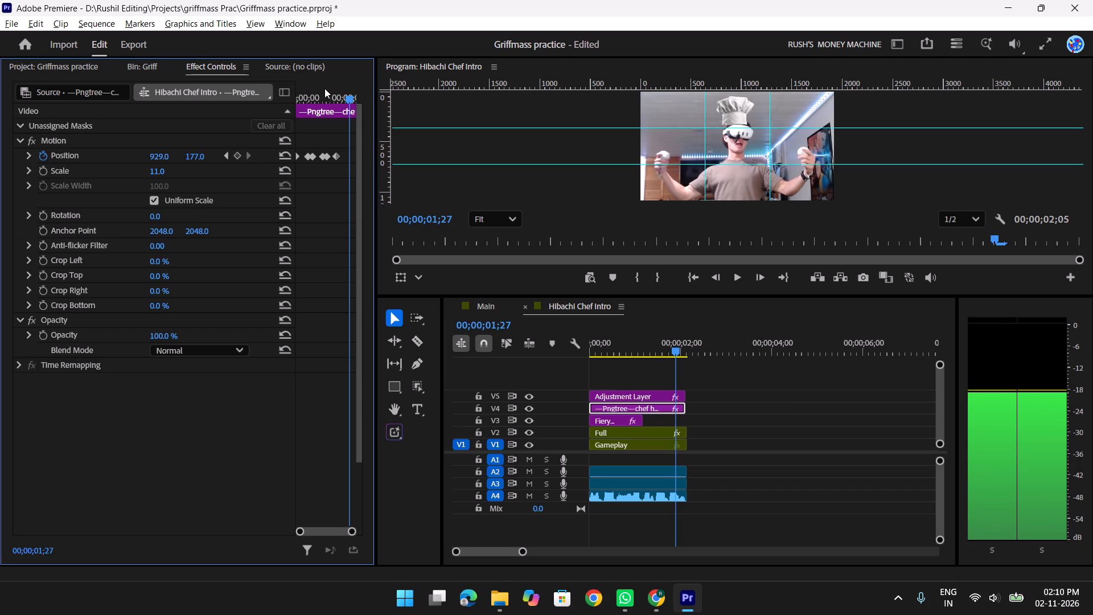
{"action": "left_click", "coordinate": [187, 159]}
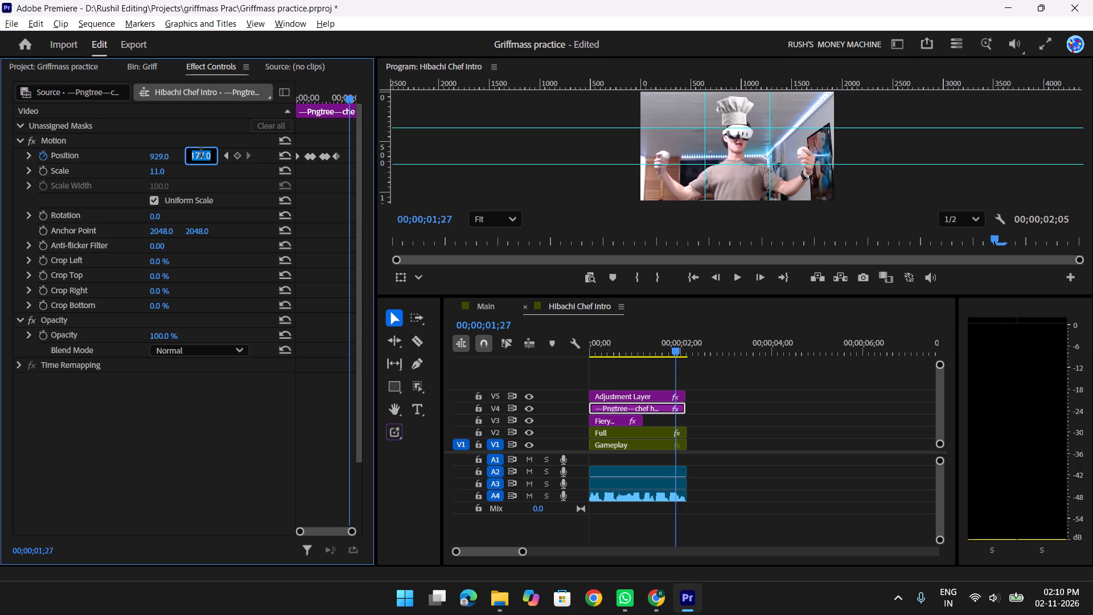
{"action": "key", "text": "Down"}
{"action": "key", "text": "Down"}
{"action": "key", "text": "Down"}
{"action": "key", "text": "Down"}
{"action": "key", "text": "Down"}
{"action": "key", "text": "Down"}
{"action": "key", "text": "Down"}
{"action": "key", "text": "Down"}
{"action": "key", "text": "Down"}
{"action": "key", "text": "Down"}
{"action": "key", "text": "Down"}
{"action": "key", "text": "Down"}
{"action": "key", "text": "Down"}
{"action": "key", "text": "Down"}
{"action": "key", "text": "Down"}
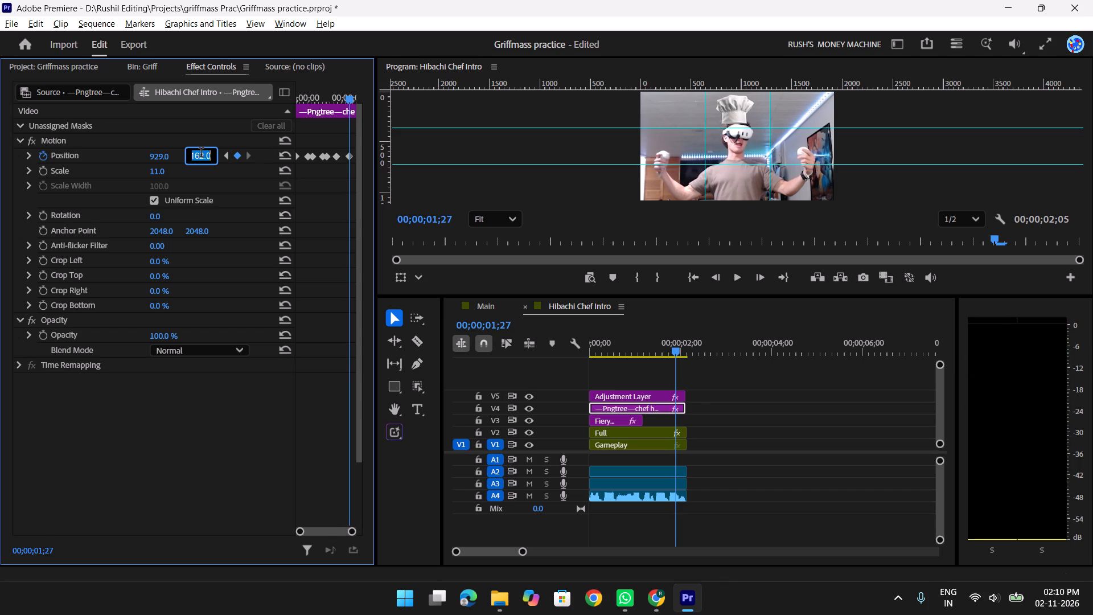
{"action": "key", "text": "Down"}
{"action": "key", "text": "Down"}
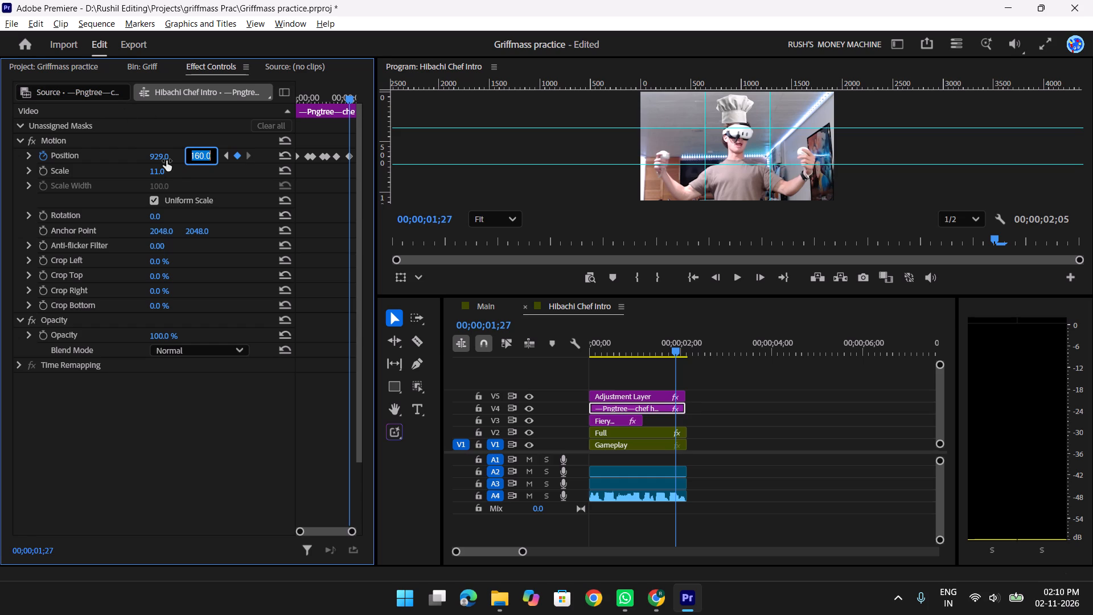
Set the chef hat's horizontal Position to 959 on the 00;00;01;27 keyframe.
{"action": "left_click", "coordinate": [166, 161]}
{"action": "key", "text": "Up"}
{"action": "key", "text": "Up"}
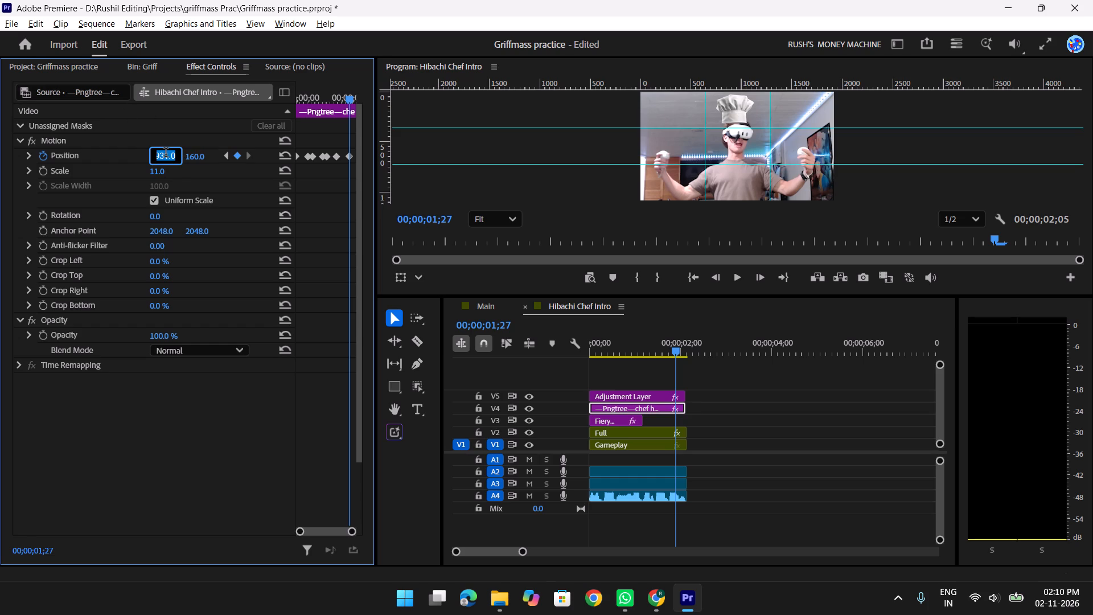
{"action": "key", "text": "Up"}
{"action": "key", "text": "Up"}
{"action": "key", "text": "Up"}
{"action": "key", "text": "Up"}
{"action": "key", "text": "Up"}
{"action": "key", "text": "Up"}
{"action": "key", "text": "Up"}
{"action": "key", "text": "Up"}
{"action": "key", "text": "Up"}
{"action": "key", "text": "Up"}
{"action": "key", "text": "Up"}
{"action": "key", "text": "Up"}
{"action": "key", "text": "Up"}
{"action": "key", "text": "Up"}
{"action": "key", "text": "Up"}
{"action": "key", "text": "Up"}
{"action": "key", "text": "Up"}
{"action": "key", "text": "Up"}
{"action": "key", "text": "Up"}
{"action": "key", "text": "Up"}
{"action": "key", "text": "Up"}
{"action": "key", "text": "Up"}
{"action": "key", "text": "Up"}
{"action": "key", "text": "Up"}
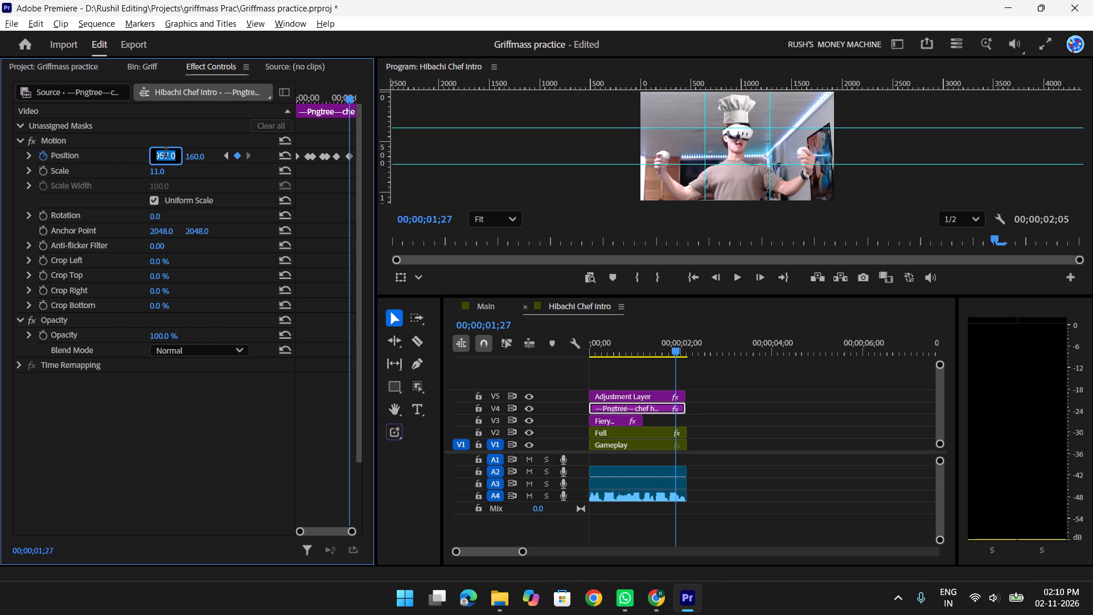
{"action": "key", "text": "Up"}
{"action": "key", "text": "Up"}
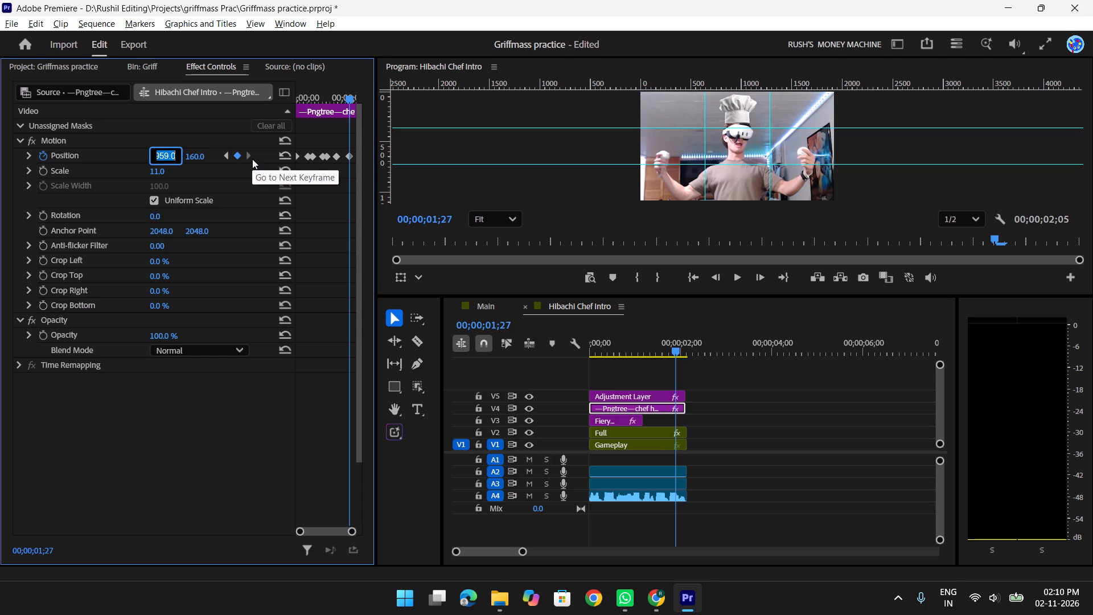
{"action": "key", "text": "Right"}
{"action": "key", "text": "Right"}
{"action": "key", "text": "Right"}
{"action": "key", "text": "Right"}
{"action": "key", "text": "Right"}
{"action": "key", "text": "Right"}
{"action": "key", "text": "Right"}
{"action": "left_click", "coordinate": [318, 237]}
Extend the Adjustment Layer and chef hat clips together to the end of the Full and Gameplay clips at 00;00;02;05.
{"action": "key", "text": "Right"}
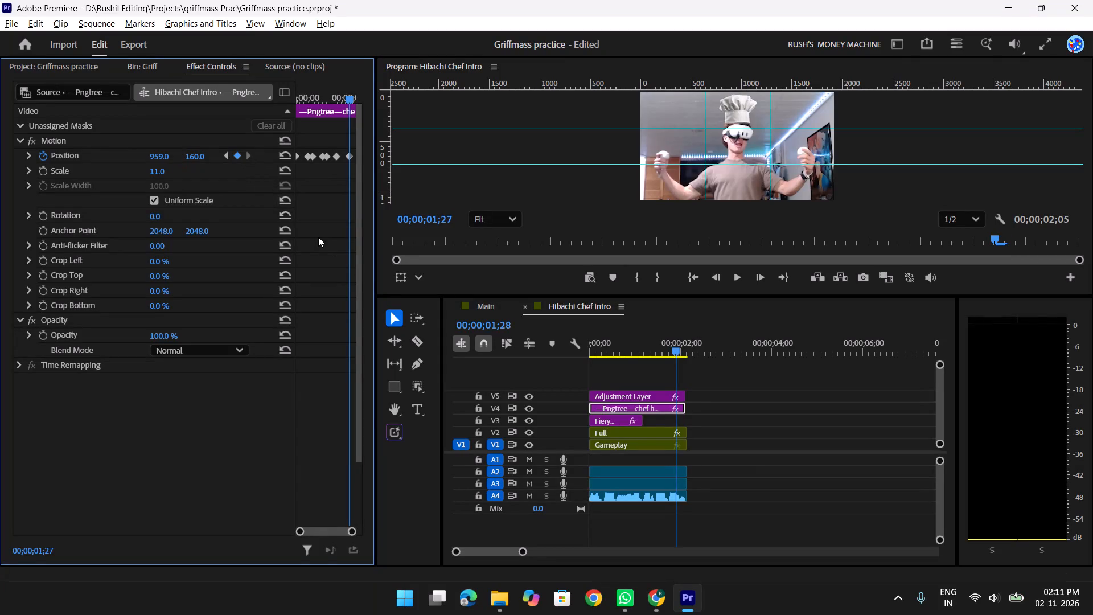
{"action": "key", "text": "Right"}
{"action": "key", "text": "Right"}
{"action": "key", "text": "Right"}
{"action": "key", "text": "Right"}
{"action": "key", "text": "Right"}
{"action": "key", "text": "Right"}
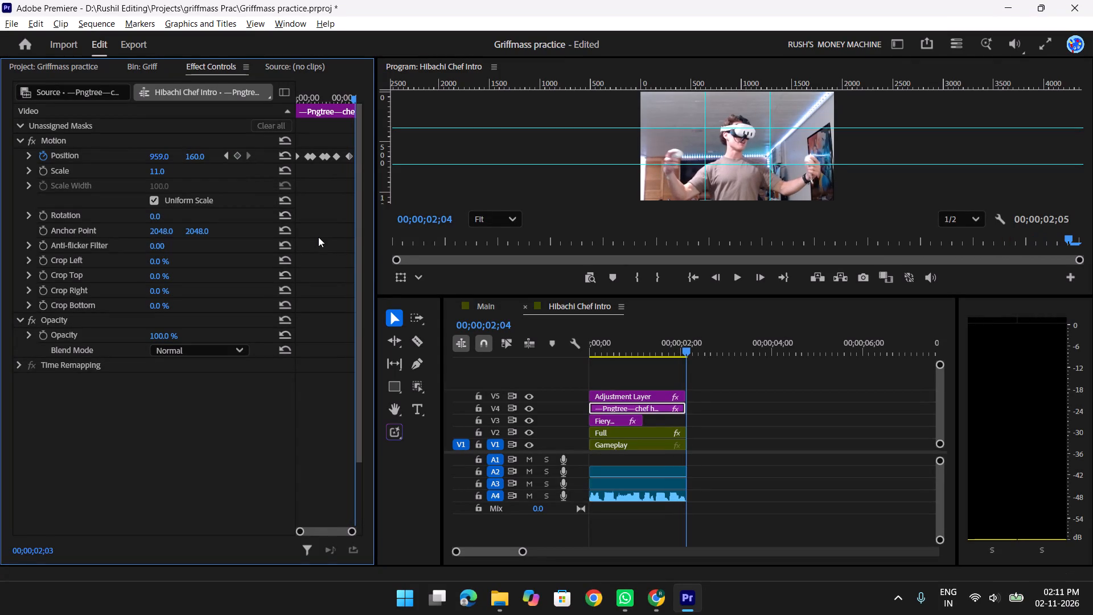
{"action": "key", "text": "t"}
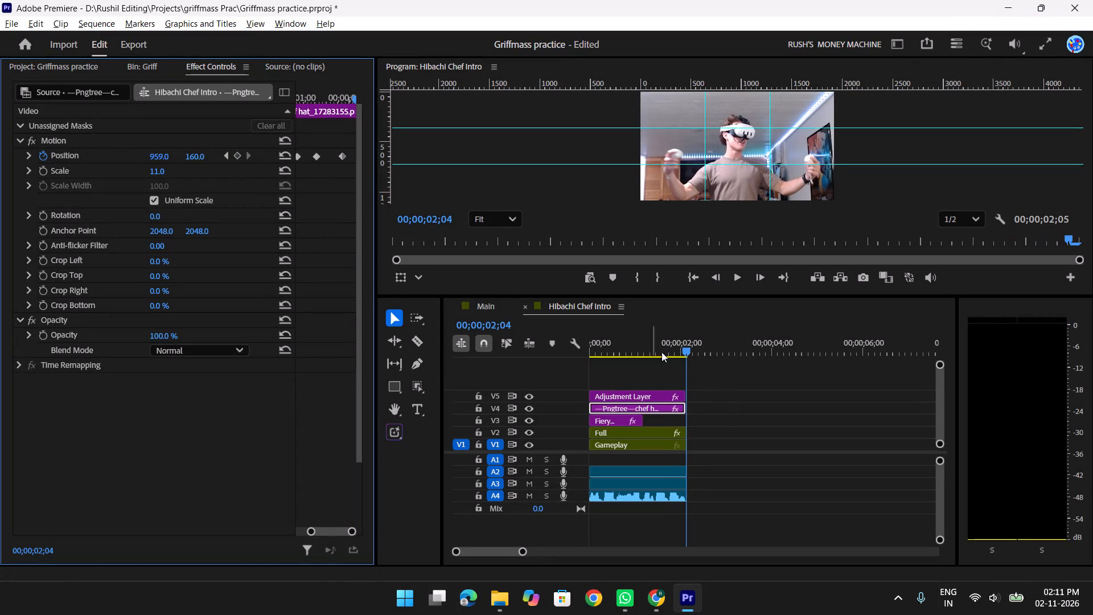
{"action": "key", "text": "t"}
{"action": "left_click", "coordinate": [721, 410]}
{"action": "type", "text": "tt"}
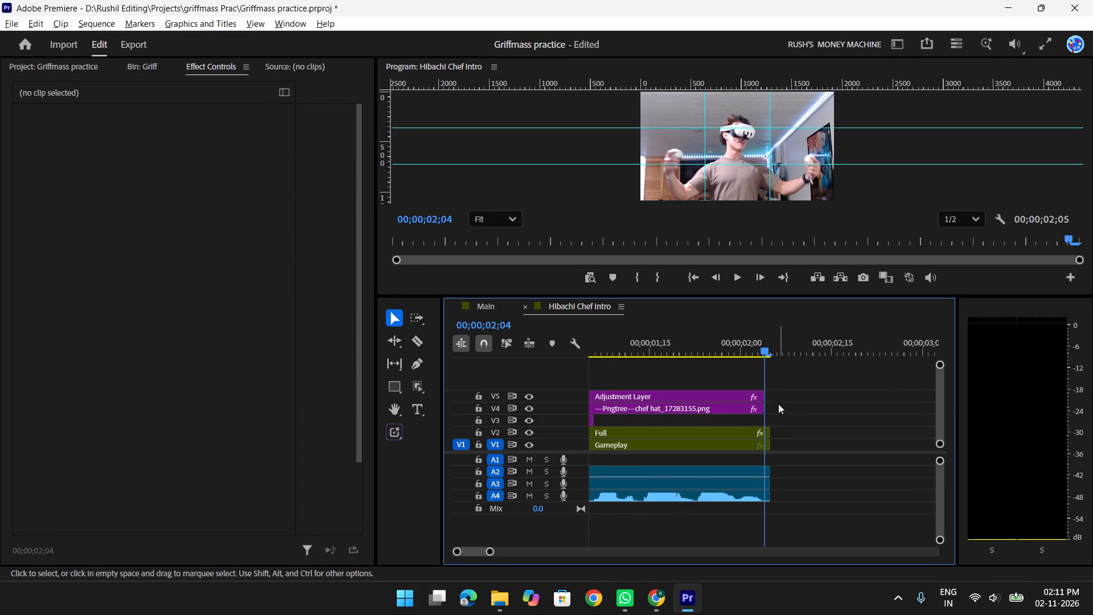
{"action": "key", "text": "space"}
{"action": "key", "text": "space"}
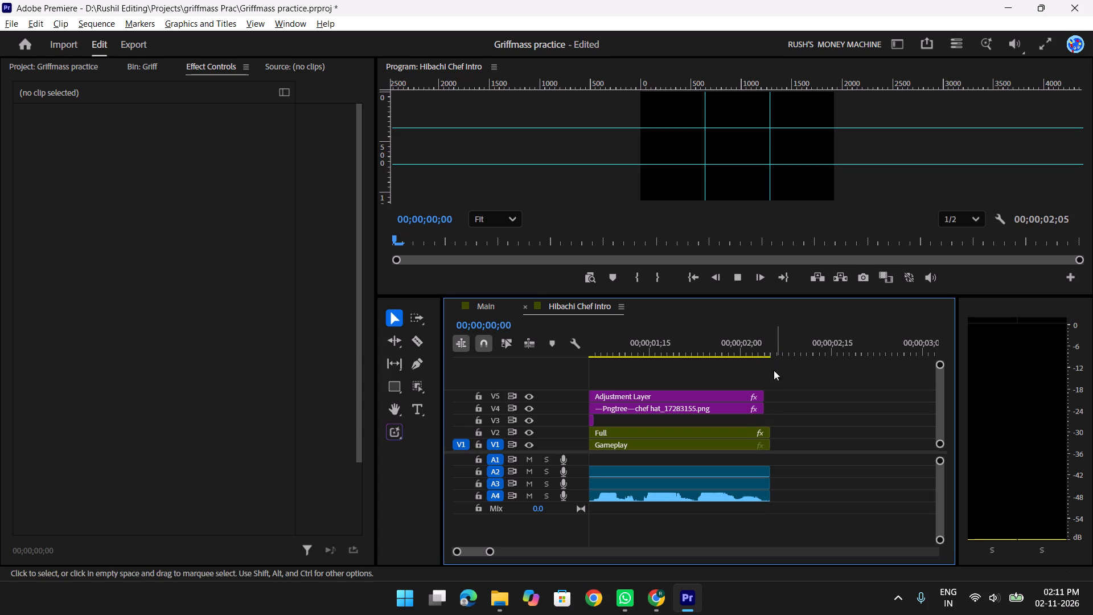
{"action": "left_click_drag", "start_coordinate": [765, 355], "coordinate": [774, 348]}
{"action": "left_click_drag", "start_coordinate": [772, 343], "coordinate": [767, 345]}
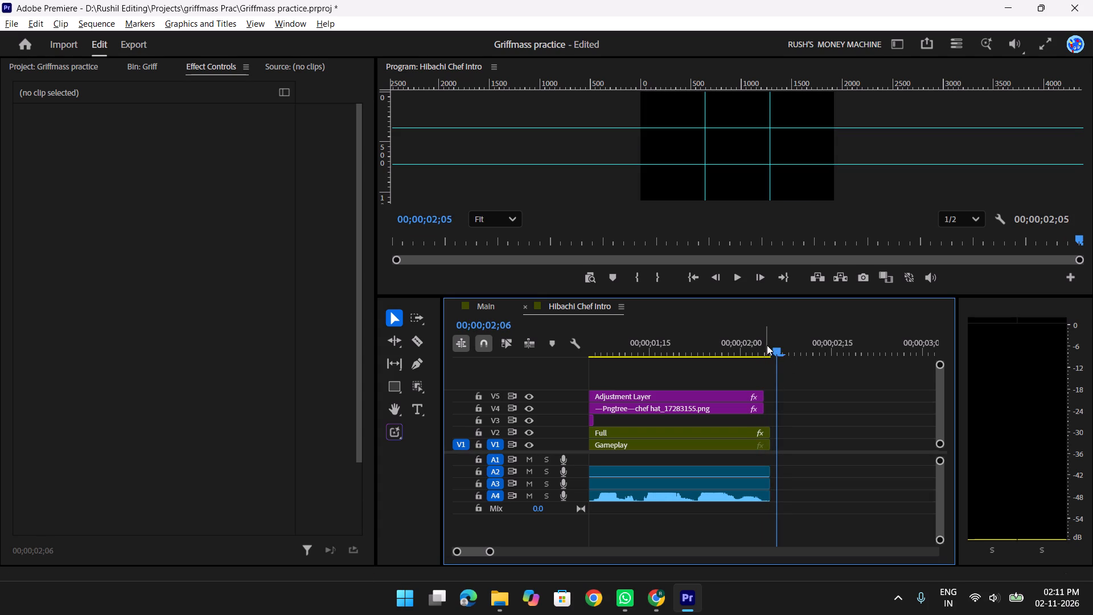
{"action": "left_click_drag", "start_coordinate": [767, 345], "coordinate": [762, 349]}
{"action": "left_click_drag", "start_coordinate": [765, 348], "coordinate": [770, 347]}
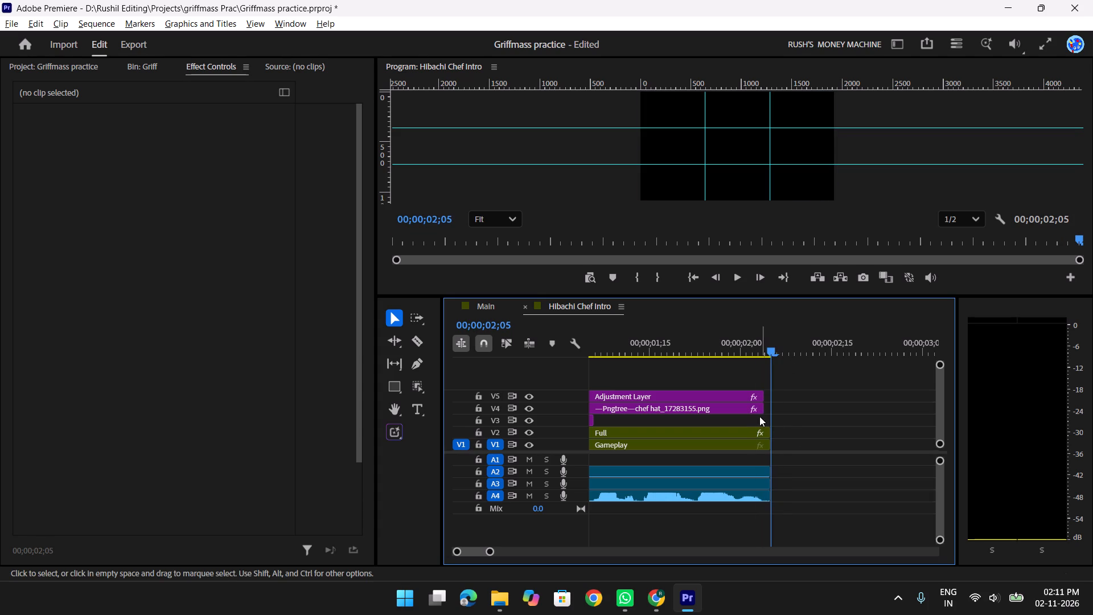
{"action": "left_click_drag", "start_coordinate": [754, 421], "coordinate": [742, 399]}
{"action": "left_click_drag", "start_coordinate": [759, 404], "coordinate": [770, 404]}
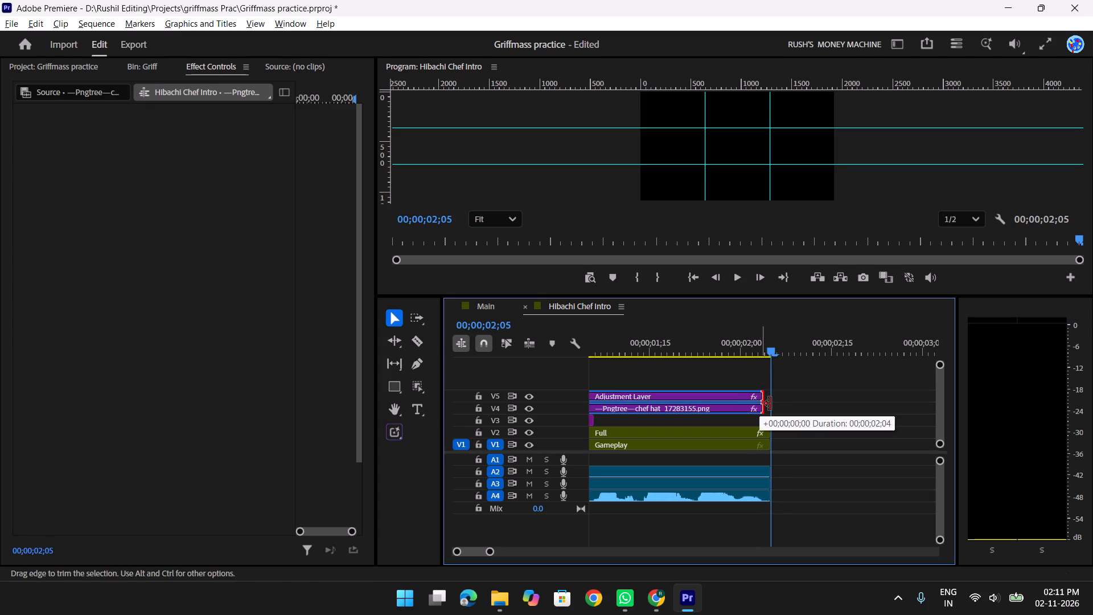
{"action": "left_click_drag", "start_coordinate": [770, 404], "coordinate": [767, 406]}
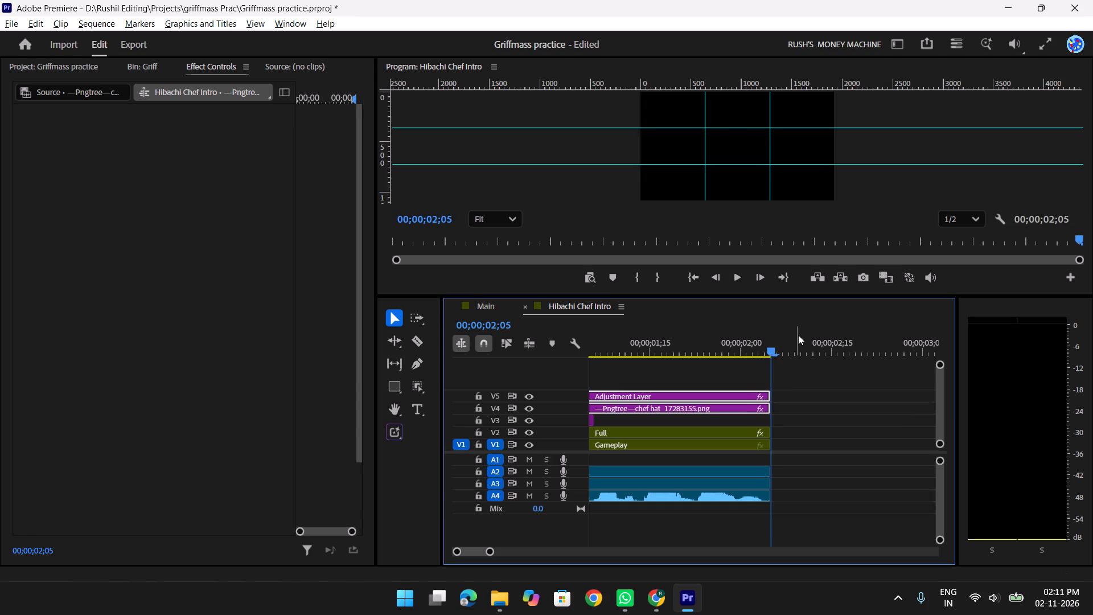
Play the Hibachi Chef Intro from the beginning to check how the chef hat follows the presenter's head.
{"action": "left_click_drag", "start_coordinate": [749, 342], "coordinate": [719, 346]}
{"action": "key", "text": "y"}
{"action": "key", "text": "y"}
{"action": "key", "text": "y"}
{"action": "key", "text": "y"}
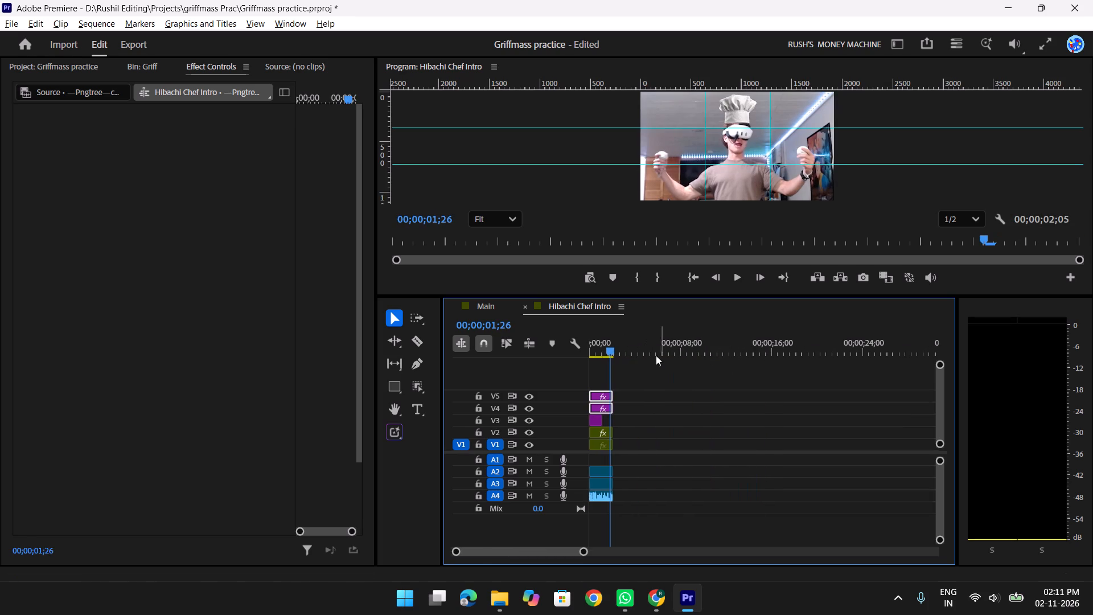
{"action": "left_click_drag", "start_coordinate": [610, 342], "coordinate": [433, 350]}
{"action": "type", "text": "ttttt"}
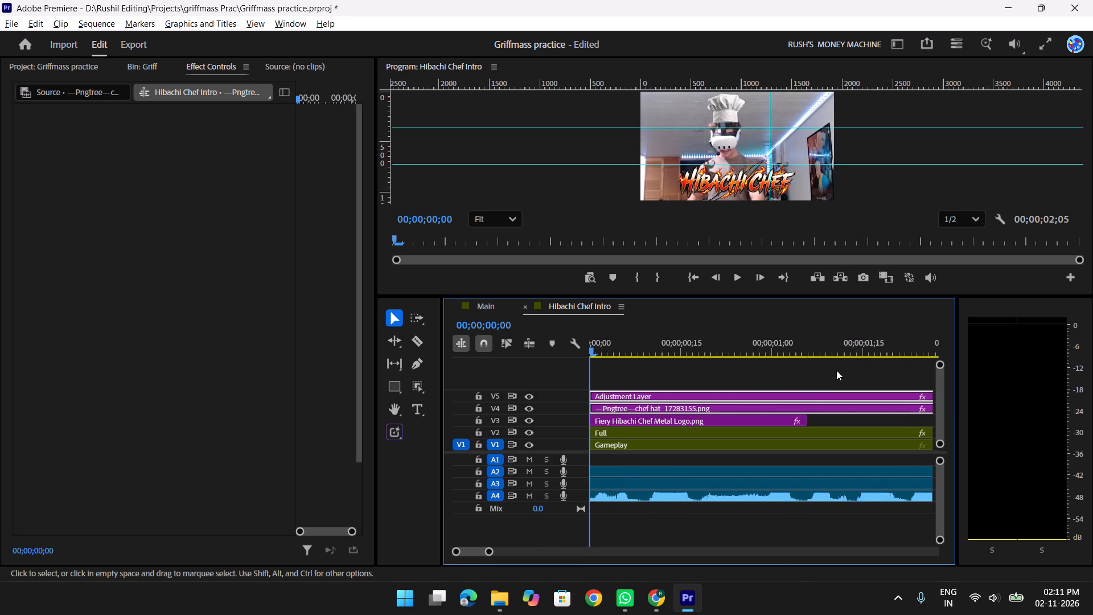
{"action": "key", "text": "space"}
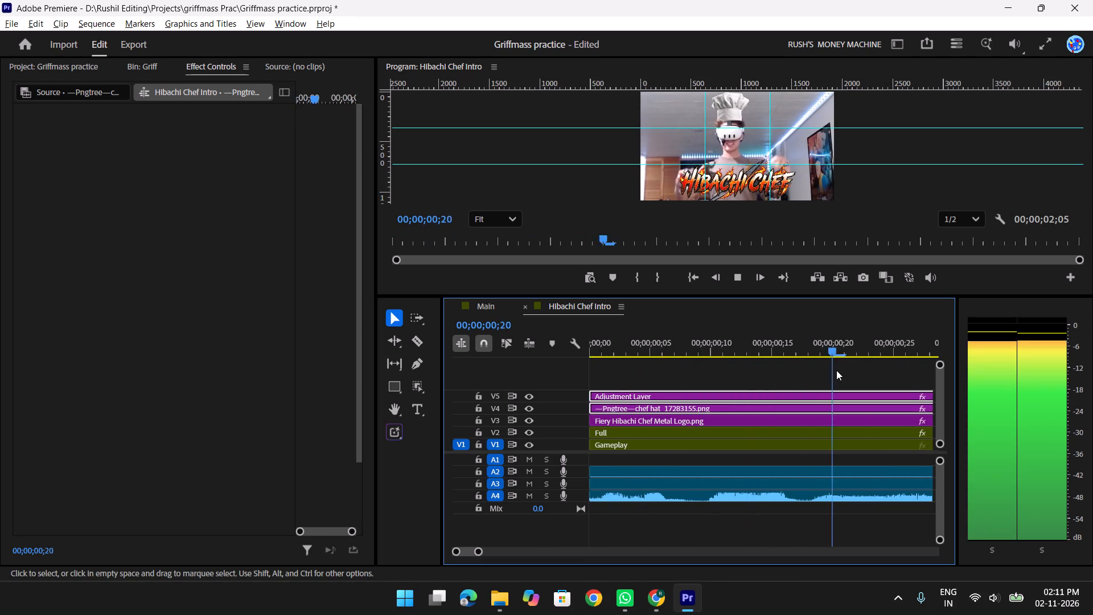
{"action": "key", "text": "space"}
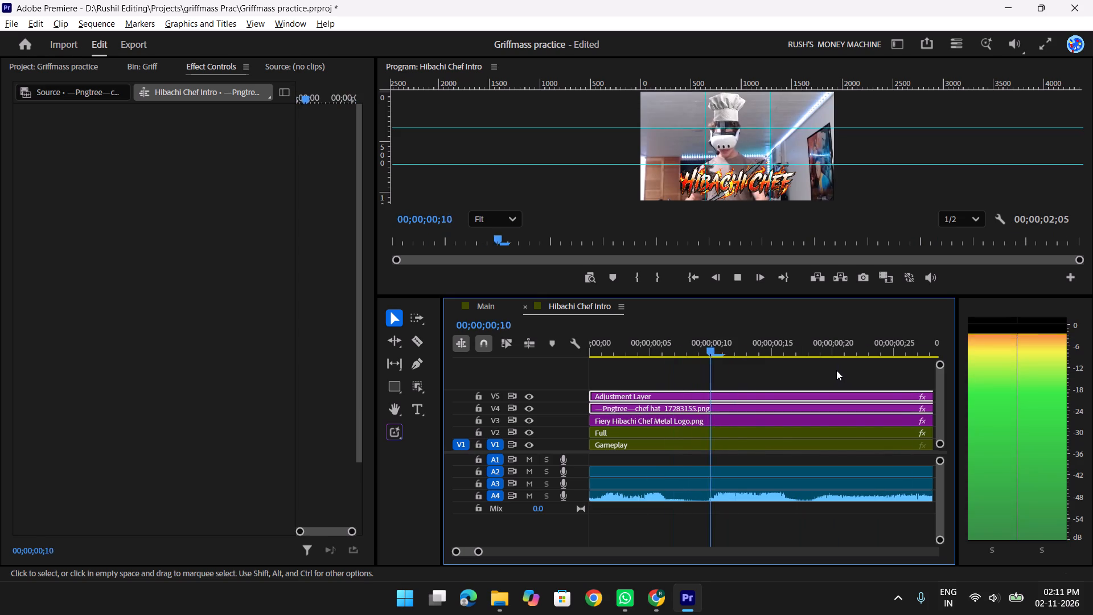
{"action": "key", "text": "space"}
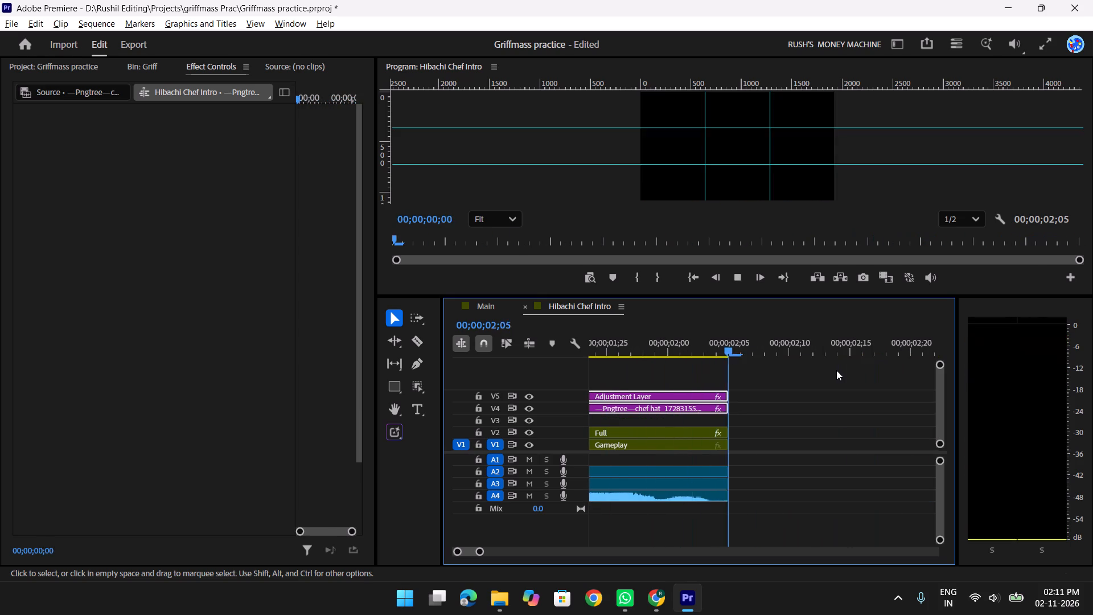
{"action": "key", "text": "space"}
{"action": "key", "text": "space"}
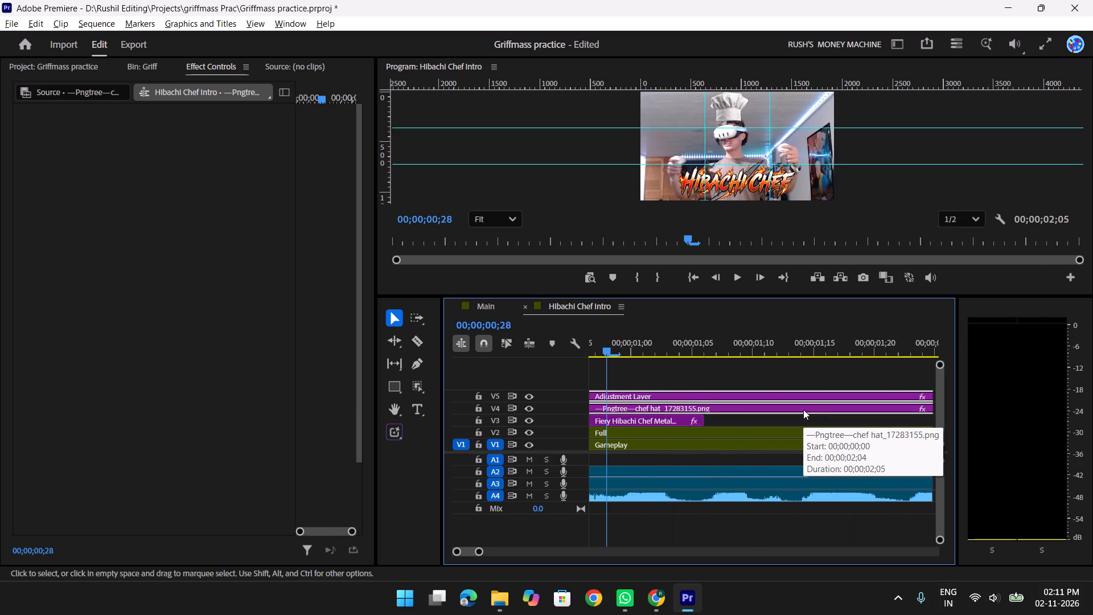
{"action": "key", "text": "space"}
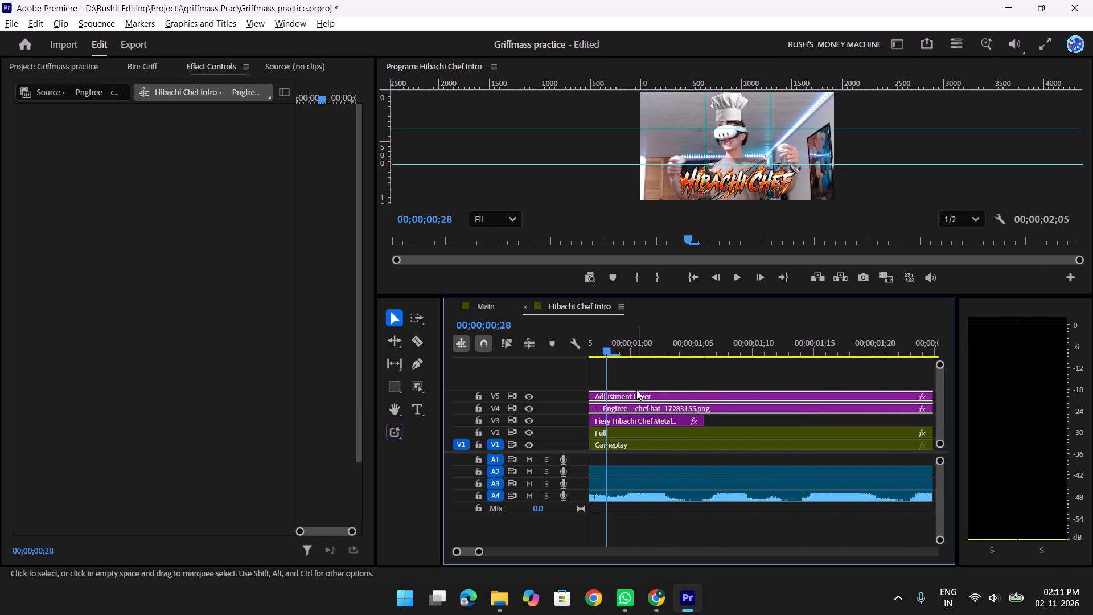
Select the chef hat clip, step through its Position keyframes around 00;00;00;18 and 00;00;00;29, and replay the intro to review its motion.
{"action": "left_click", "coordinate": [634, 401]}
{"action": "left_click", "coordinate": [628, 411]}
{"action": "left_click", "coordinate": [635, 440]}
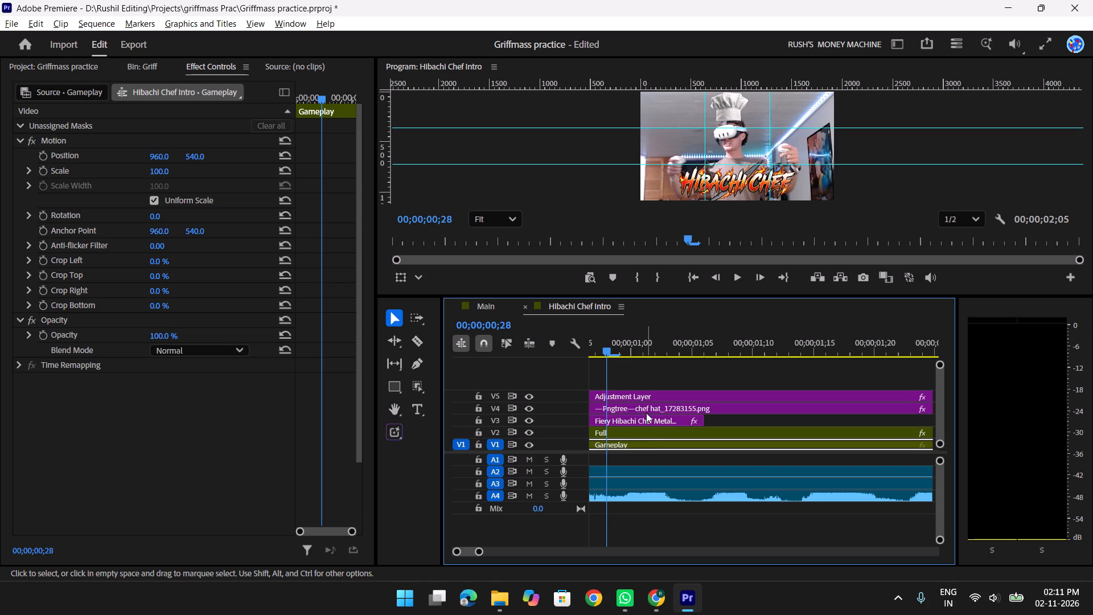
{"action": "left_click", "coordinate": [646, 411]}
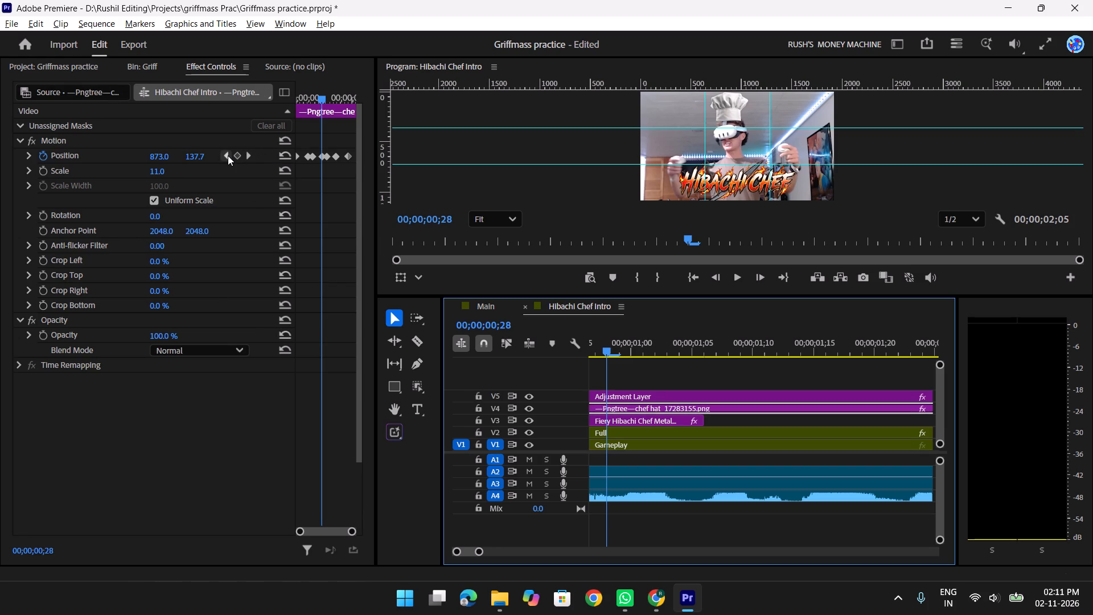
{"action": "left_click", "coordinate": [228, 155]}
{"action": "left_click", "coordinate": [249, 155]}
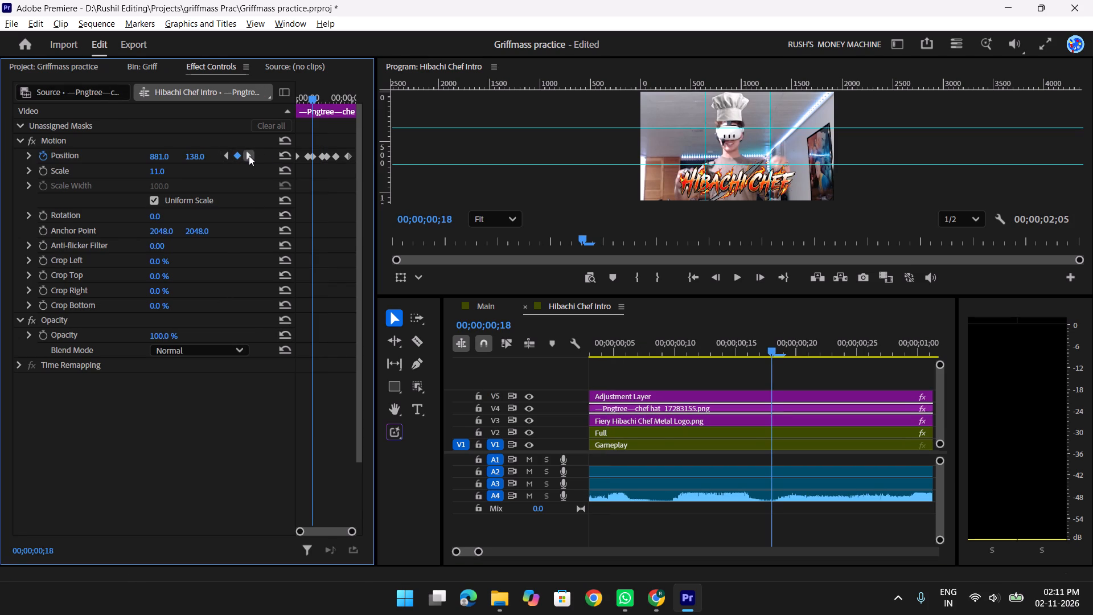
{"action": "key", "text": "space"}
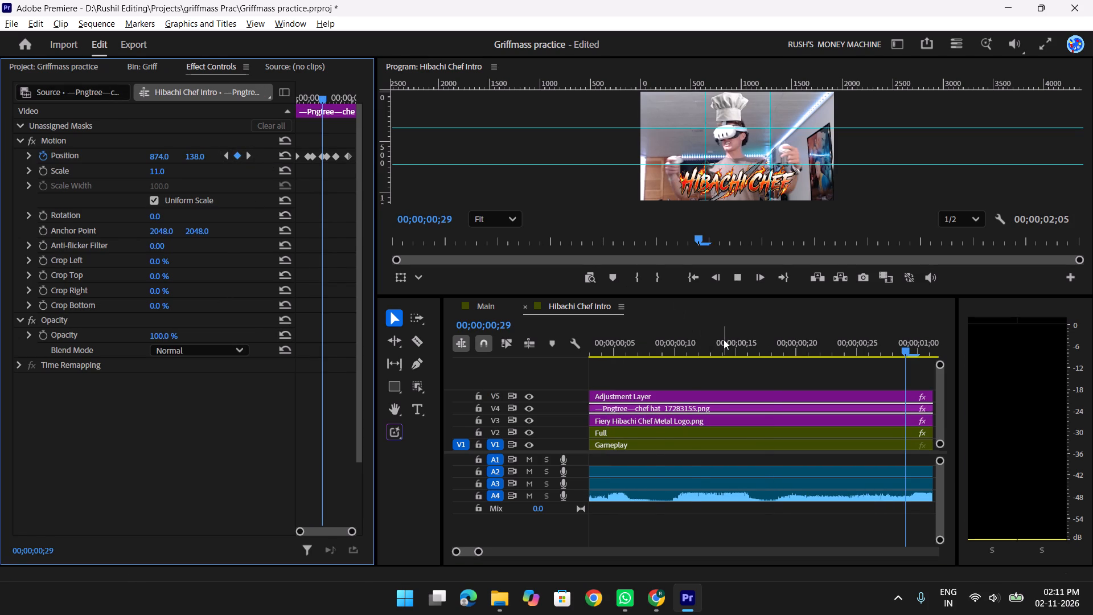
{"action": "key", "text": "space"}
{"action": "key", "text": "space"}
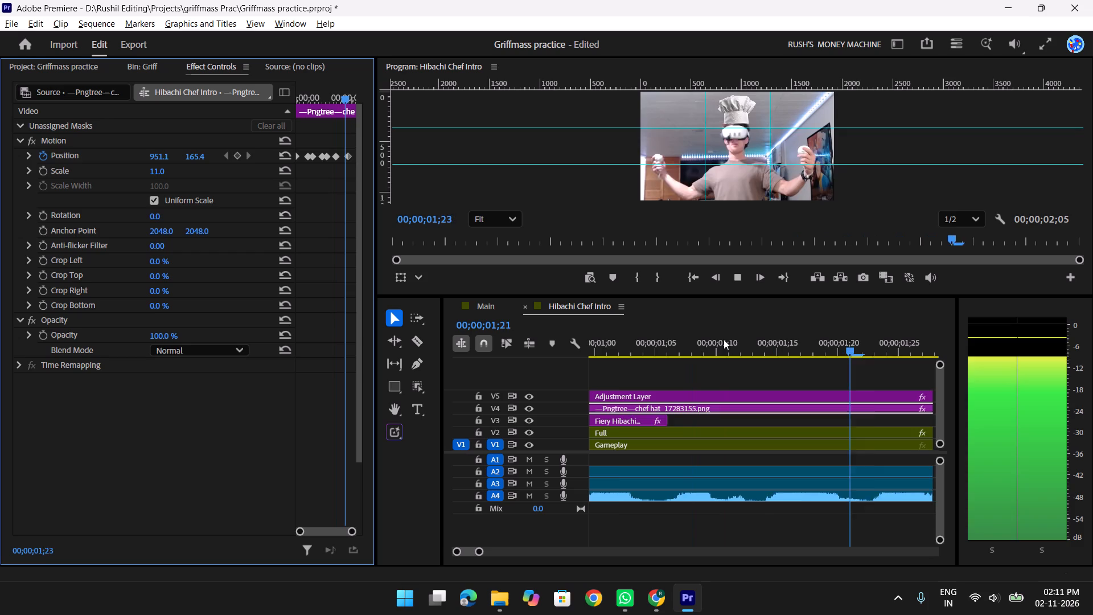
{"action": "key", "text": "space"}
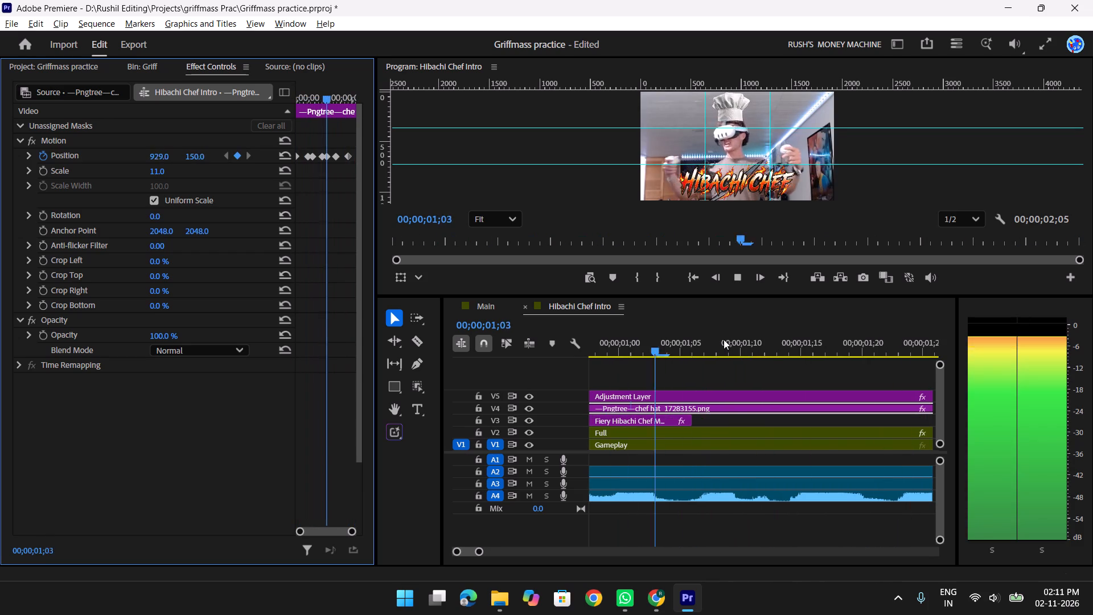
{"action": "key", "text": "space"}
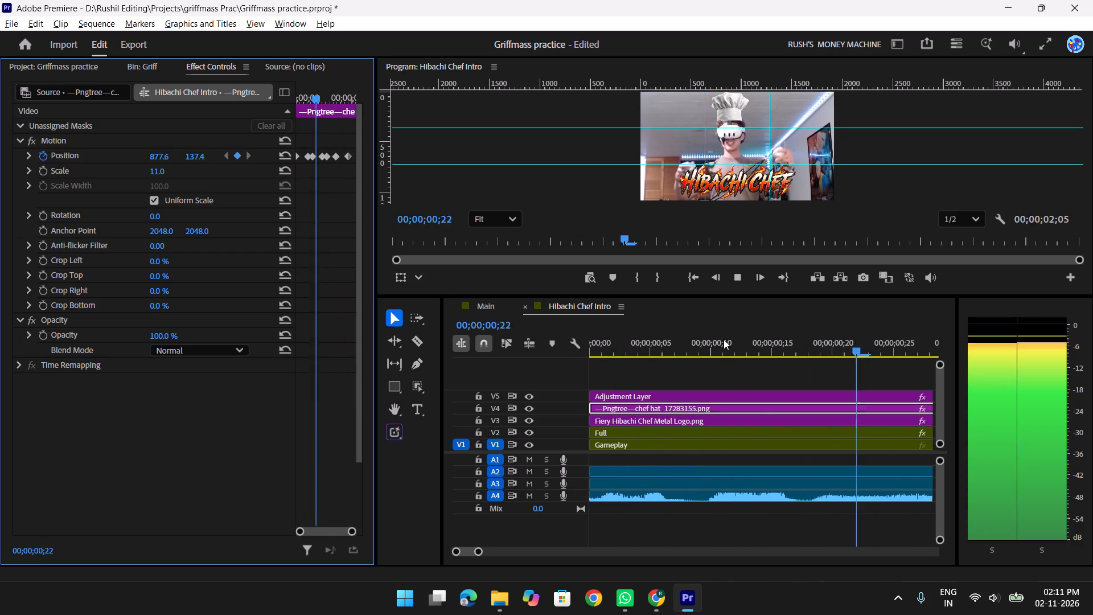
{"action": "key", "text": "y"}
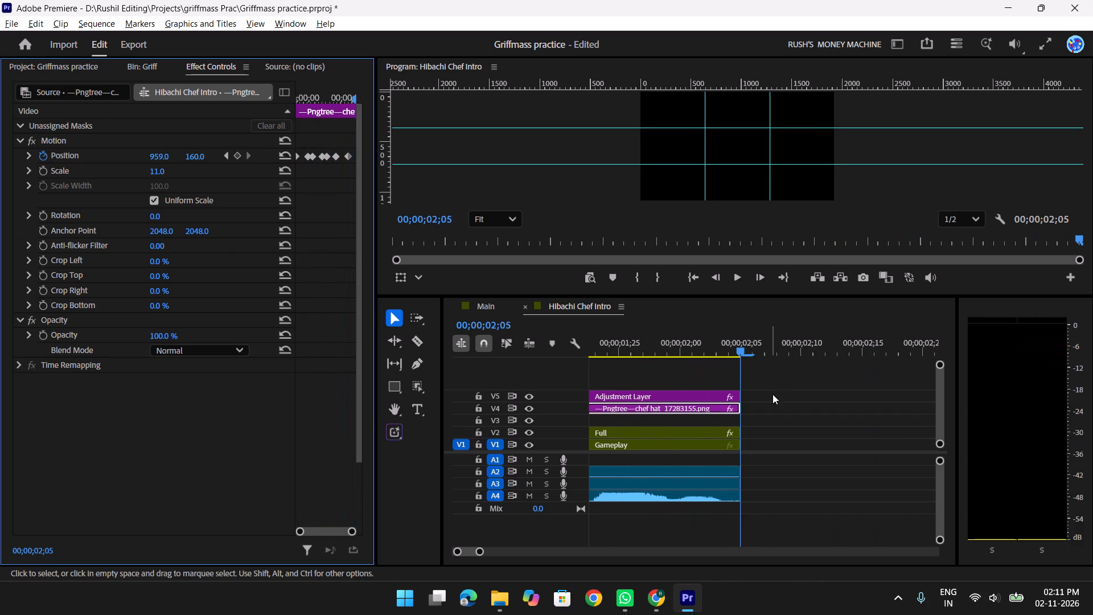
{"action": "key", "text": "y"}
{"action": "key", "text": "y"}
{"action": "key", "text": "y"}
{"action": "left_click", "coordinate": [786, 387]}
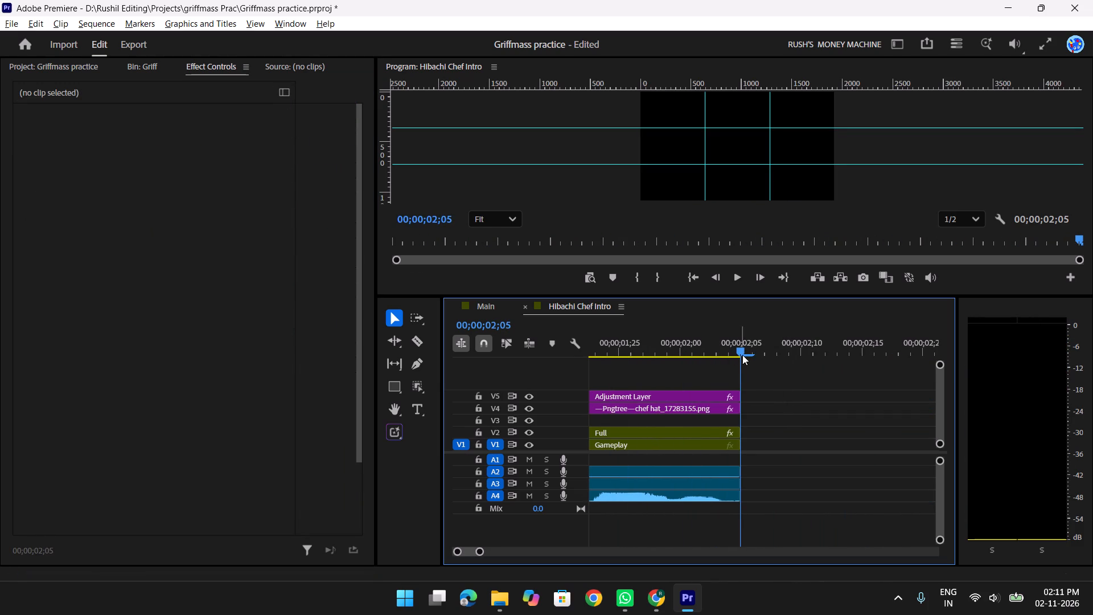
Replay the Hibachi Chef Intro from the beginning to 00;00;02;05 to review the chef hat's motion.
{"action": "left_click_drag", "start_coordinate": [727, 348], "coordinate": [474, 331]}
{"action": "type", "text": "yyy"}
{"action": "left_click_drag", "start_coordinate": [608, 346], "coordinate": [543, 349]}
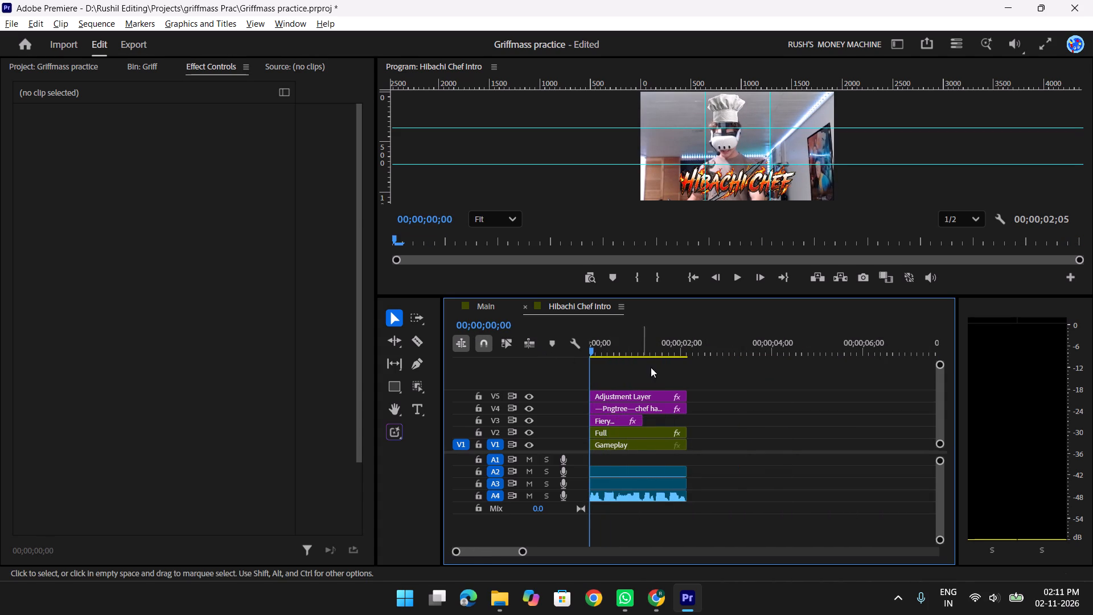
{"action": "key", "text": "space"}
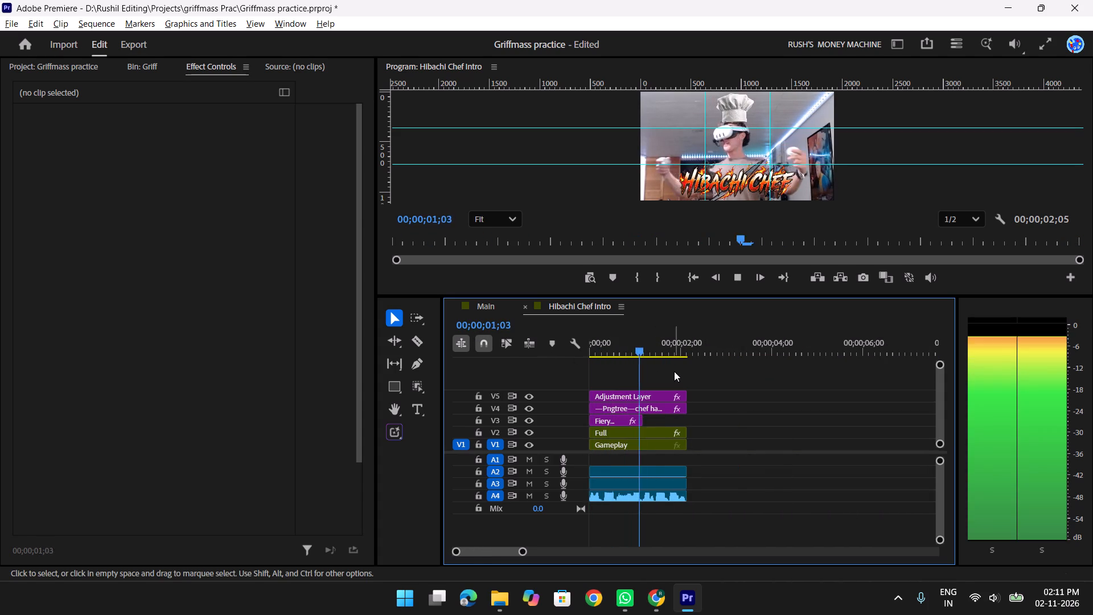
{"action": "key", "text": "space"}
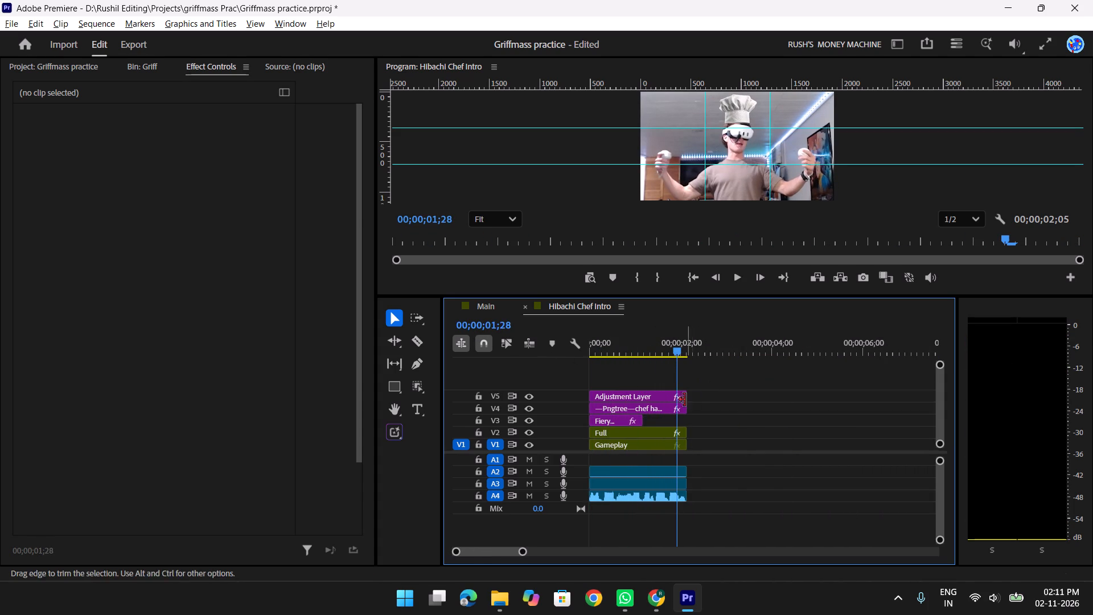
{"action": "key", "text": "space"}
{"action": "key", "text": "space"}
Delete the Adjustment Layer clip from track V5 of the Hibachi Chef Intro sequence.
{"action": "left_click", "coordinate": [645, 396]}
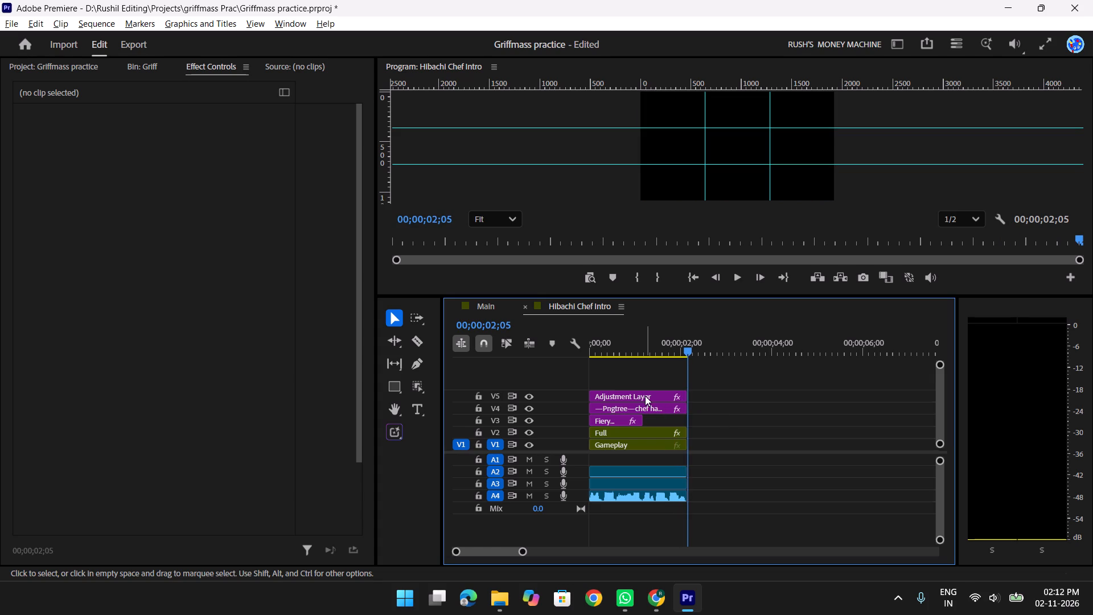
{"action": "key", "text": "Delete"}
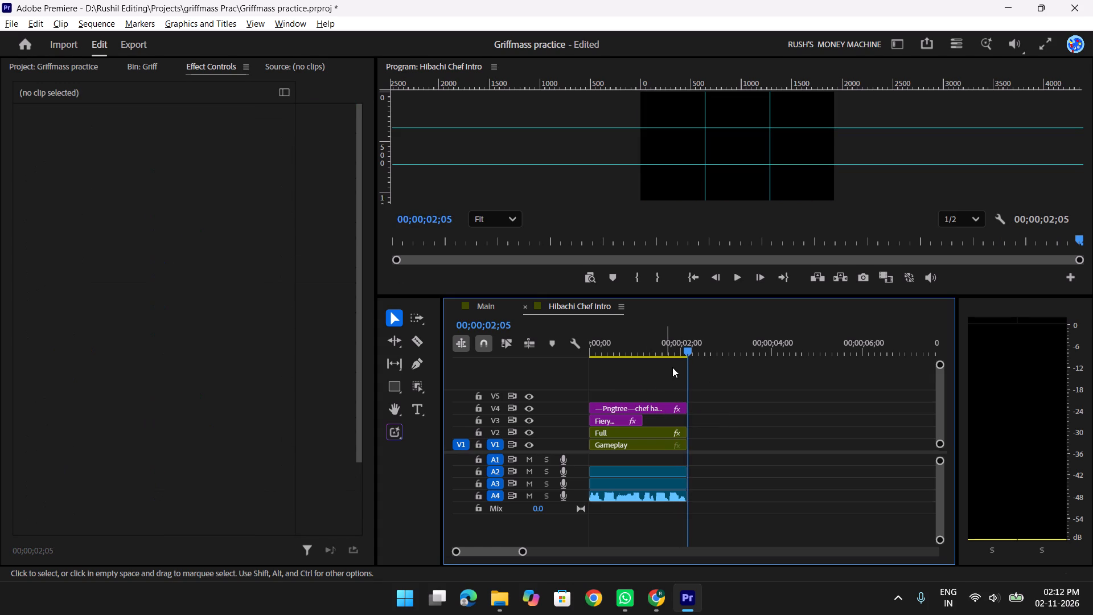
Play and scrub through the Hibachi Chef Intro several times to review it without the Adjustment Layer.
{"action": "left_click_drag", "start_coordinate": [689, 348], "coordinate": [530, 349]}
{"action": "key", "text": "space"}
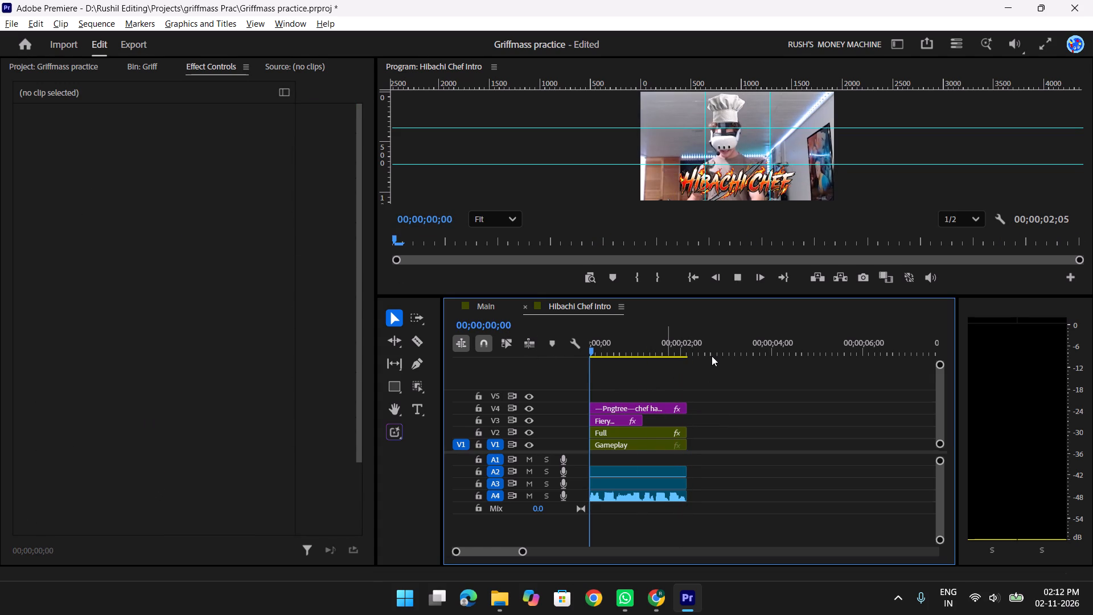
{"action": "key", "text": "space"}
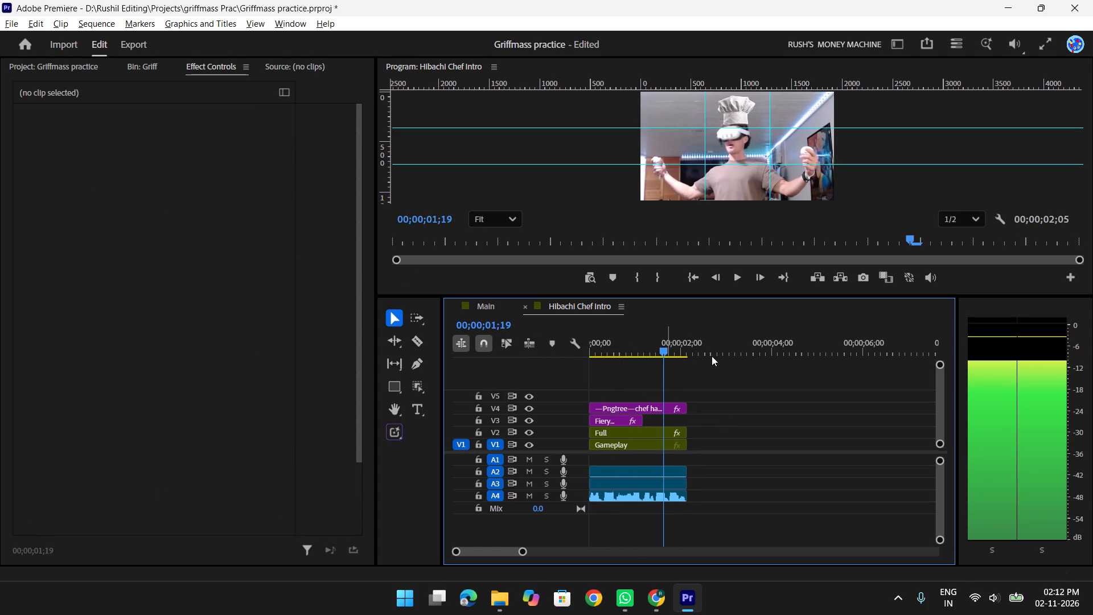
{"action": "key", "text": "space"}
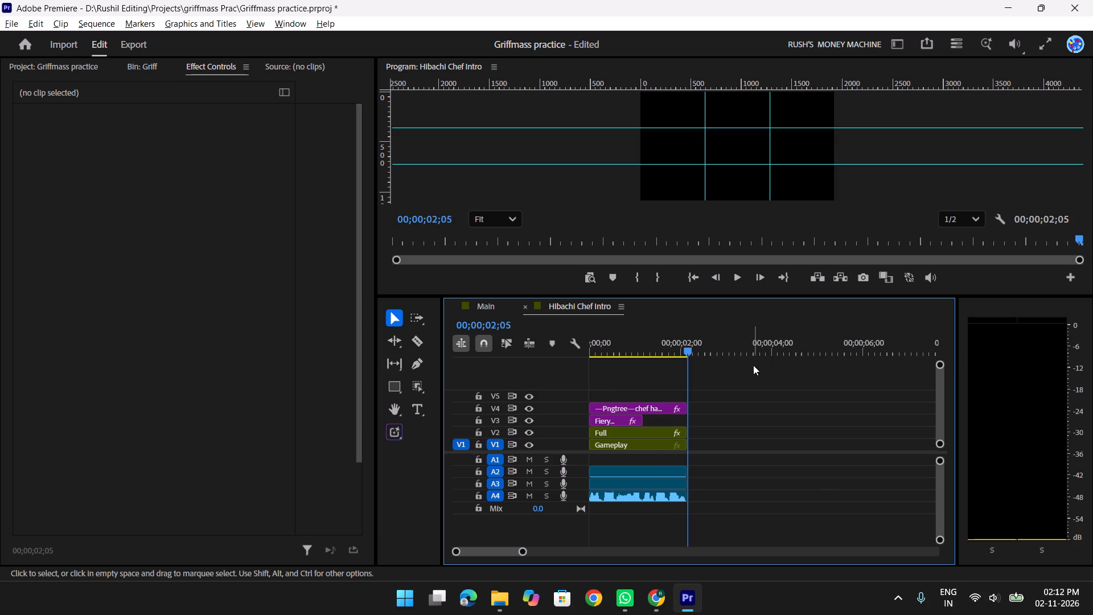
{"action": "left_click_drag", "start_coordinate": [679, 345], "coordinate": [519, 335]}
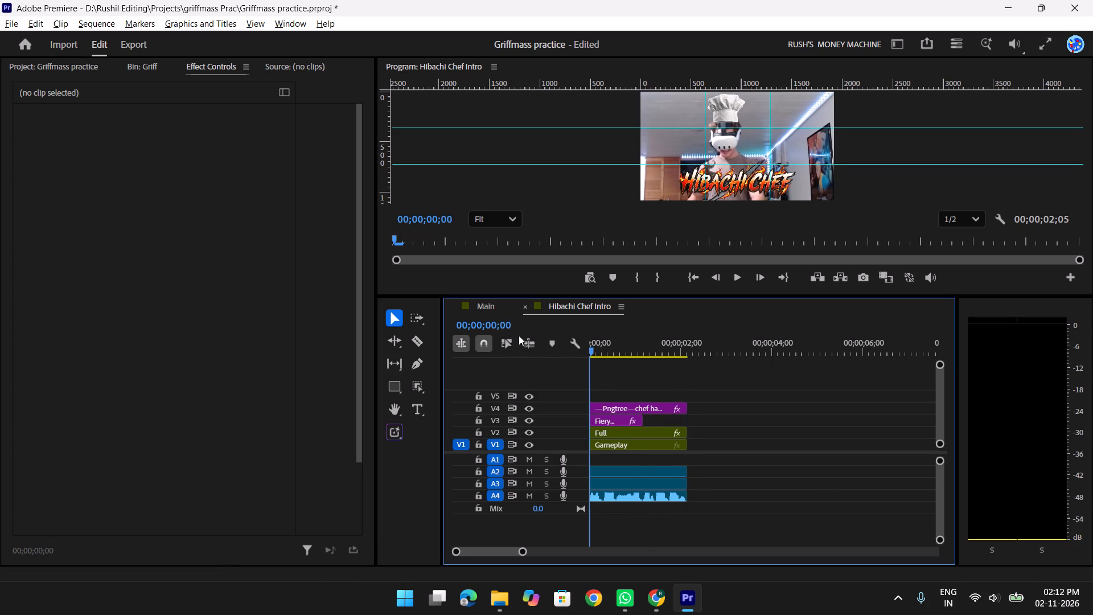
{"action": "left_click_drag", "start_coordinate": [519, 335], "coordinate": [599, 338]}
{"action": "left_click_drag", "start_coordinate": [598, 343], "coordinate": [603, 344]}
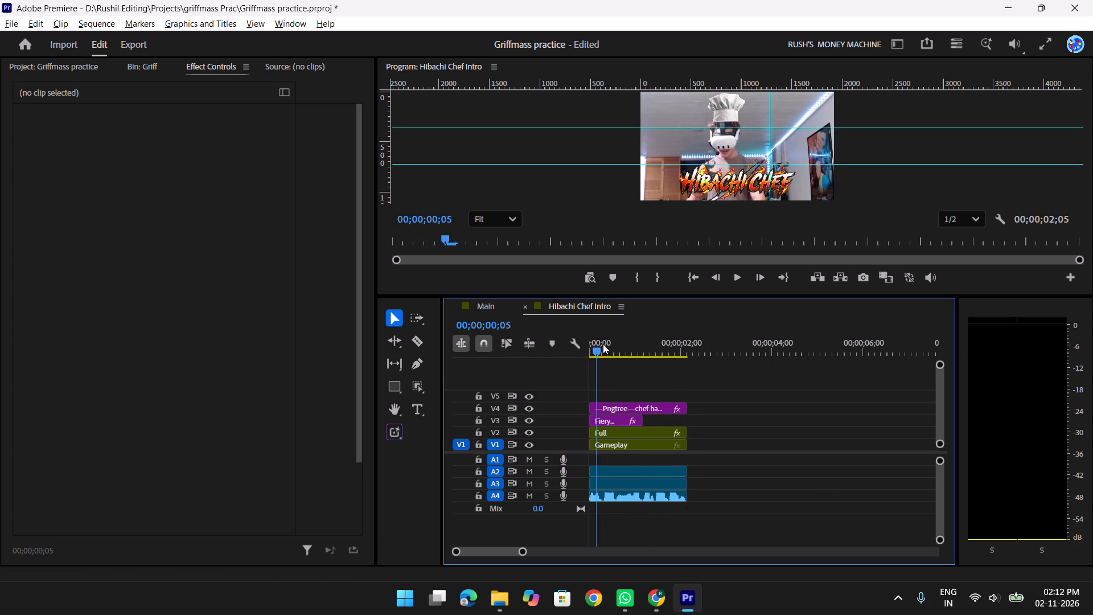
{"action": "left_click_drag", "start_coordinate": [603, 344], "coordinate": [709, 343]}
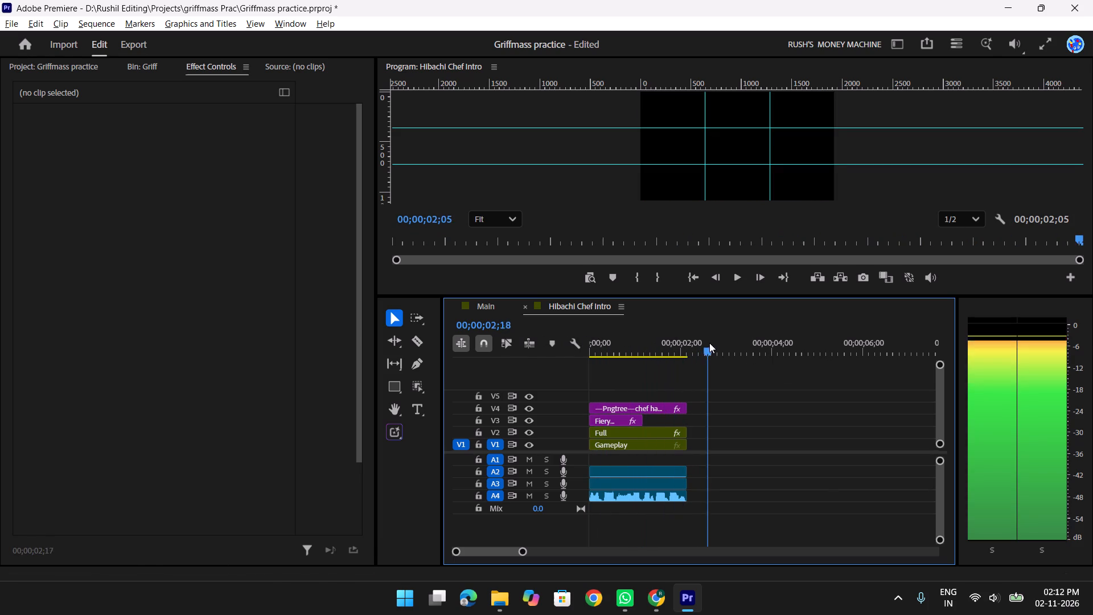
{"action": "left_click_drag", "start_coordinate": [709, 343], "coordinate": [616, 349]}
{"action": "key", "text": "space"}
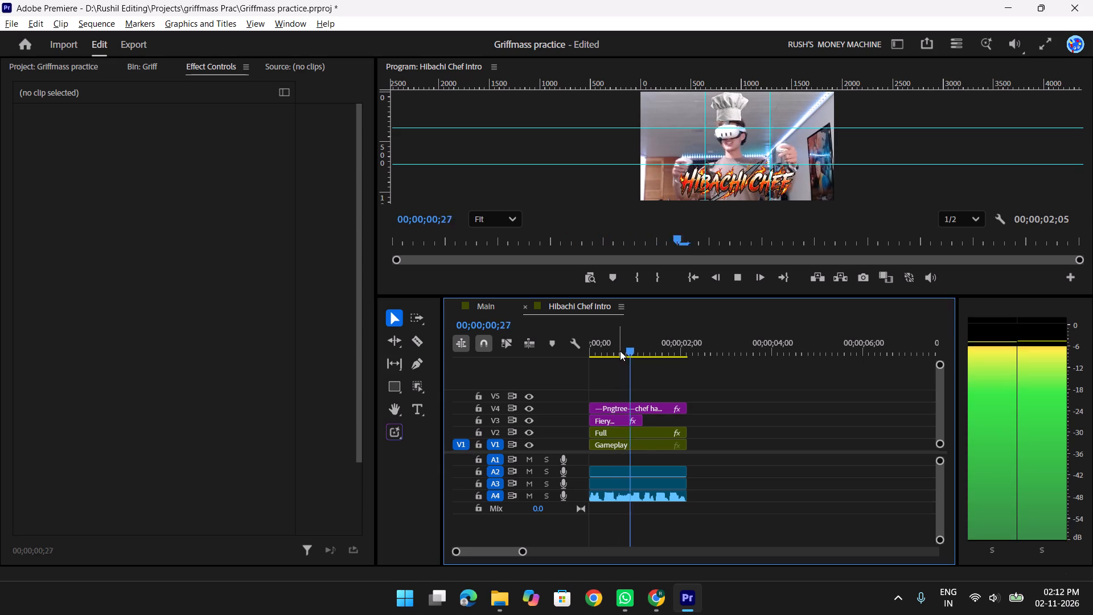
{"action": "key", "text": "space"}
{"action": "key", "text": "space"}
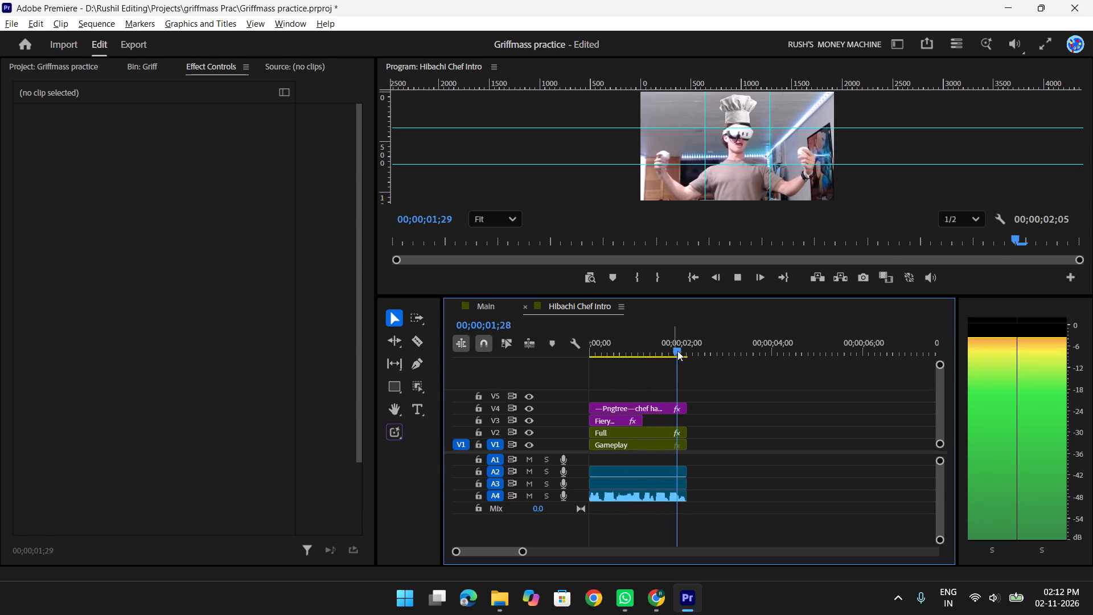
{"action": "key", "text": "space"}
{"action": "key", "text": "space"}
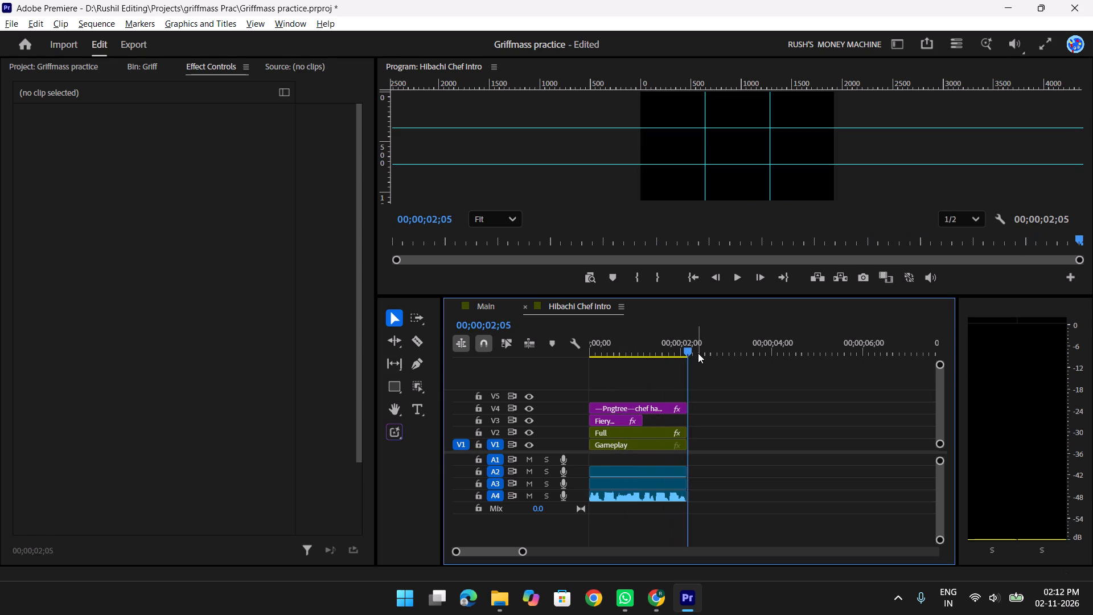
{"action": "key", "text": "space"}
{"action": "key", "text": "space"}
Switch to the assets folder in File Explorer and look through the other open windows.
{"action": "key", "text": "alt+Tab"}
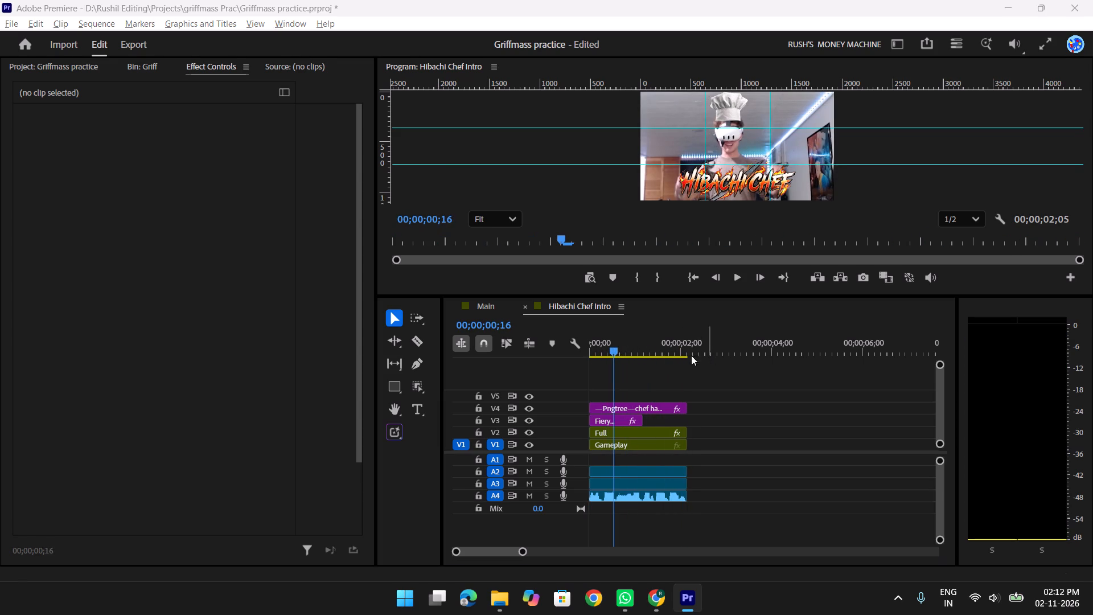
{"action": "left_click", "coordinate": [447, 314]}
{"action": "key", "text": "alt+Tab"}
{"action": "key", "text": "alt+Tab"}
{"action": "key", "text": "alt+Tab"}
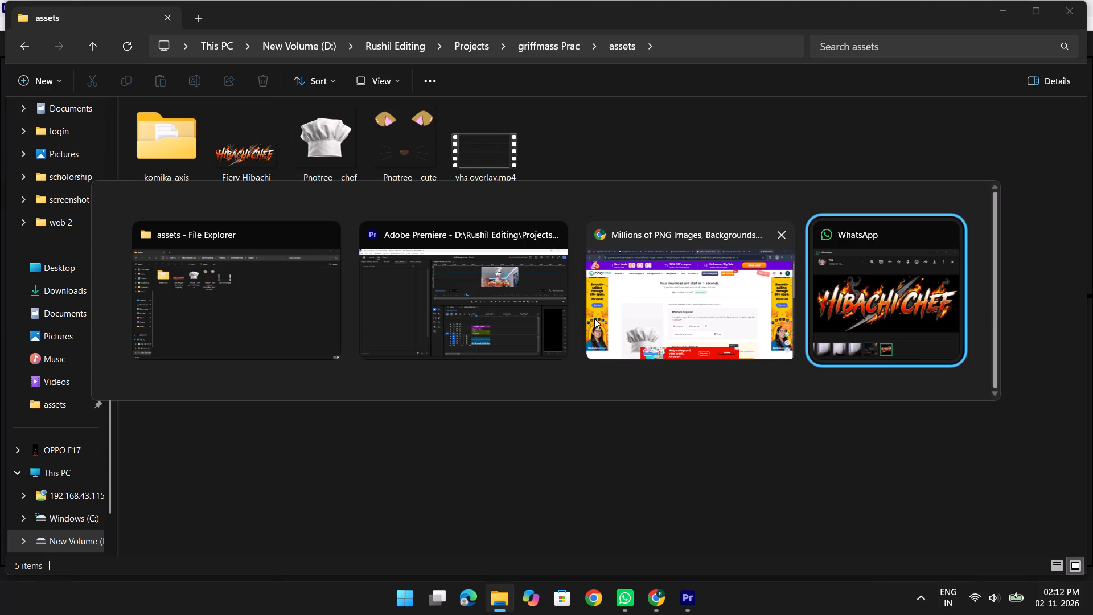
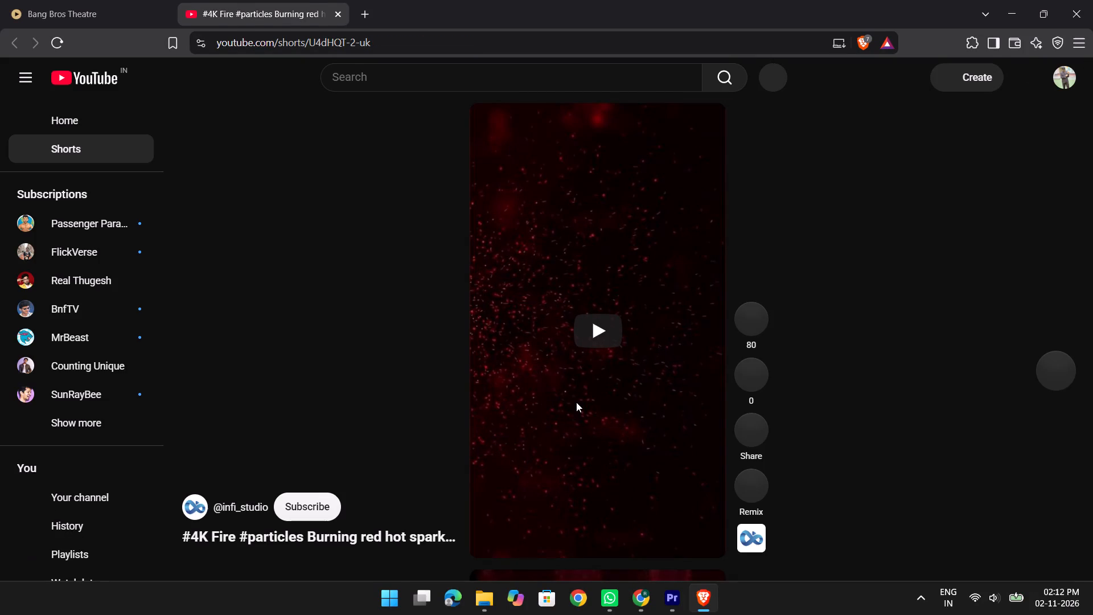
Copy the share link of the red fire particles YouTube Short.
{"action": "left_click", "coordinate": [754, 432], "text": "alt"}
{"action": "scroll", "coordinate": [666, 307], "scroll_direction": "down", "scroll_amount": 1, "text": "alt"}
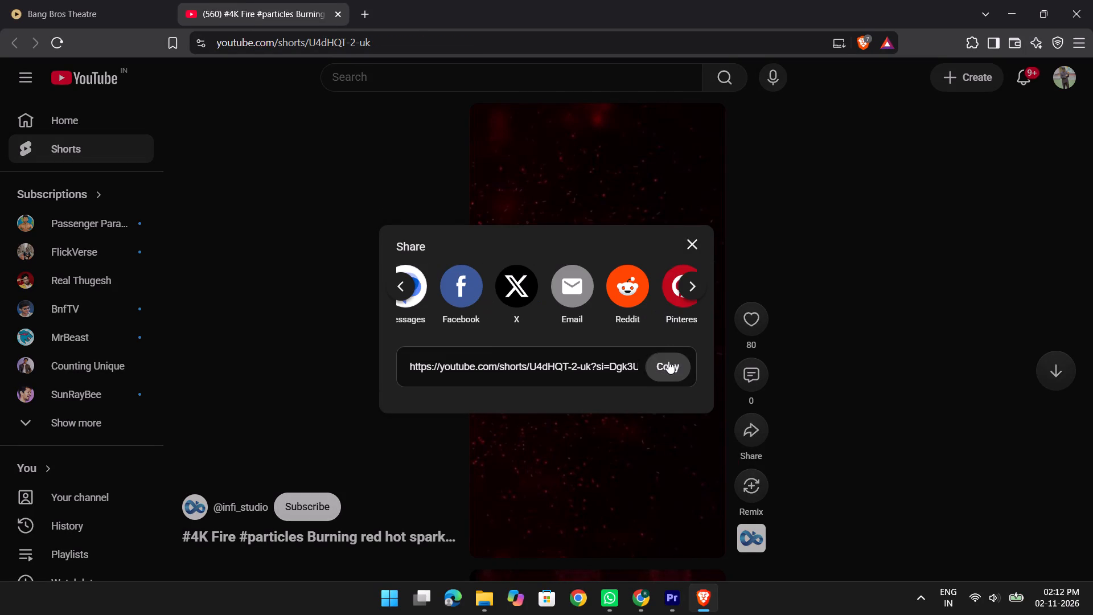
{"action": "left_click", "coordinate": [669, 362], "text": "alt"}
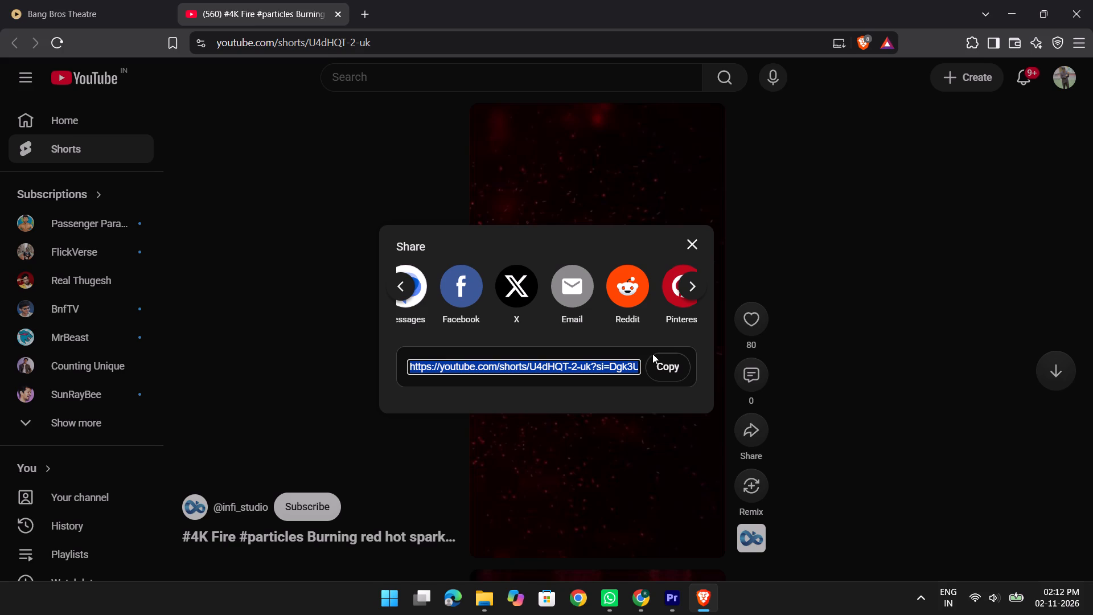
{"action": "left_click", "coordinate": [676, 362], "text": "alt"}
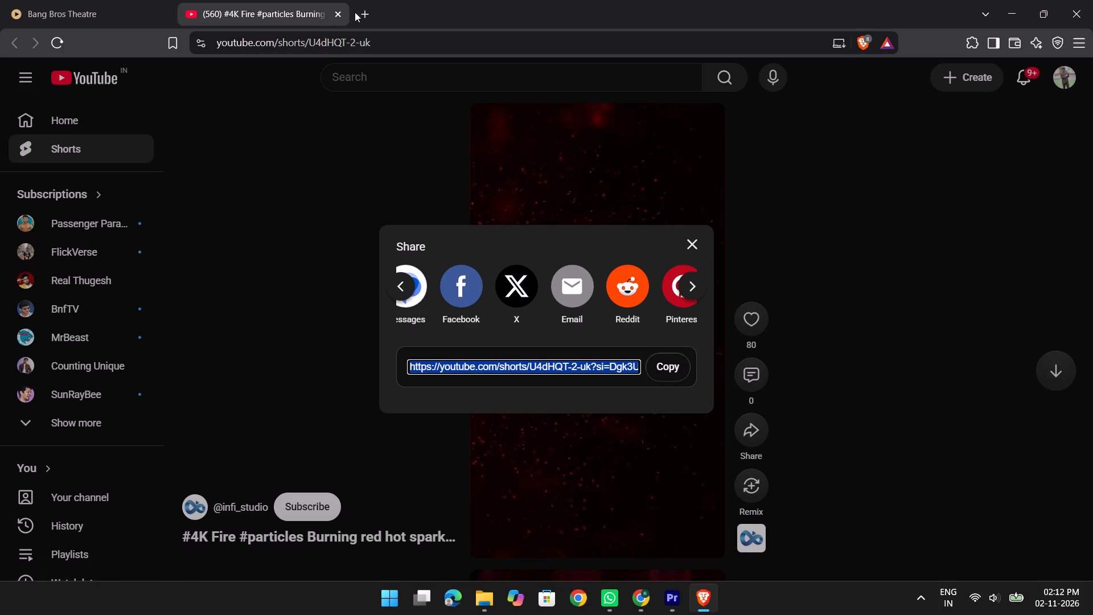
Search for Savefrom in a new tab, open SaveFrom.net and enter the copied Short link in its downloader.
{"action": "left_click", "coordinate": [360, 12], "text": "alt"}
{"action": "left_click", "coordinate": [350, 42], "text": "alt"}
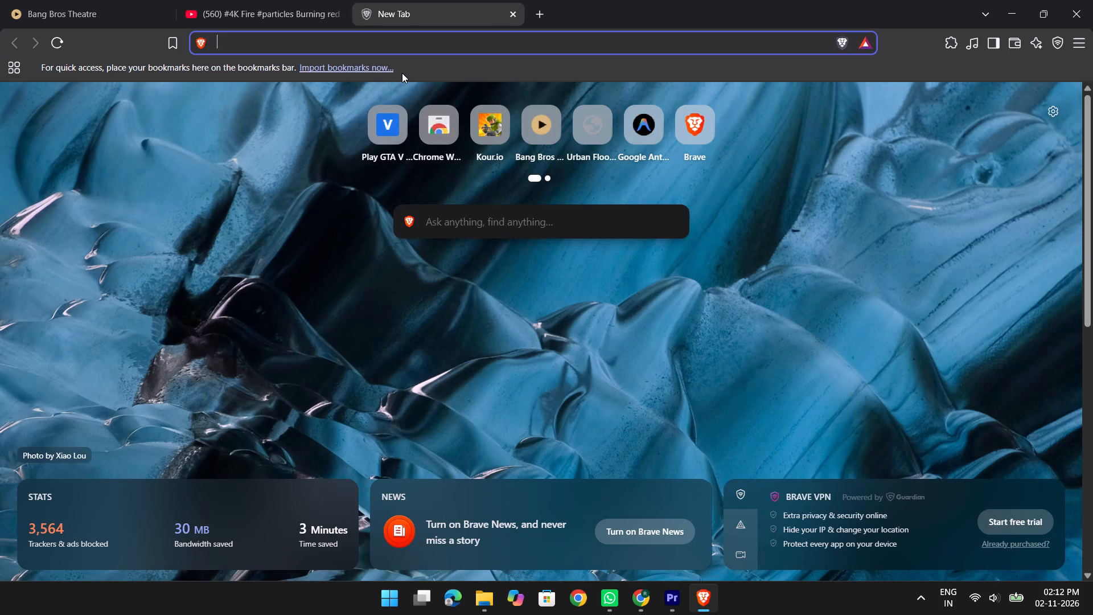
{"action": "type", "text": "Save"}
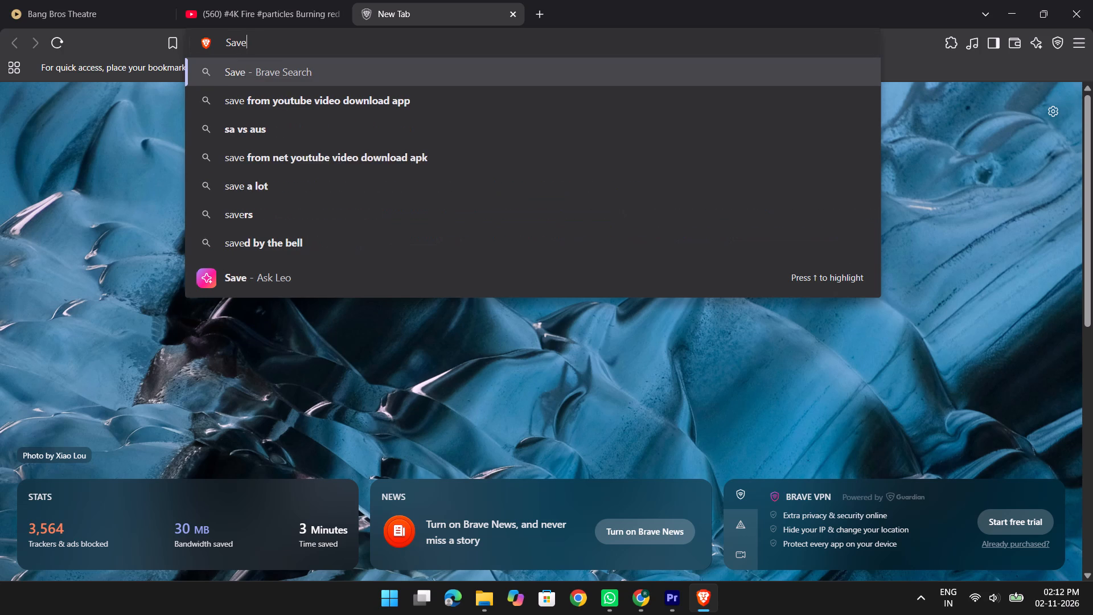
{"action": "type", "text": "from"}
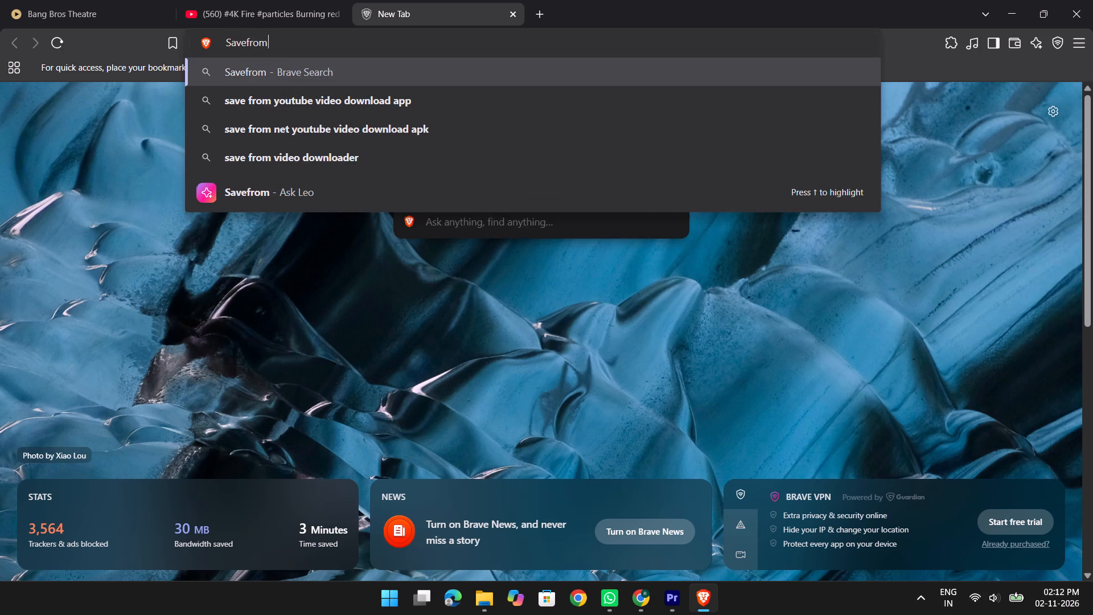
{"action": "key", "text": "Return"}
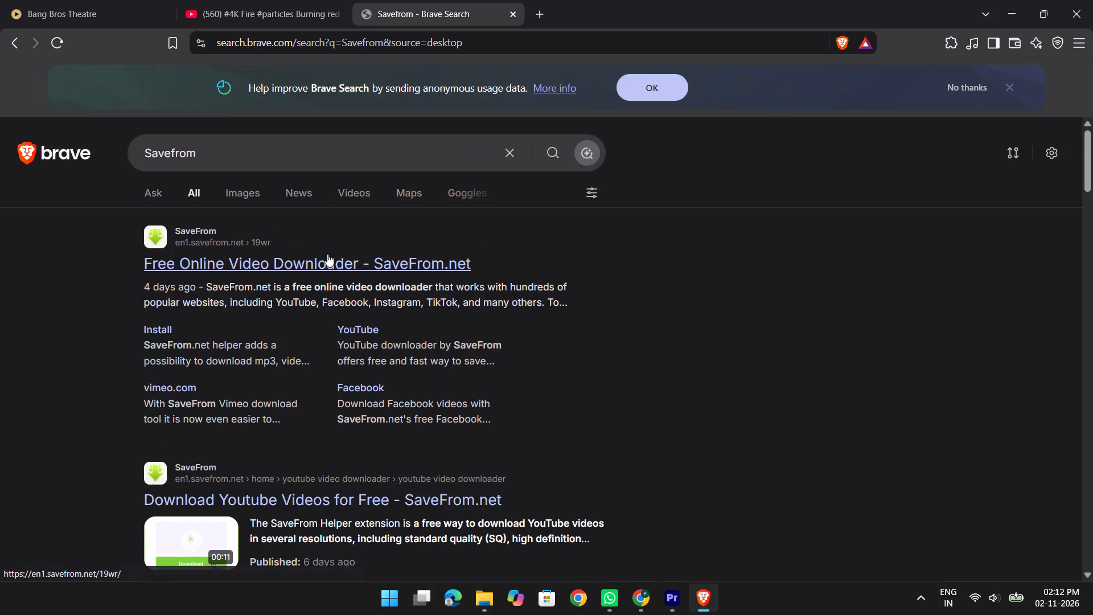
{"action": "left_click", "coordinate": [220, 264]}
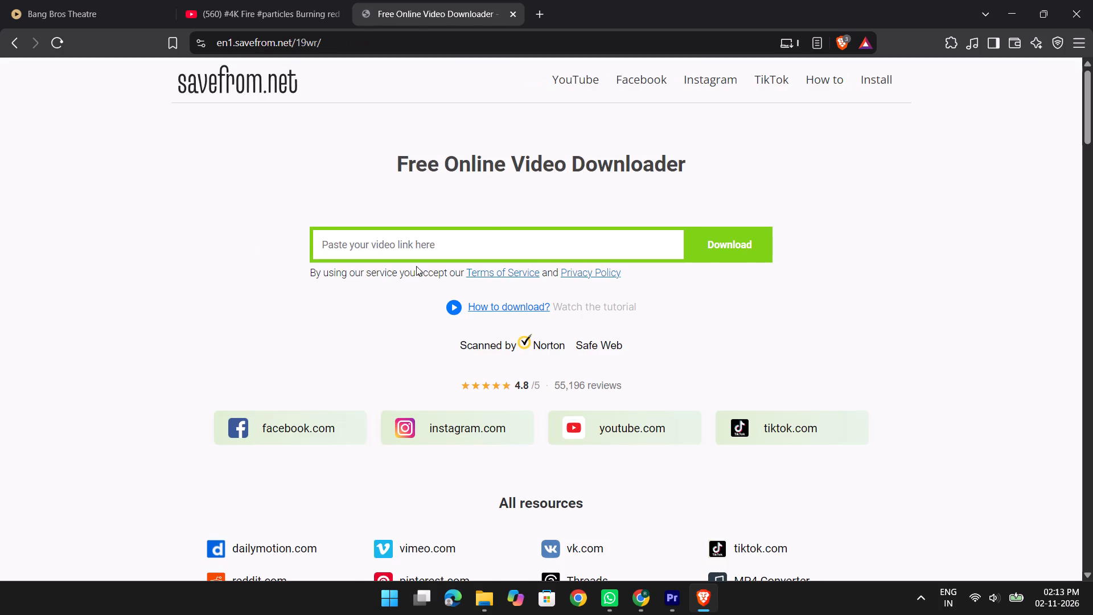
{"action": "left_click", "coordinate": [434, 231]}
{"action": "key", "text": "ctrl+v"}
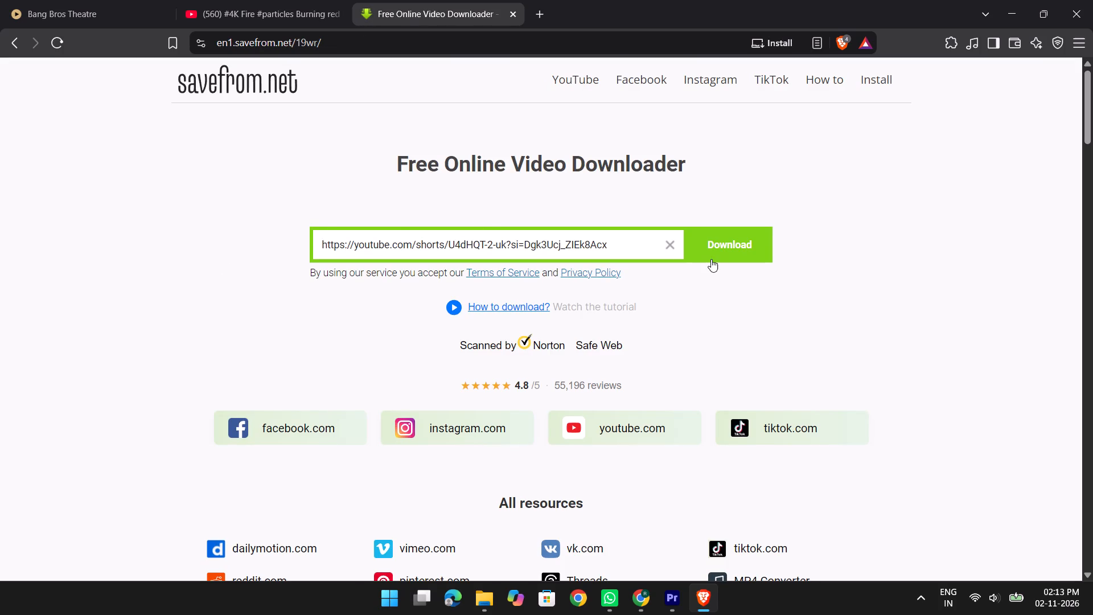
{"action": "key", "text": "alt+Tab"}
{"action": "key", "text": "alt+Tab"}
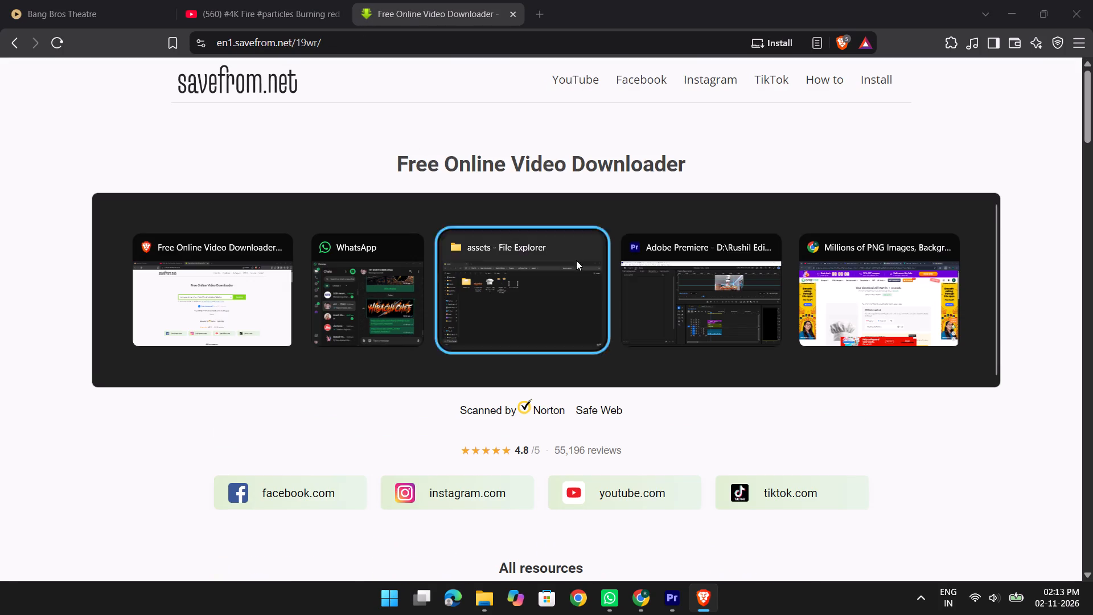
{"action": "key", "text": "alt+Tab"}
{"action": "left_click", "coordinate": [892, 305], "text": "alt"}
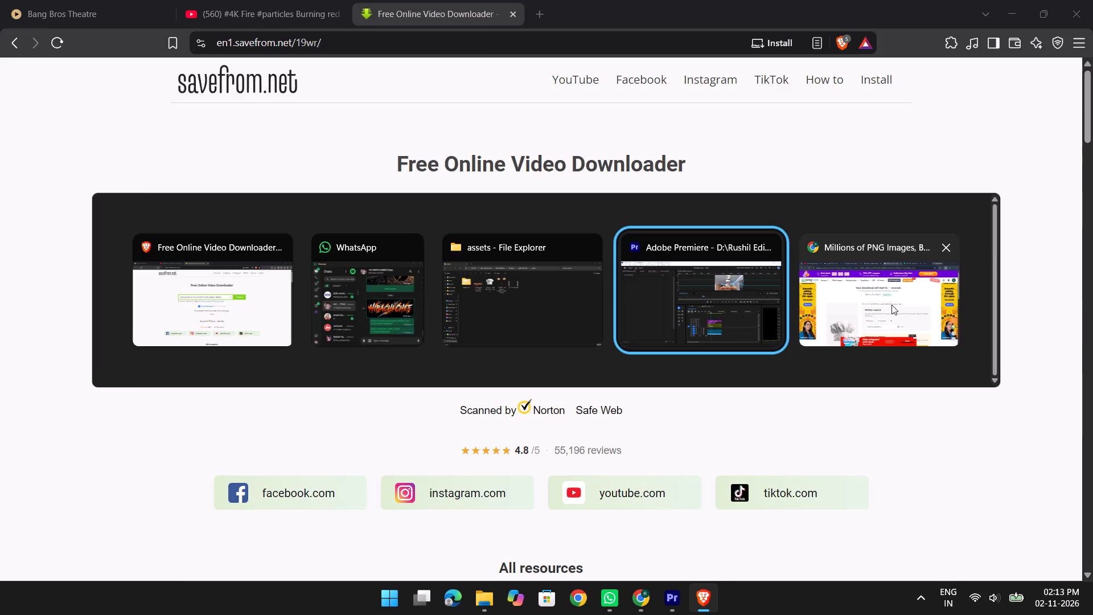
{"action": "left_click", "coordinate": [556, 18]}
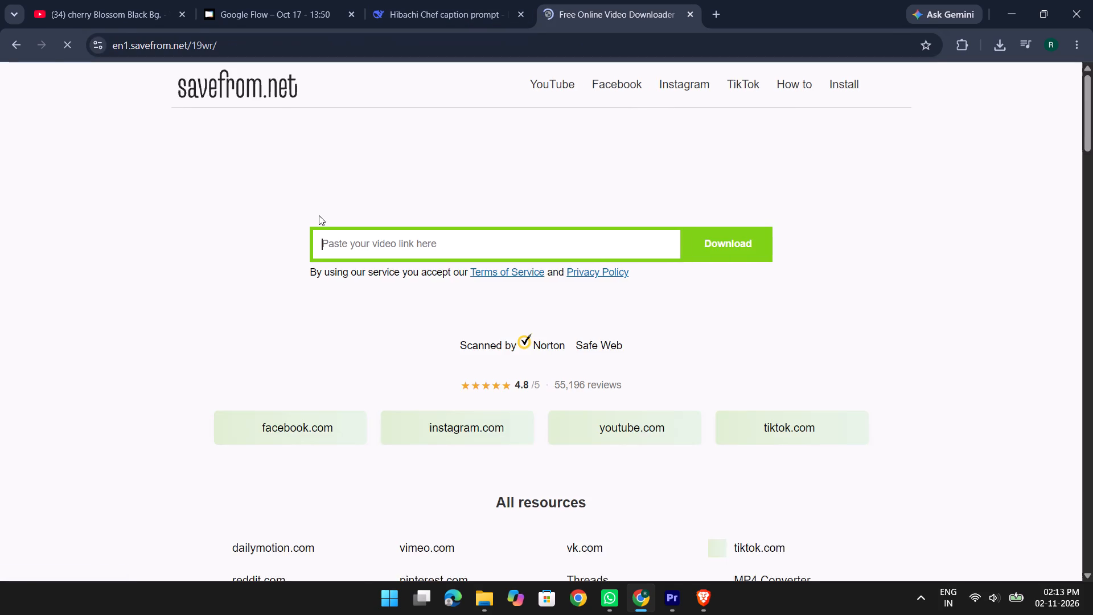
{"action": "left_click", "coordinate": [465, 249]}
{"action": "key", "text": "ctrl+v"}
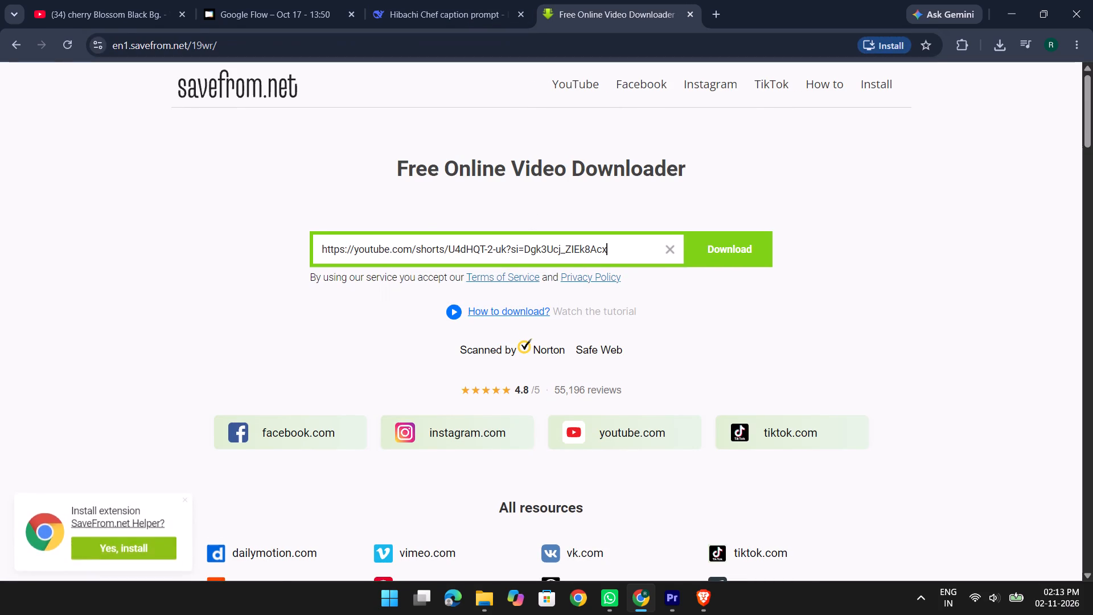
Download the fire particles video as MP4 720 and save it in the assets folder, dismissing the ad pages and download pop-up.
{"action": "left_click", "coordinate": [718, 260]}
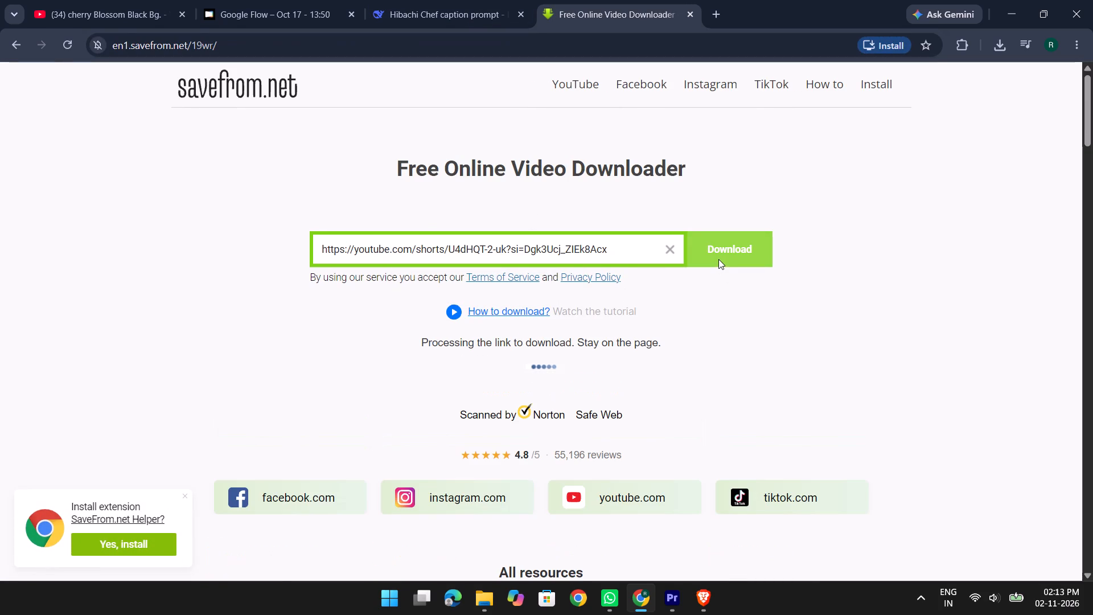
{"action": "left_click", "coordinate": [560, 413]}
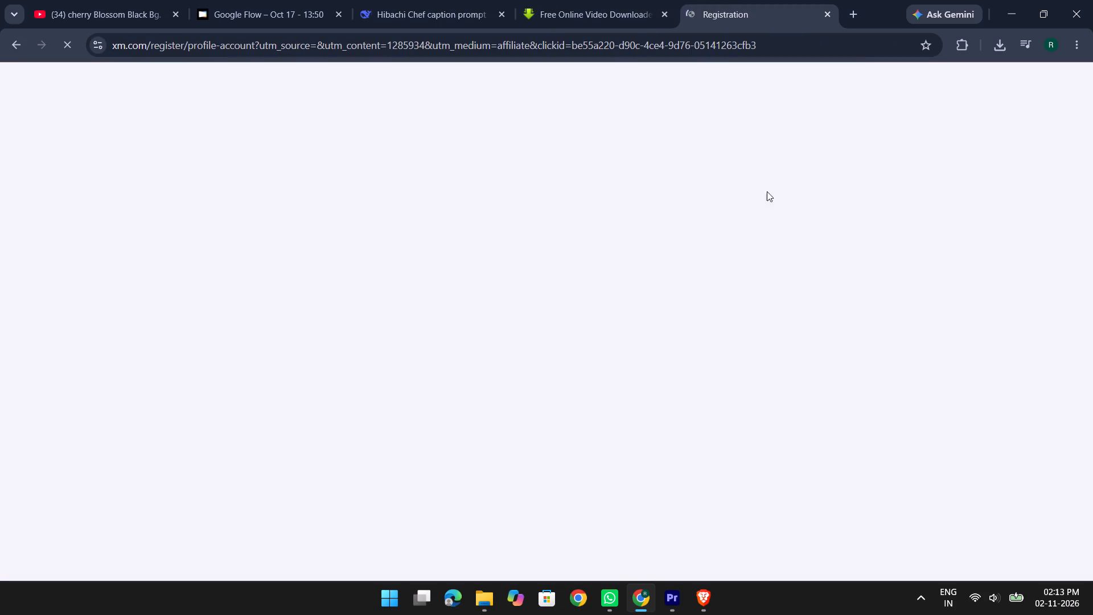
{"action": "left_click", "coordinate": [824, 15]}
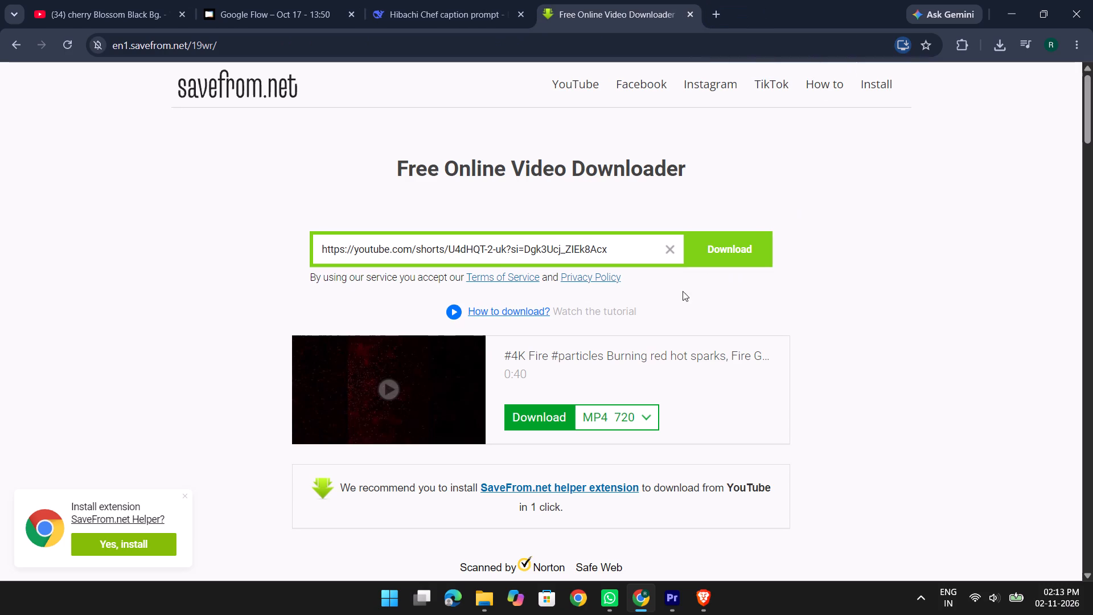
{"action": "left_click", "coordinate": [566, 424]}
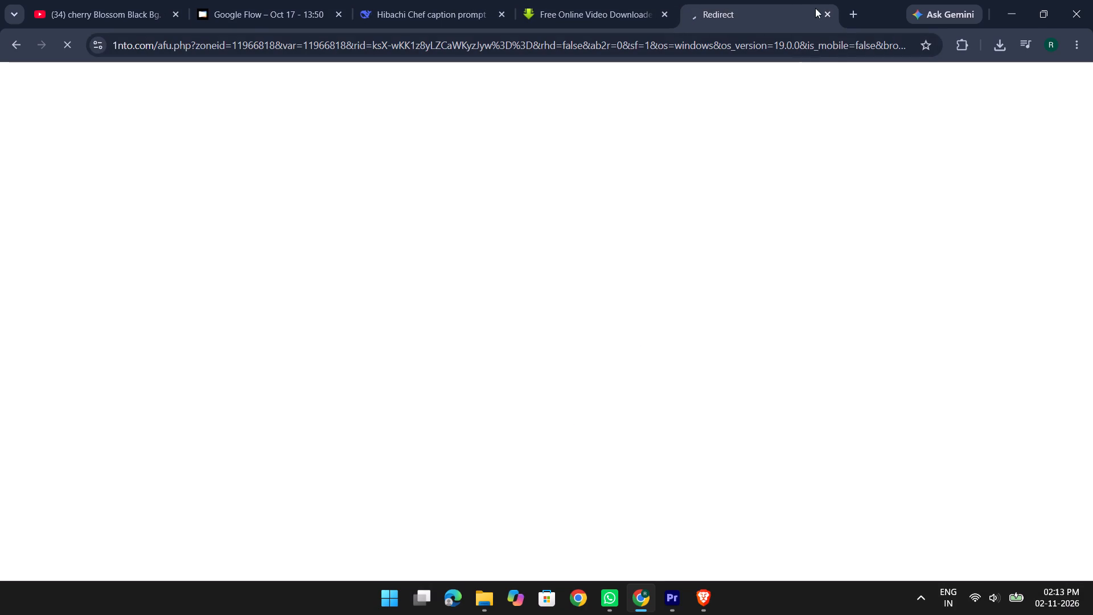
{"action": "left_click", "coordinate": [821, 14]}
{"action": "left_click", "coordinate": [824, 13]}
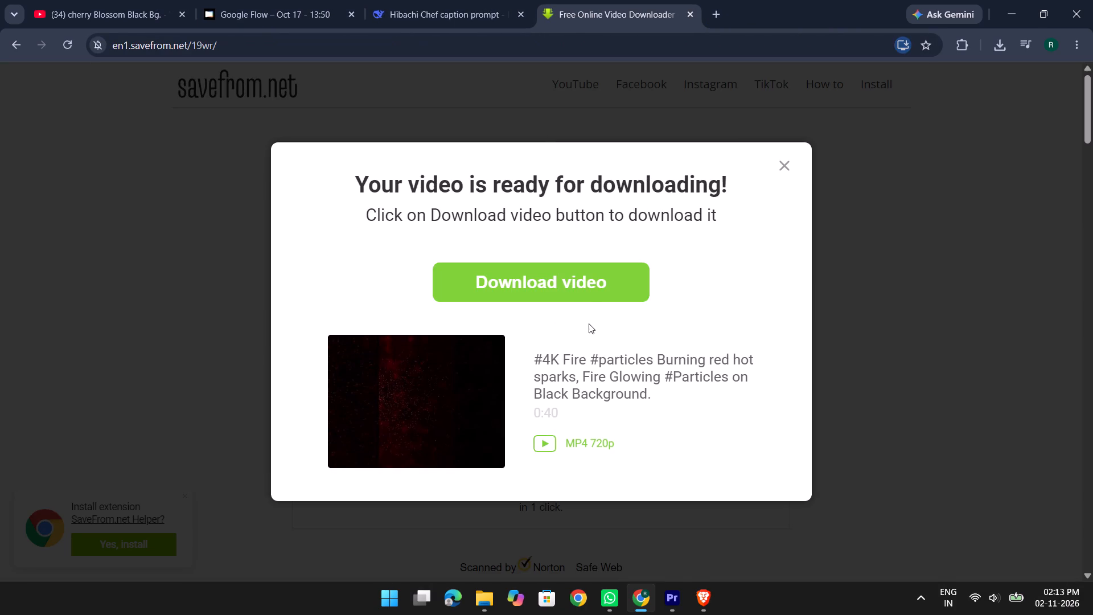
{"action": "left_click", "coordinate": [589, 292]}
{"action": "left_click", "coordinate": [828, 14]}
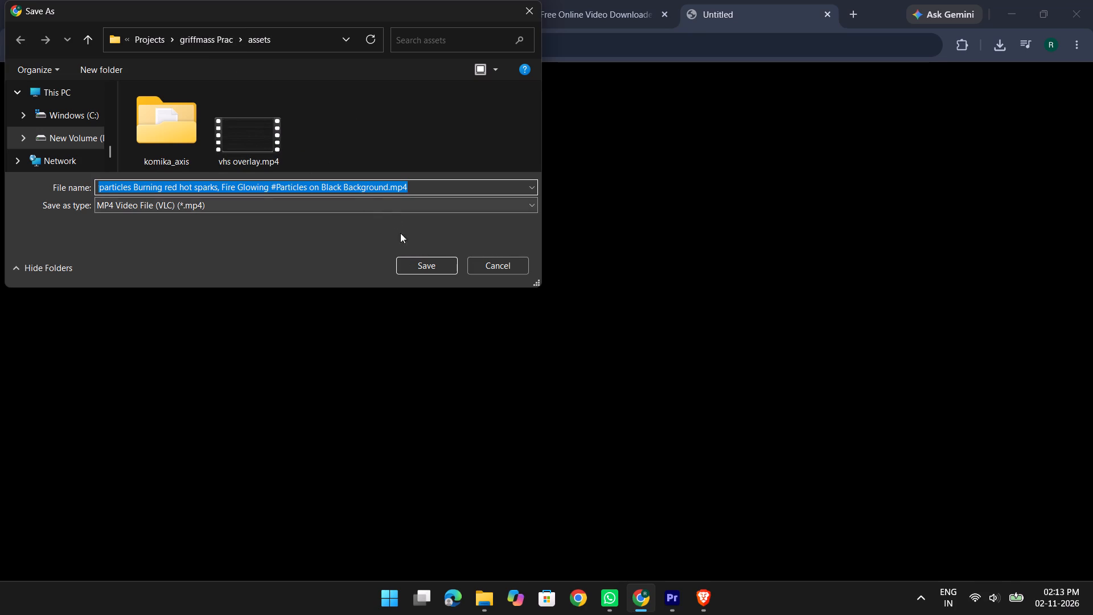
{"action": "left_click", "coordinate": [418, 264]}
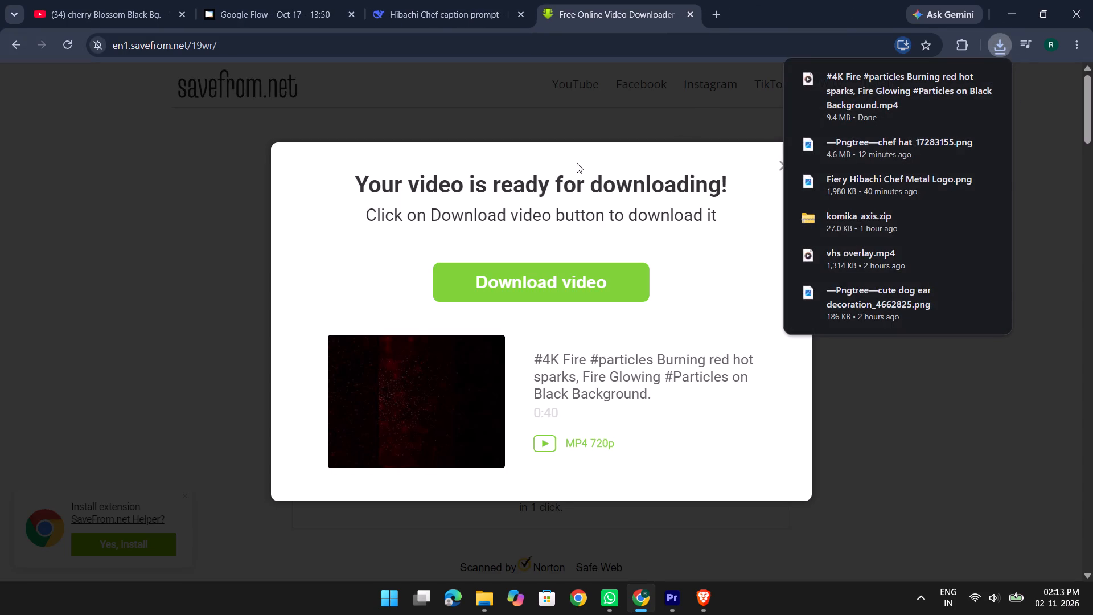
{"action": "left_click", "coordinate": [573, 153]}
{"action": "left_click", "coordinate": [786, 170]}
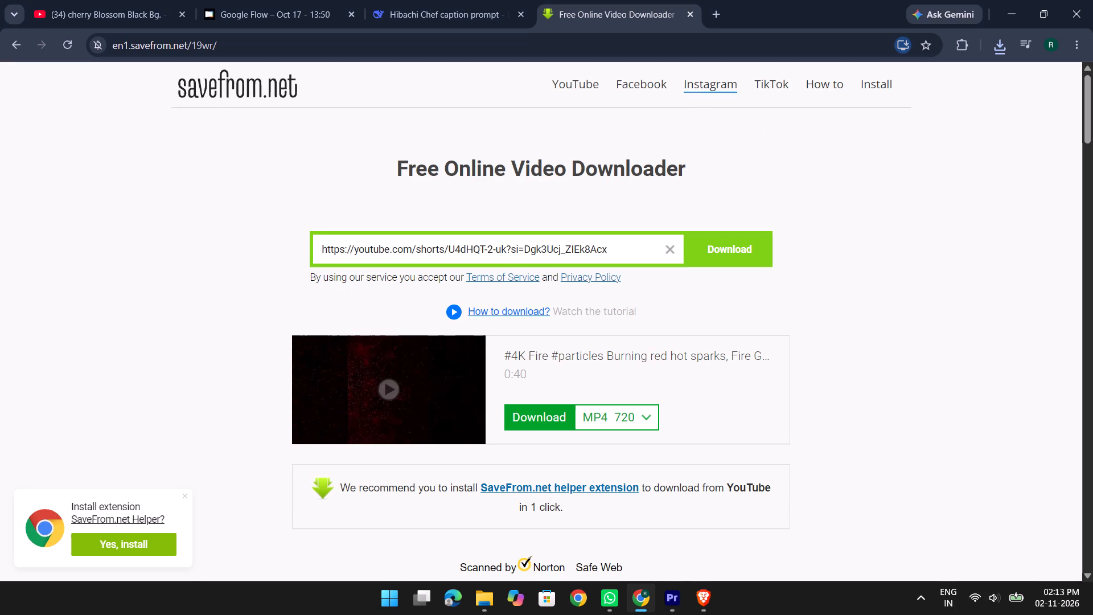
Bring the fire particles video from the assets folder into Premiere, on track V5 at the start of the Hibachi Chef Intro sequence.
{"action": "key", "text": "alt+Tab"}
{"action": "key", "text": "alt+Tab"}
{"action": "key", "text": "alt+Tab"}
{"action": "left_click", "coordinate": [733, 317], "text": "alt"}
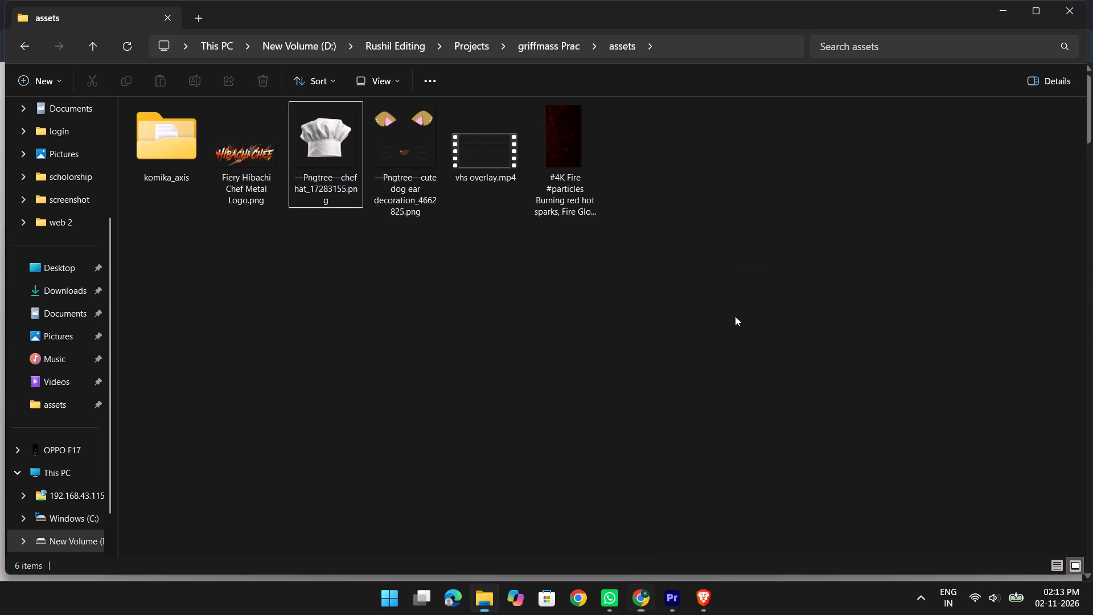
{"action": "left_click_drag", "start_coordinate": [569, 149], "coordinate": [769, 560]}
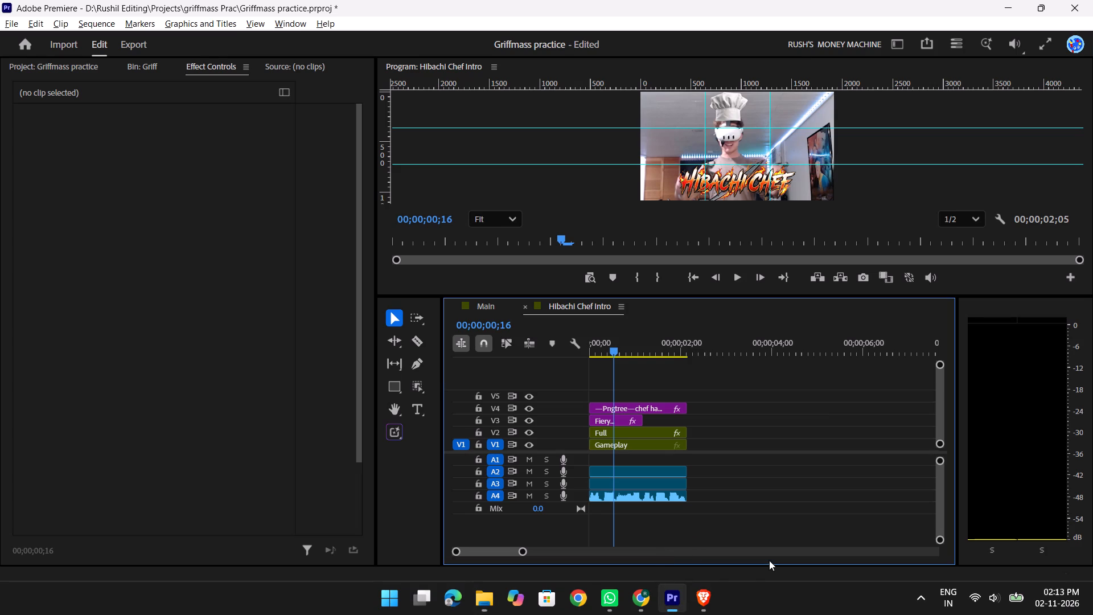
{"action": "left_click_drag", "start_coordinate": [769, 560], "coordinate": [623, 395]}
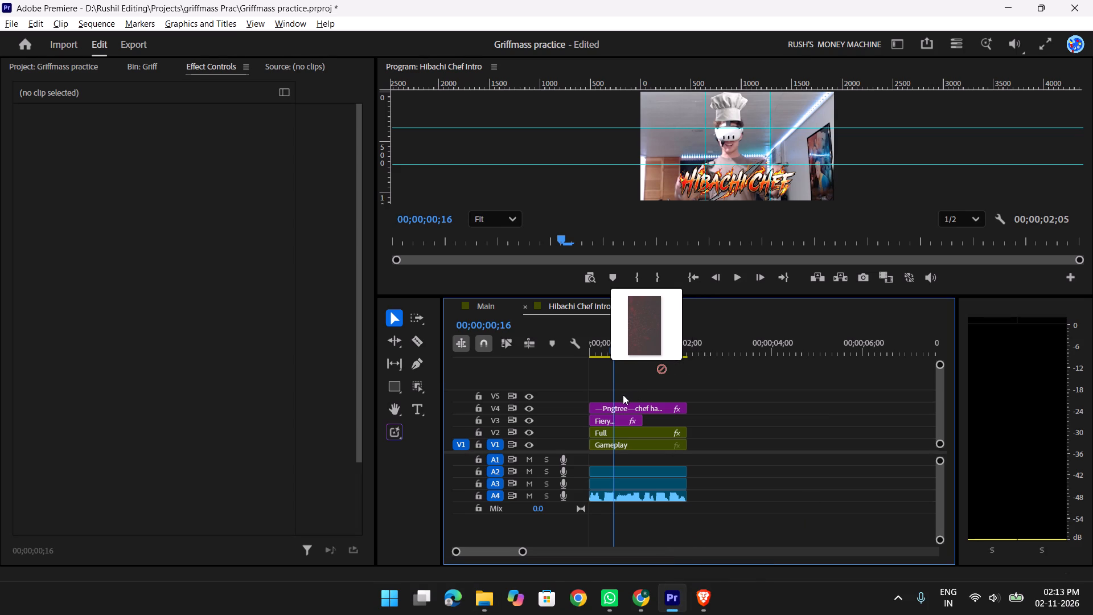
{"action": "left_click_drag", "start_coordinate": [623, 395], "coordinate": [722, 395]}
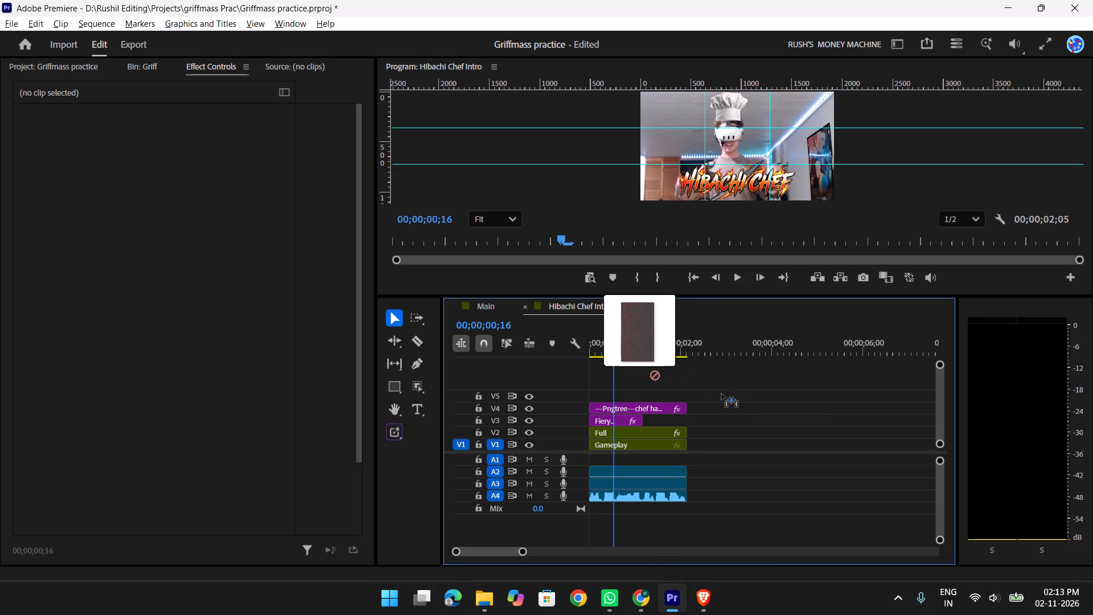
{"action": "left_click_drag", "start_coordinate": [755, 397], "coordinate": [710, 388]}
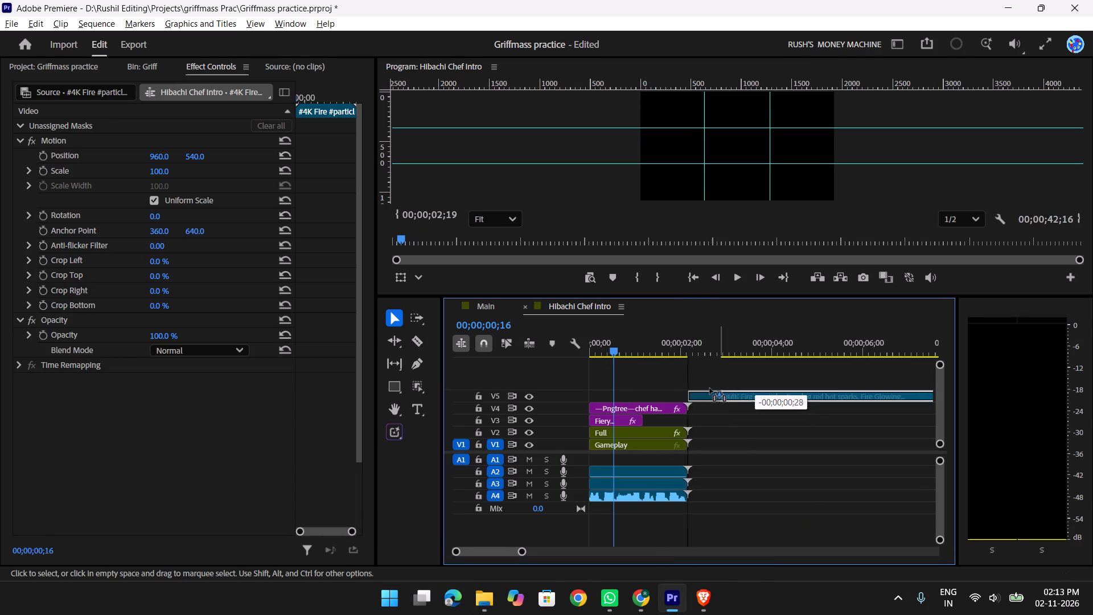
{"action": "left_click_drag", "start_coordinate": [710, 388], "coordinate": [613, 397]}
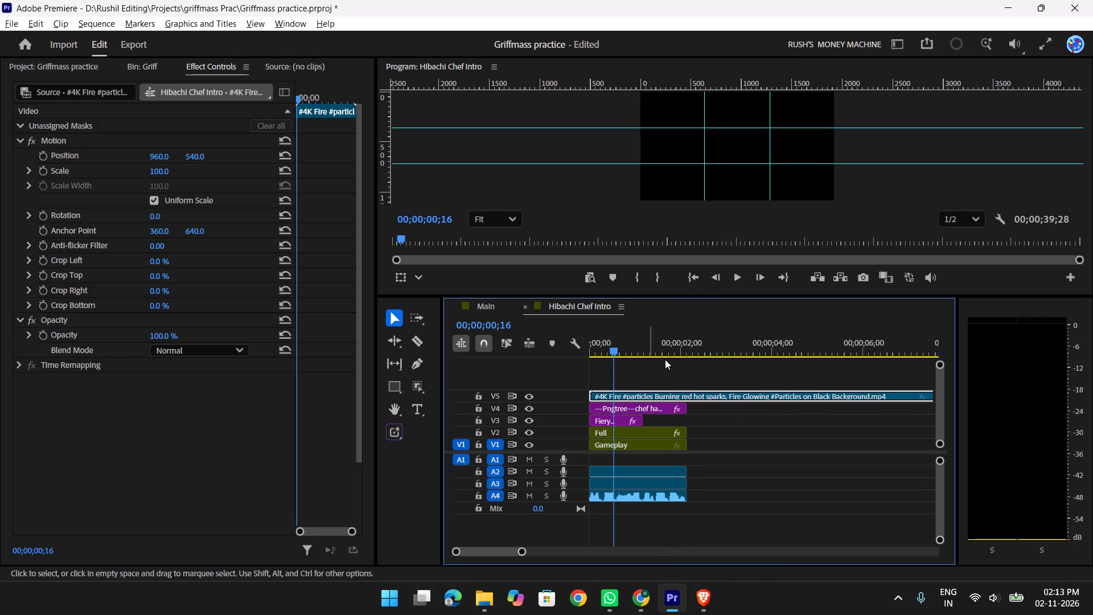
Cut the fire particles clip on V5 at 00;00;02;05, where the clips below end, and delete the remainder.
{"action": "left_click_drag", "start_coordinate": [616, 343], "coordinate": [648, 351]}
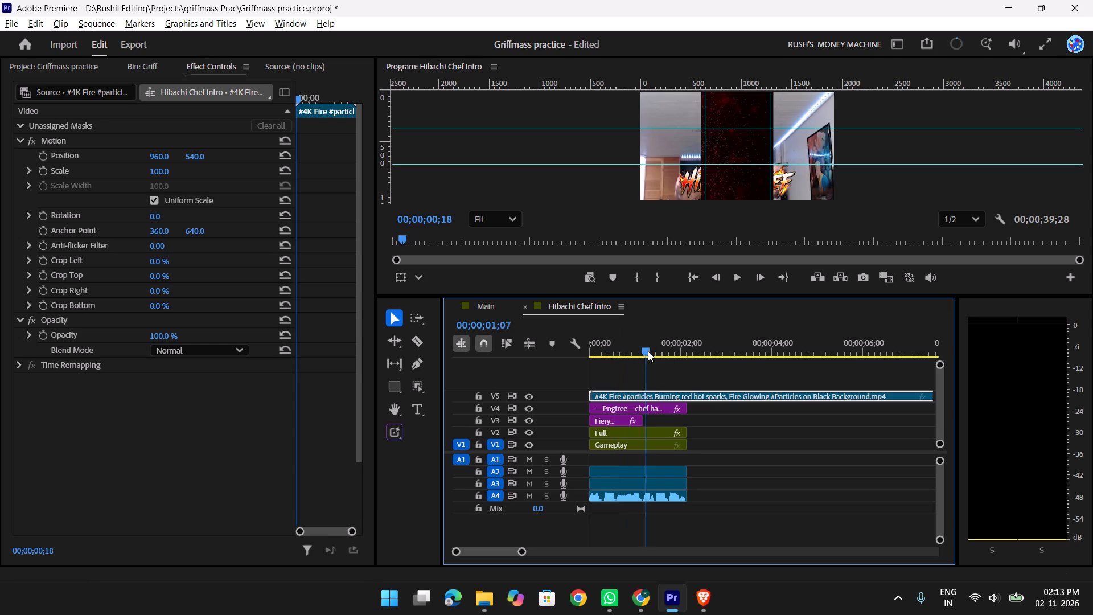
{"action": "left_click_drag", "start_coordinate": [648, 351], "coordinate": [688, 358]}
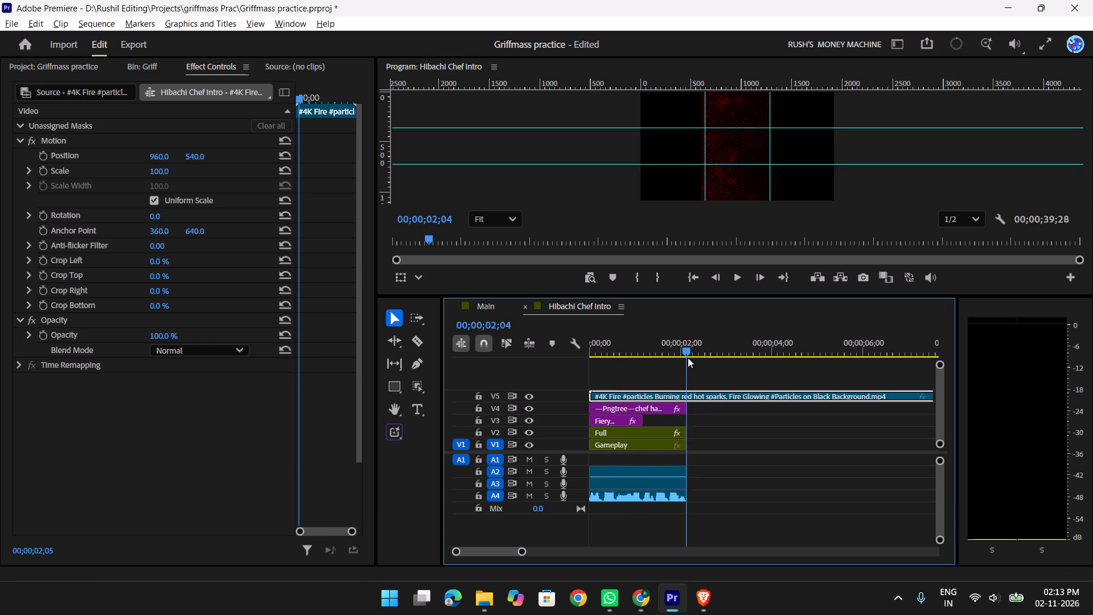
{"action": "left_click_drag", "start_coordinate": [688, 358], "coordinate": [644, 363]}
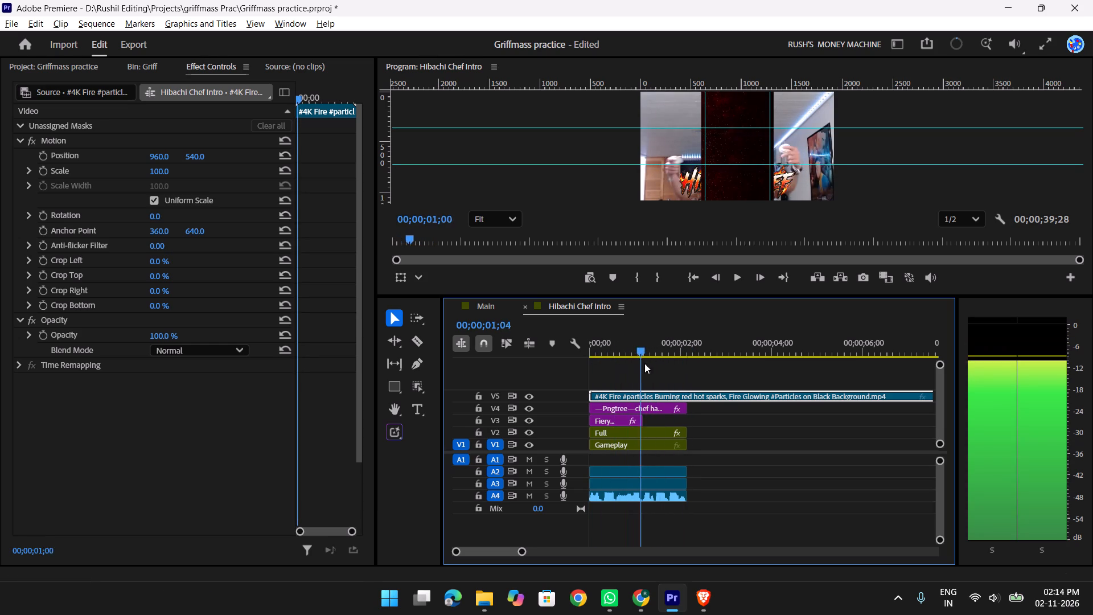
{"action": "left_click_drag", "start_coordinate": [644, 363], "coordinate": [689, 367]}
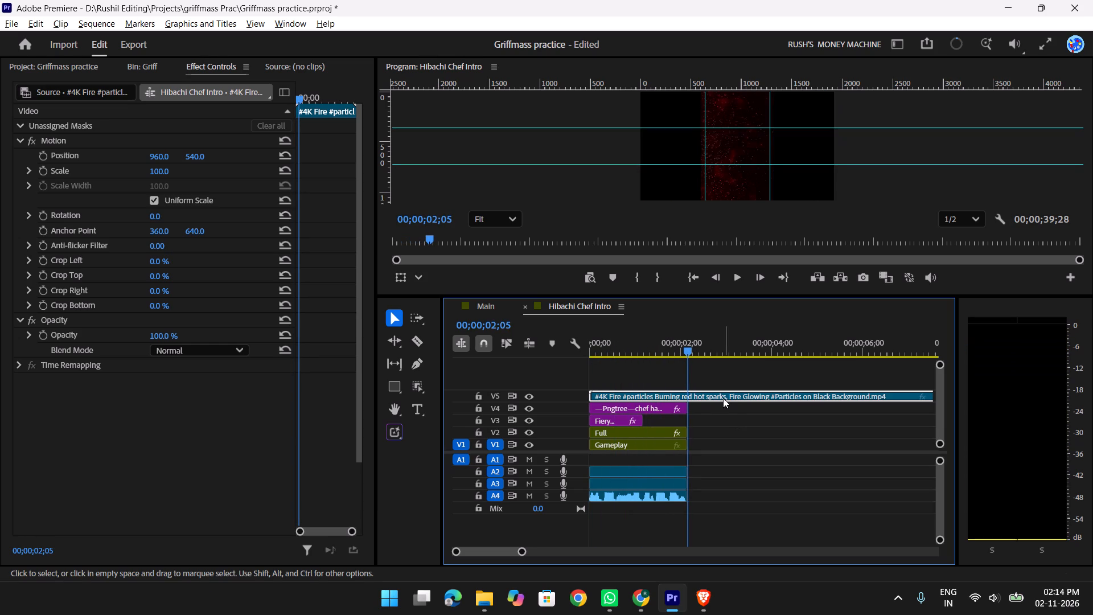
{"action": "left_click", "coordinate": [723, 398]}
{"action": "key", "text": "w"}
{"action": "left_click", "coordinate": [725, 393]}
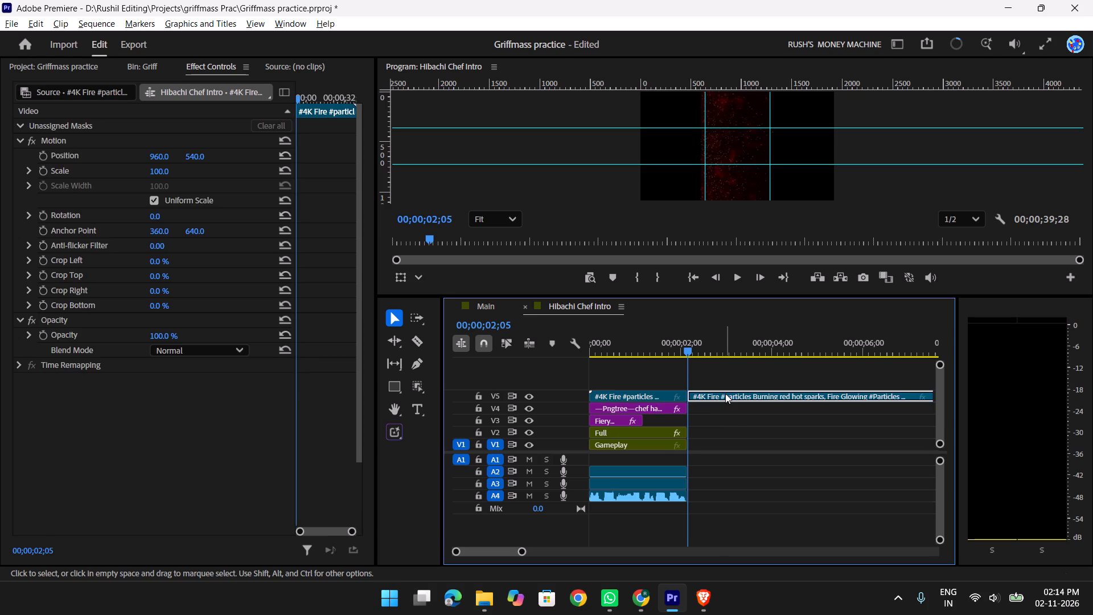
{"action": "key", "text": "Delete"}
Scale the shortened fire particles clip on V5 to 300, checking the frame at 00;00;00;27.
{"action": "left_click_drag", "start_coordinate": [680, 337], "coordinate": [632, 338]}
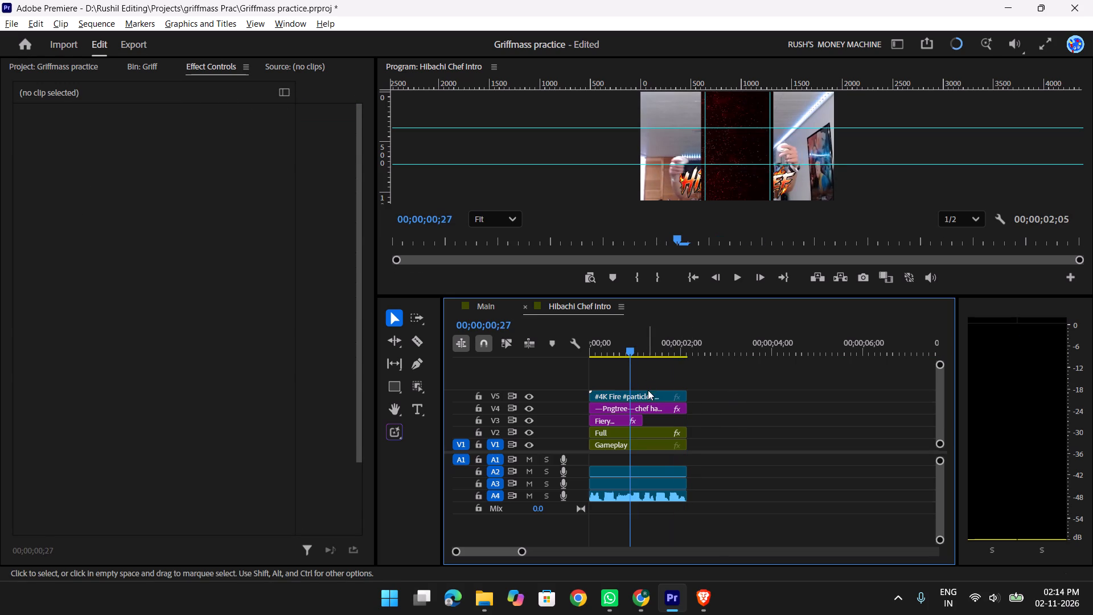
{"action": "left_click", "coordinate": [648, 390]}
{"action": "left_click_drag", "start_coordinate": [165, 171], "coordinate": [188, 177]}
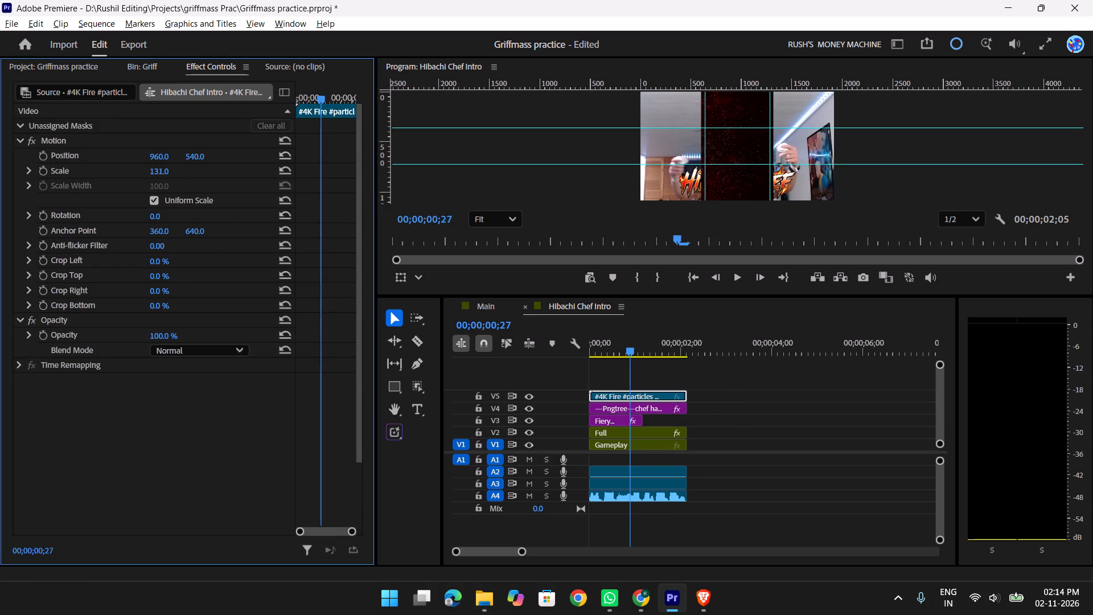
{"action": "left_click_drag", "start_coordinate": [188, 177], "coordinate": [323, 193]}
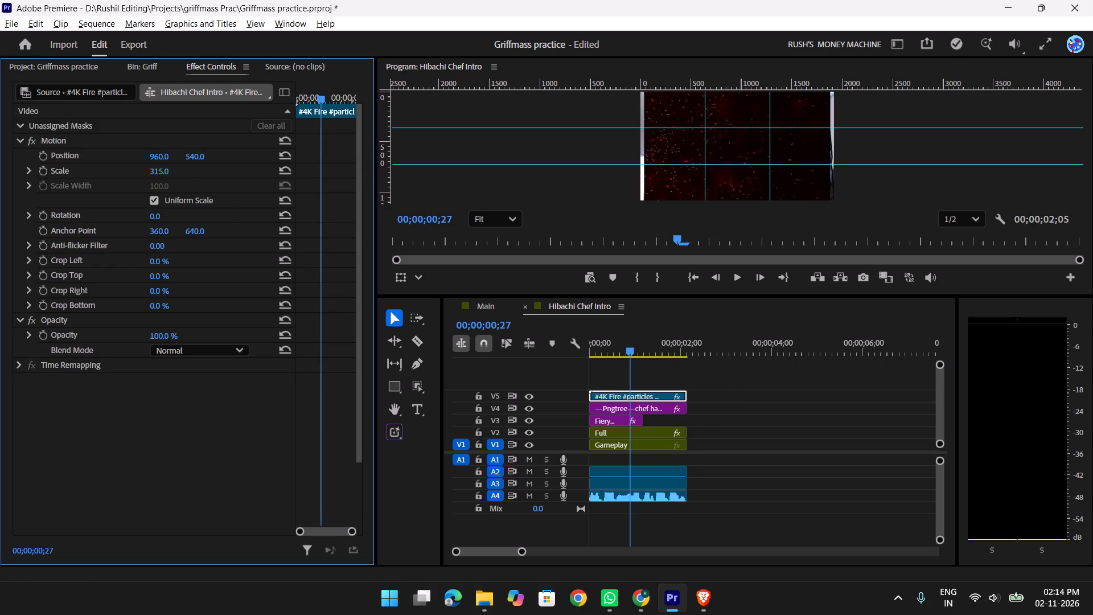
{"action": "left_click_drag", "start_coordinate": [323, 193], "coordinate": [316, 198]}
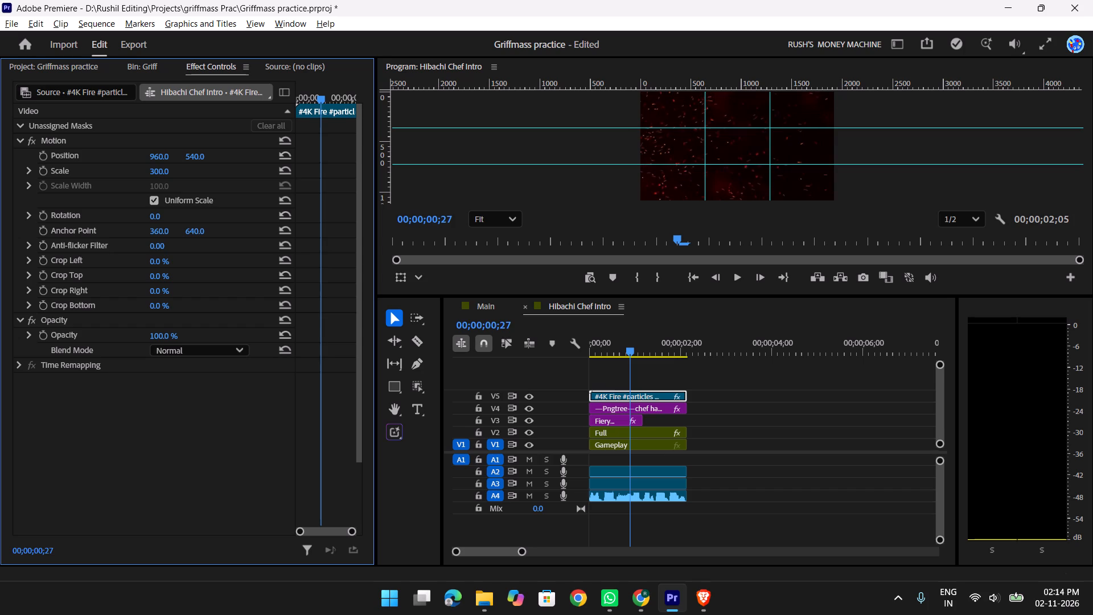
{"action": "left_click_drag", "start_coordinate": [316, 198], "coordinate": [315, 198]}
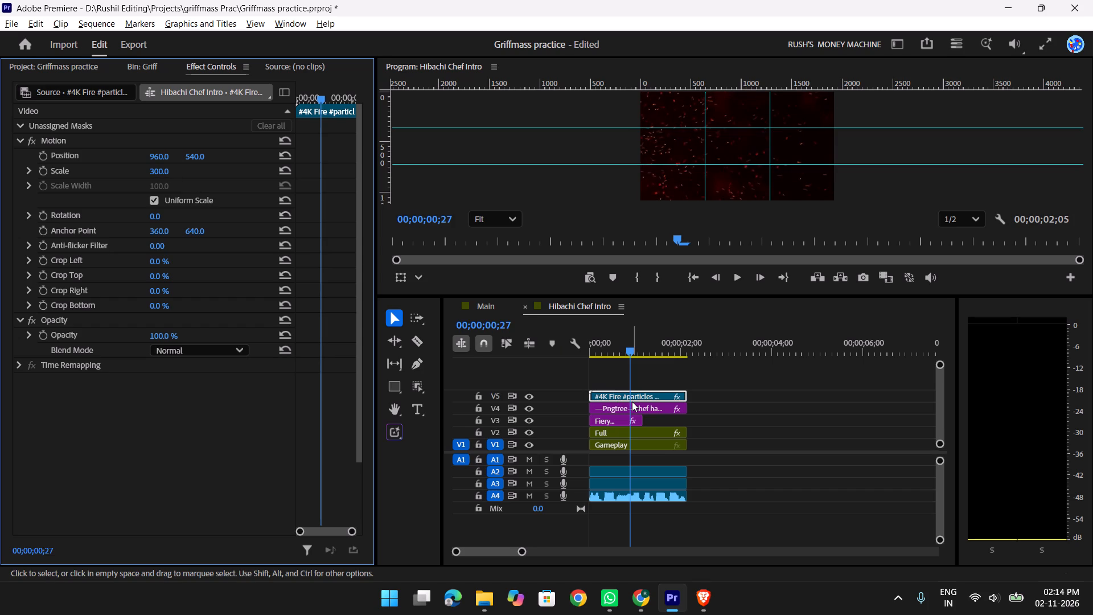
Set the blend mode of the fire particles clip to Screen.
{"action": "left_click", "coordinate": [200, 347]}
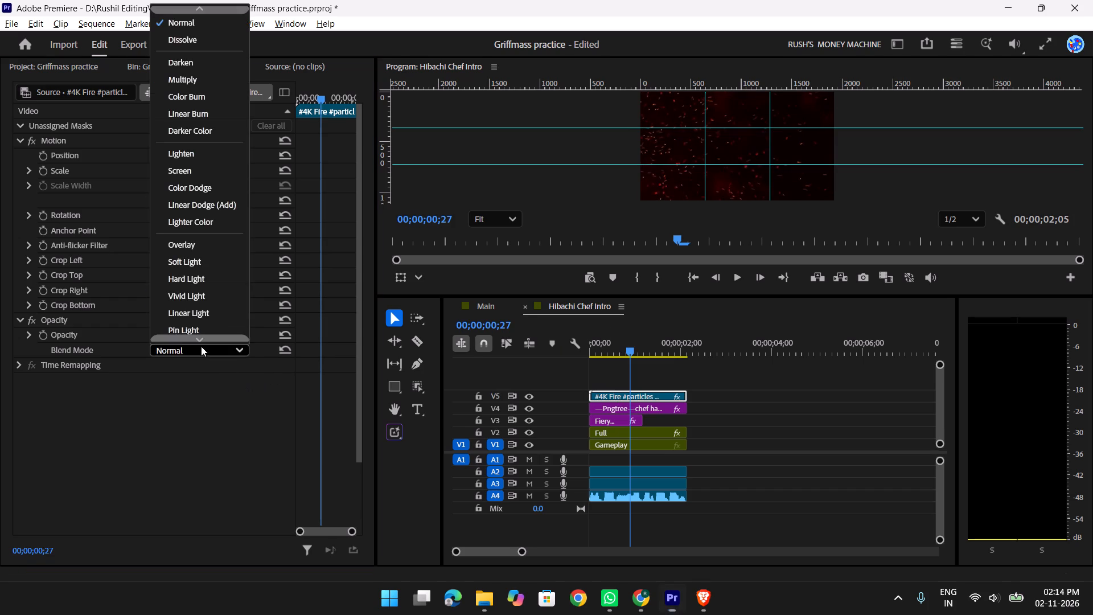
{"action": "left_click", "coordinate": [188, 158]}
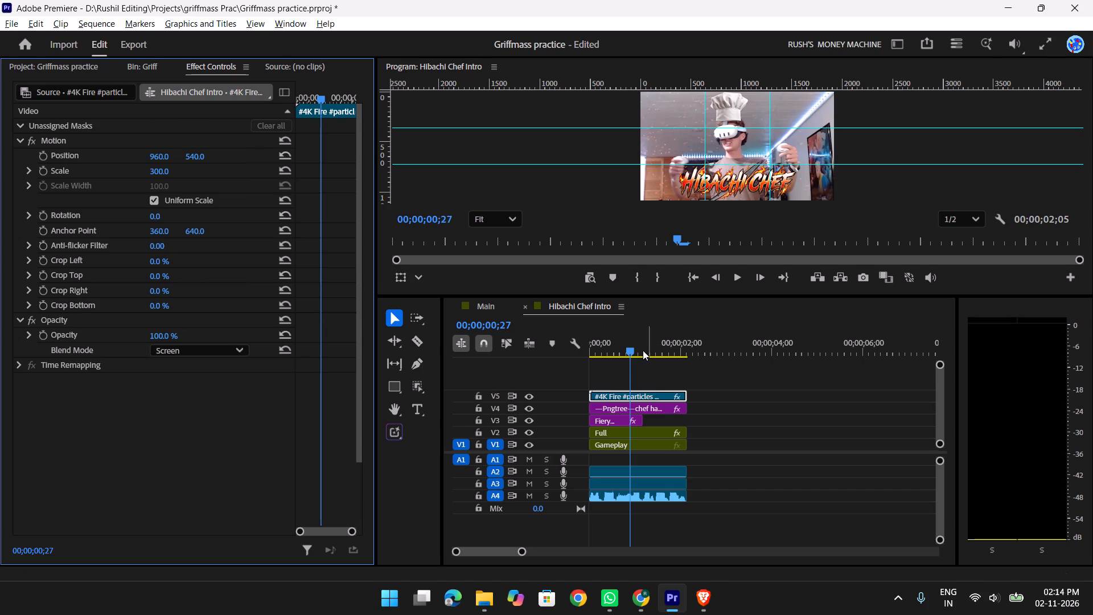
Play the Hibachi Chef Intro sequence from its start in full screen to review the fire particles overlay.
{"action": "left_click_drag", "start_coordinate": [608, 345], "coordinate": [482, 345]}
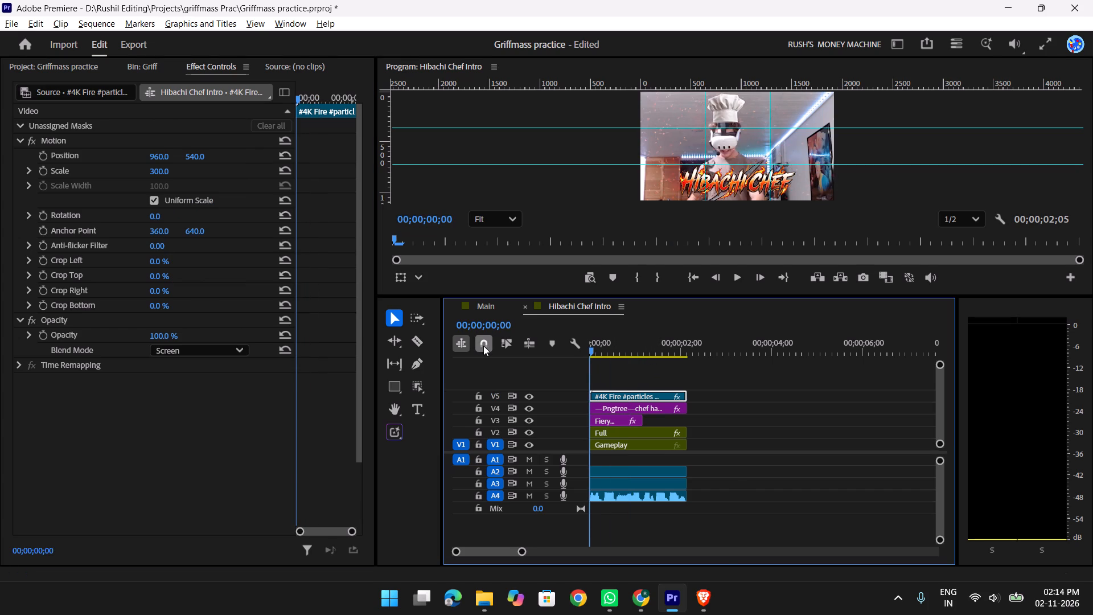
{"action": "key", "text": "f"}
{"action": "key", "text": "space"}
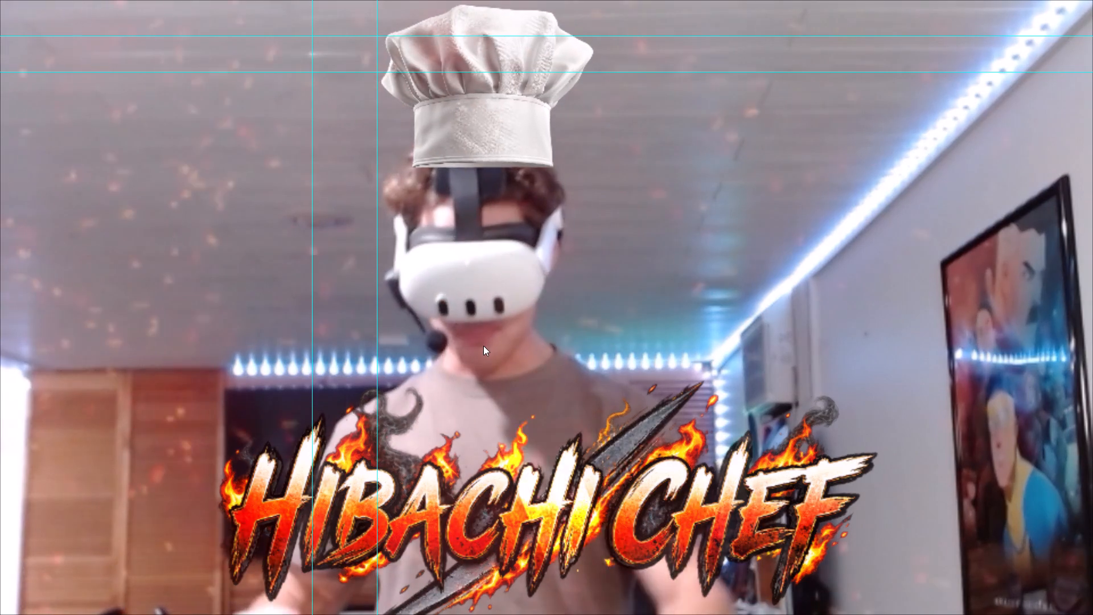
{"action": "key", "text": "space"}
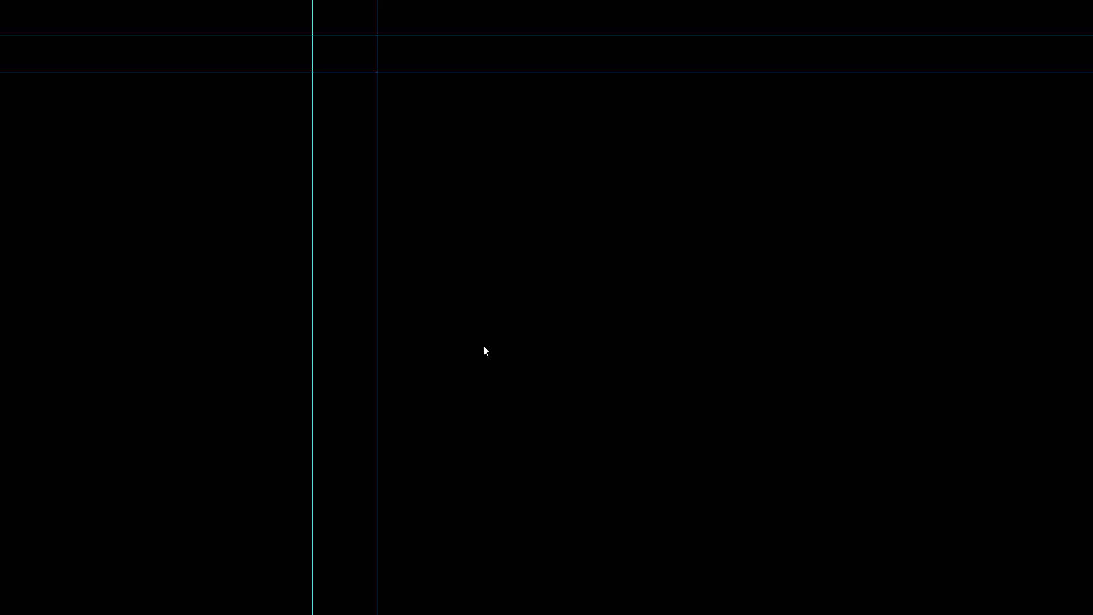
{"action": "key", "text": "space"}
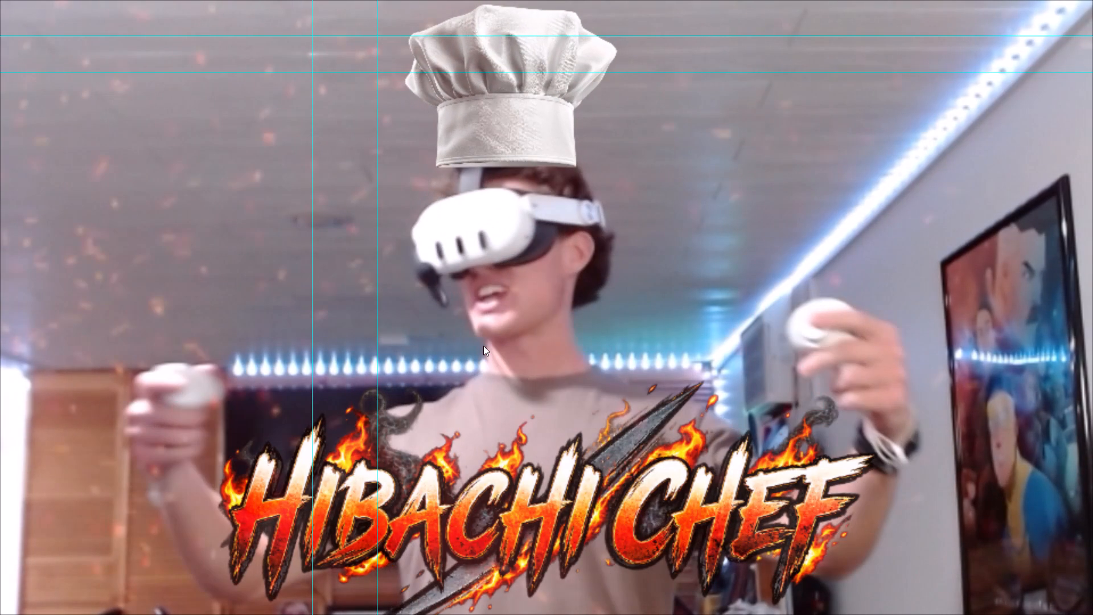
{"action": "key", "text": "space"}
{"action": "key", "text": "space"}
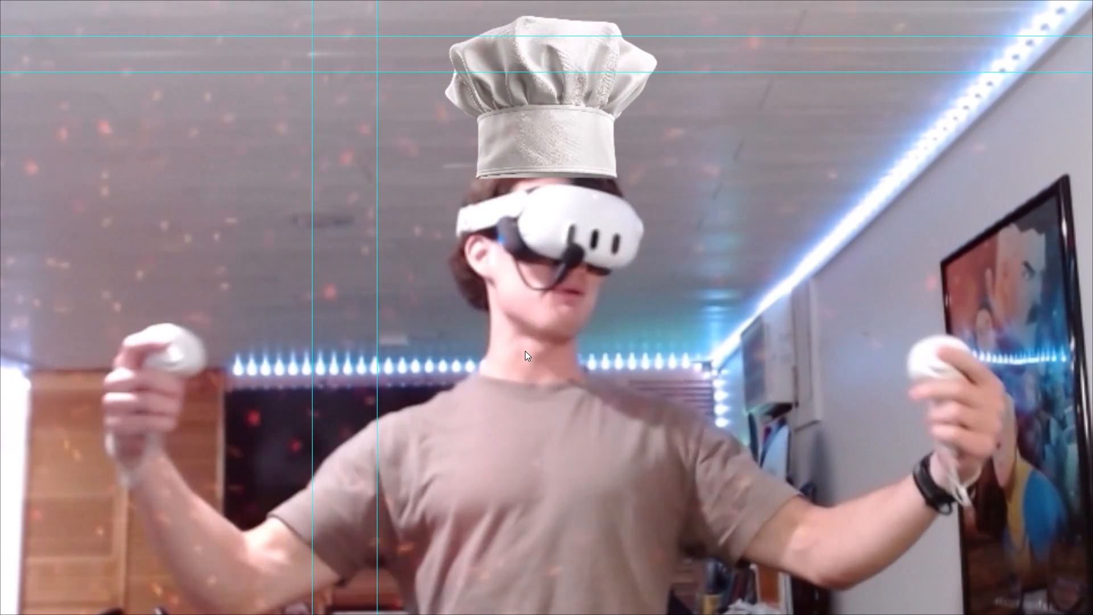
{"action": "key", "text": "f"}
Save the Griffmass practice project.
{"action": "key", "text": "ctrl+s"}
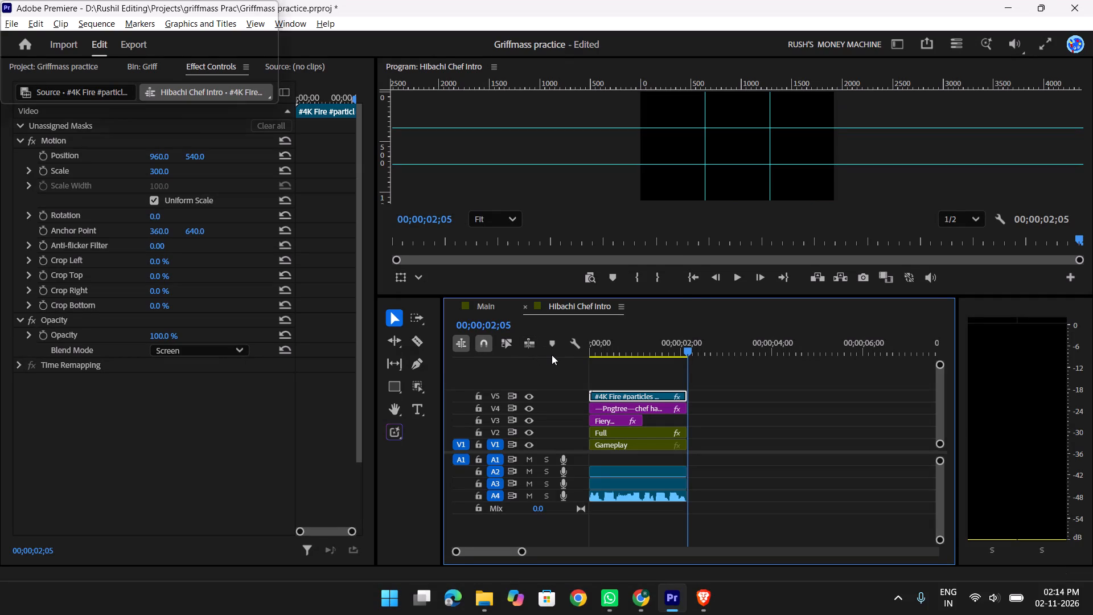
{"action": "key", "text": "ctrl+s"}
{"action": "key", "text": "ctrl+s"}
{"action": "key", "text": "ctrl+s"}
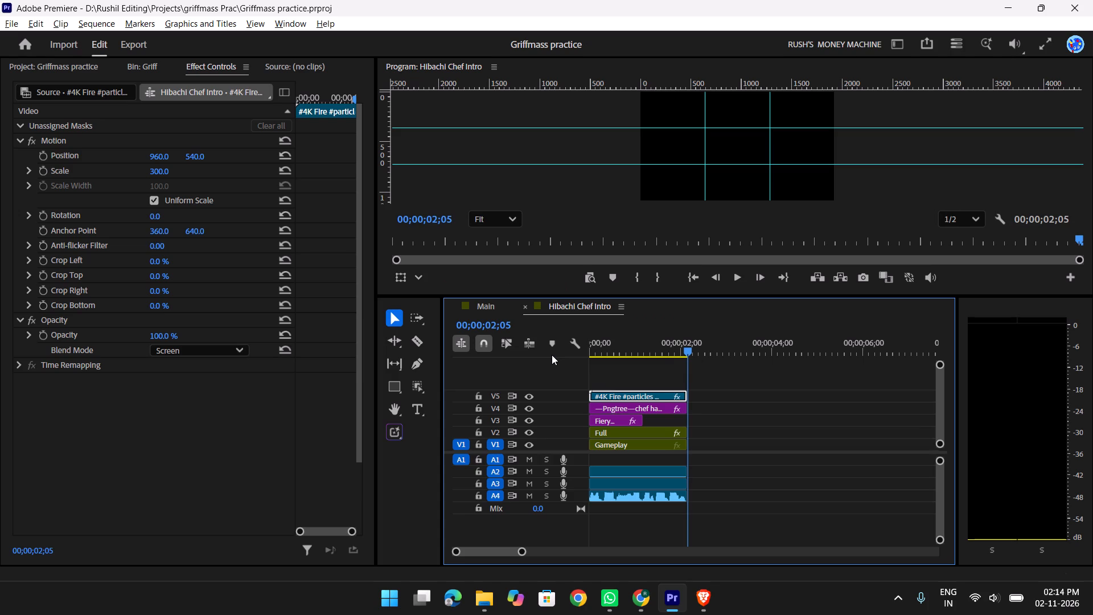
Close the Brave browser window along with all of its open tabs.
{"action": "key", "text": "alt+Tab"}
{"action": "key", "text": "alt+Tab"}
{"action": "key", "text": "alt+Tab"}
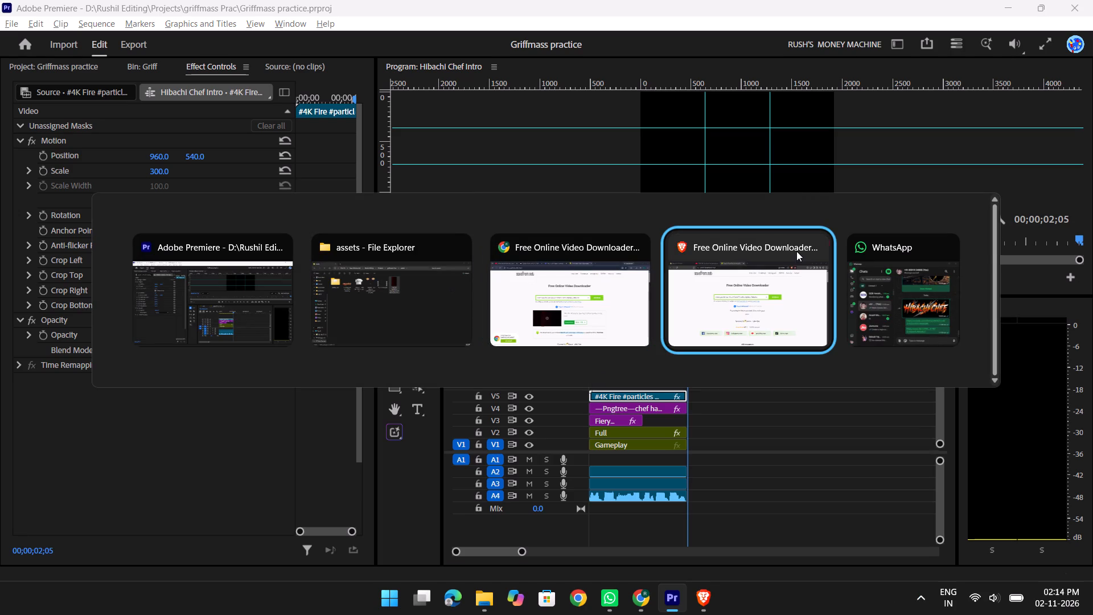
{"action": "left_click", "coordinate": [813, 245], "text": "alt"}
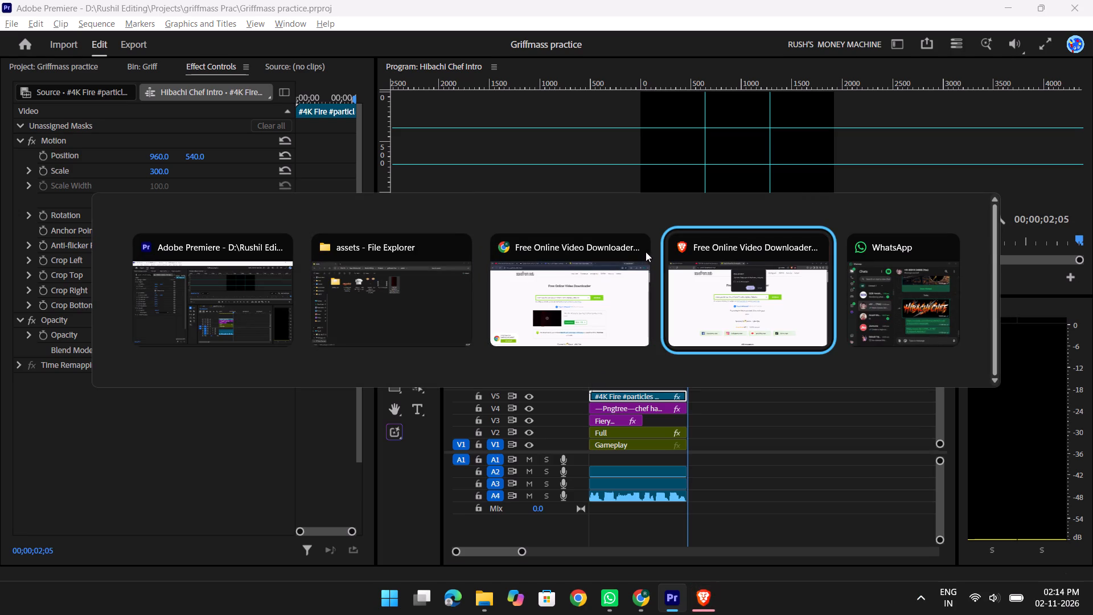
{"action": "left_click", "coordinate": [709, 278], "text": "alt"}
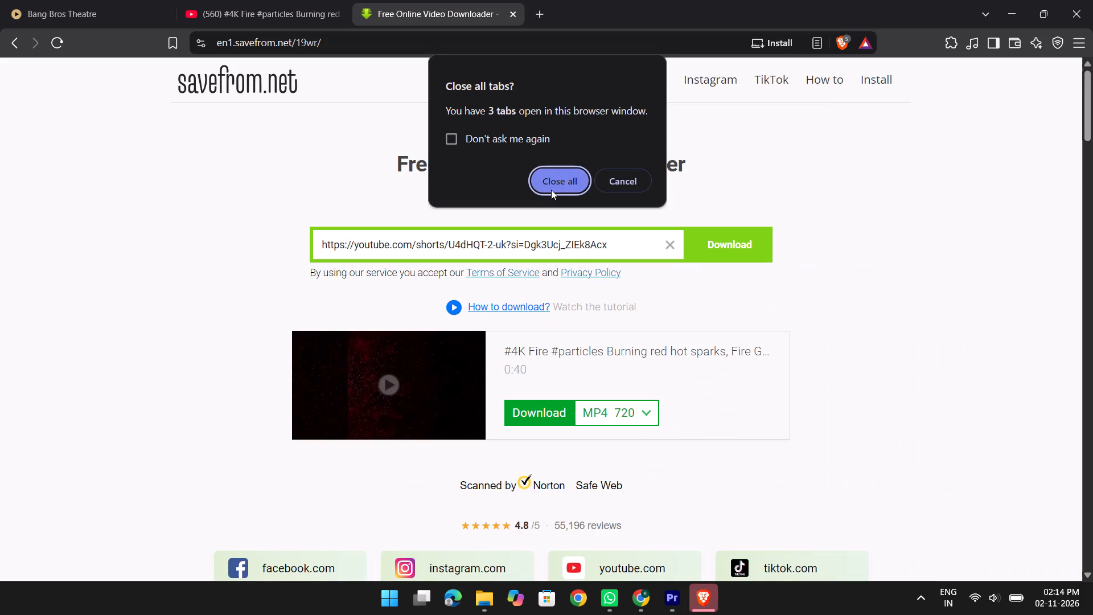
{"action": "left_click", "coordinate": [551, 190]}
Close the WhatsApp window, leaving File Explorer and Chrome open.
{"action": "key", "text": "alt+Tab"}
{"action": "key", "text": "alt+Tab"}
{"action": "key", "text": "alt+Tab"}
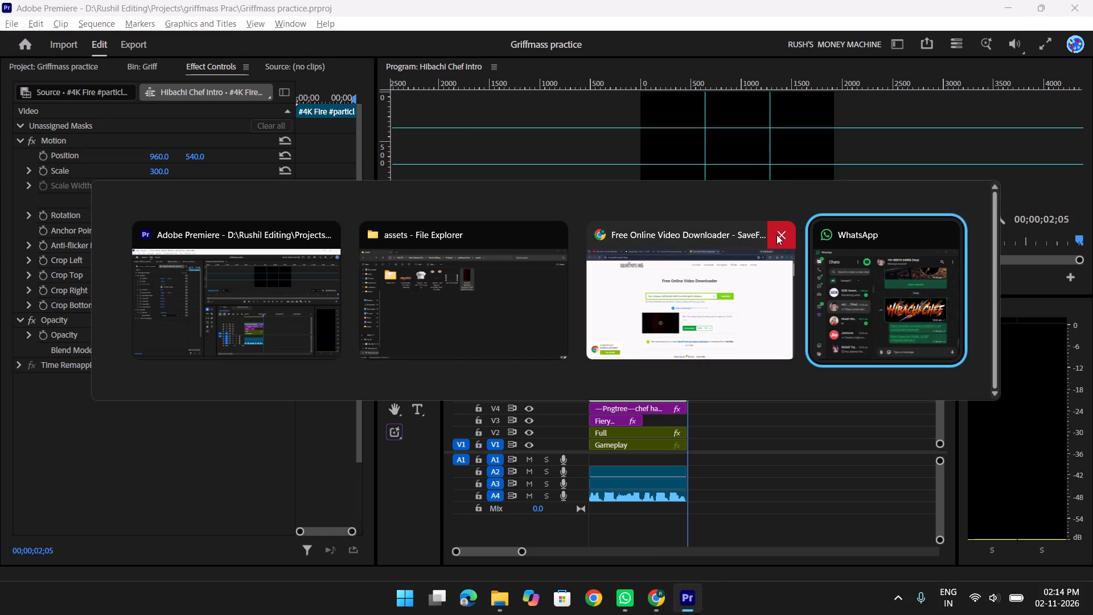
{"action": "left_click", "coordinate": [946, 233], "text": "alt"}
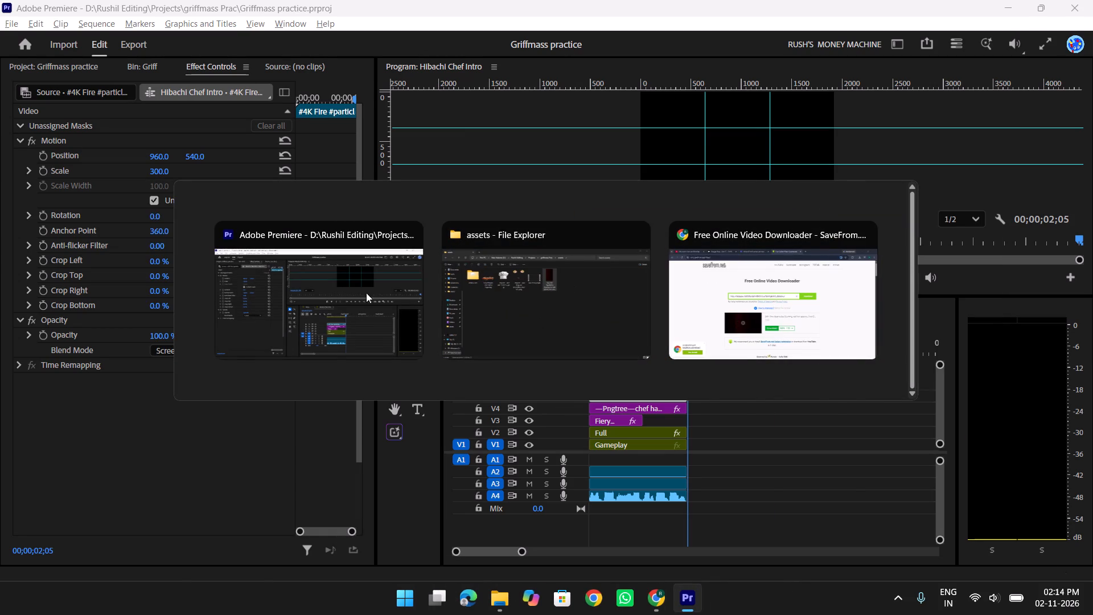
Return to Premiere and save the Griffmass practice project again.
{"action": "left_click", "coordinate": [366, 293], "text": "alt"}
{"action": "key", "text": "ctrl+s"}
{"action": "key", "text": "ctrl+s"}
{"action": "key", "text": "ctrl+s"}
{"action": "key", "text": "ctrl+s"}
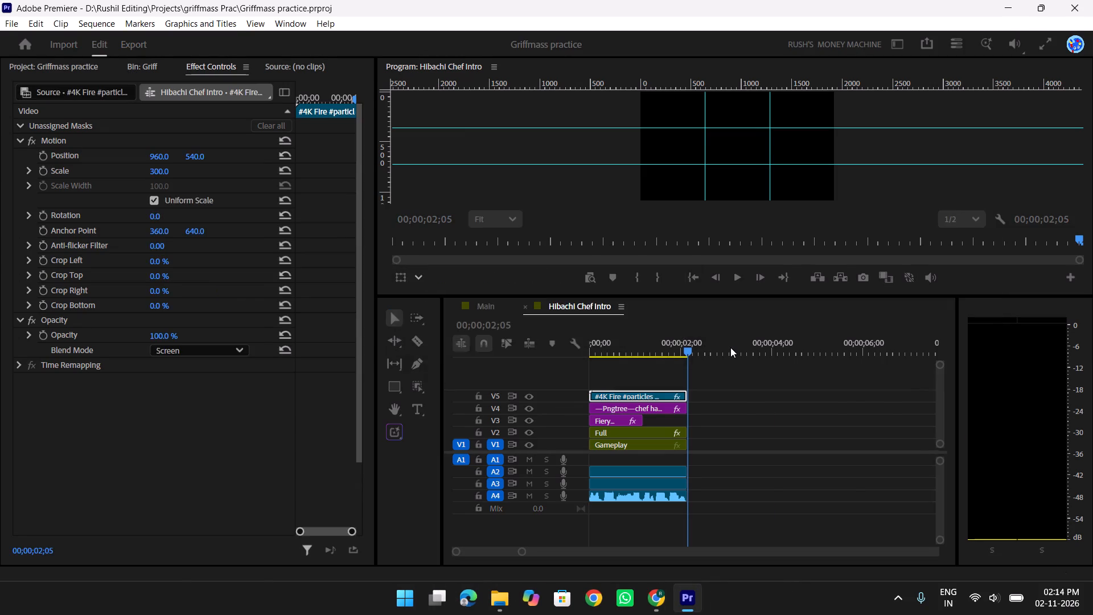